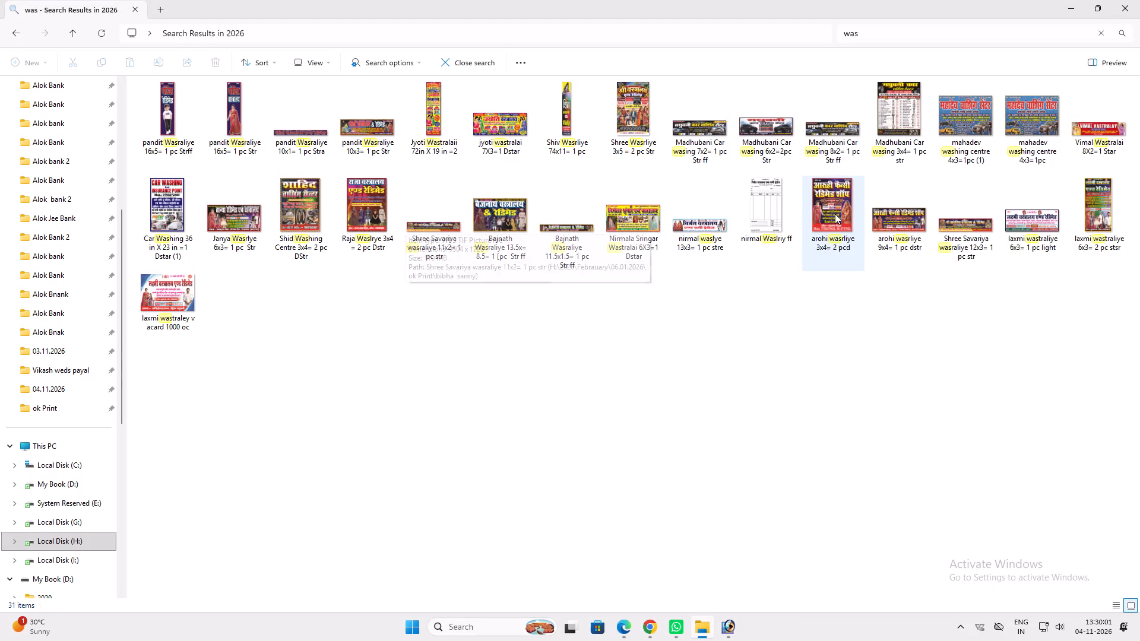
Open the "arohi wasrliye 9x4= 1 pc dstr" banner from the search results in Photoshop.
left_click_drag(902, 220, 752, 620)
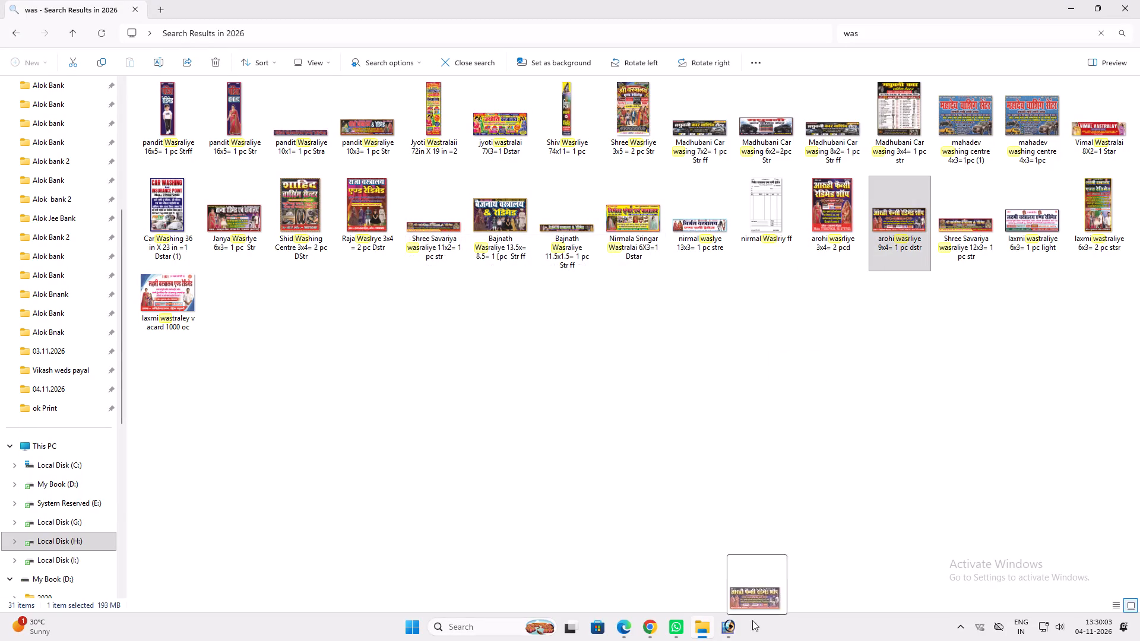
left_click_drag(752, 620, 736, 498)
left_click(1139, 0)
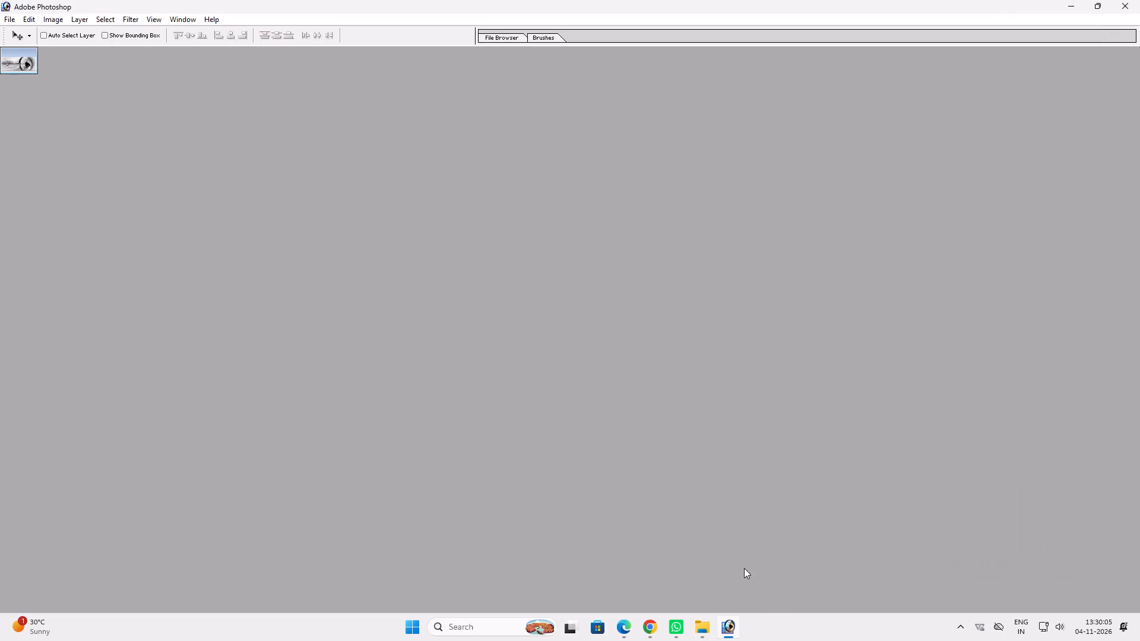
left_click(706, 610)
left_click(701, 622)
left_click_drag(908, 210, 718, 633)
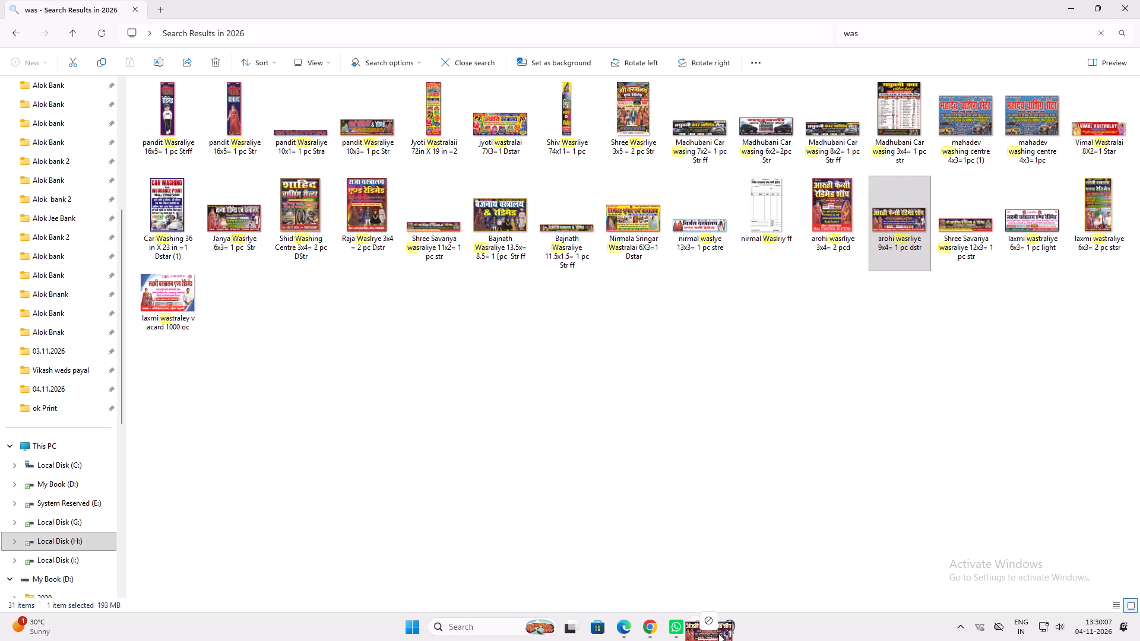
left_click_drag(718, 633, 732, 497)
left_click(693, 621)
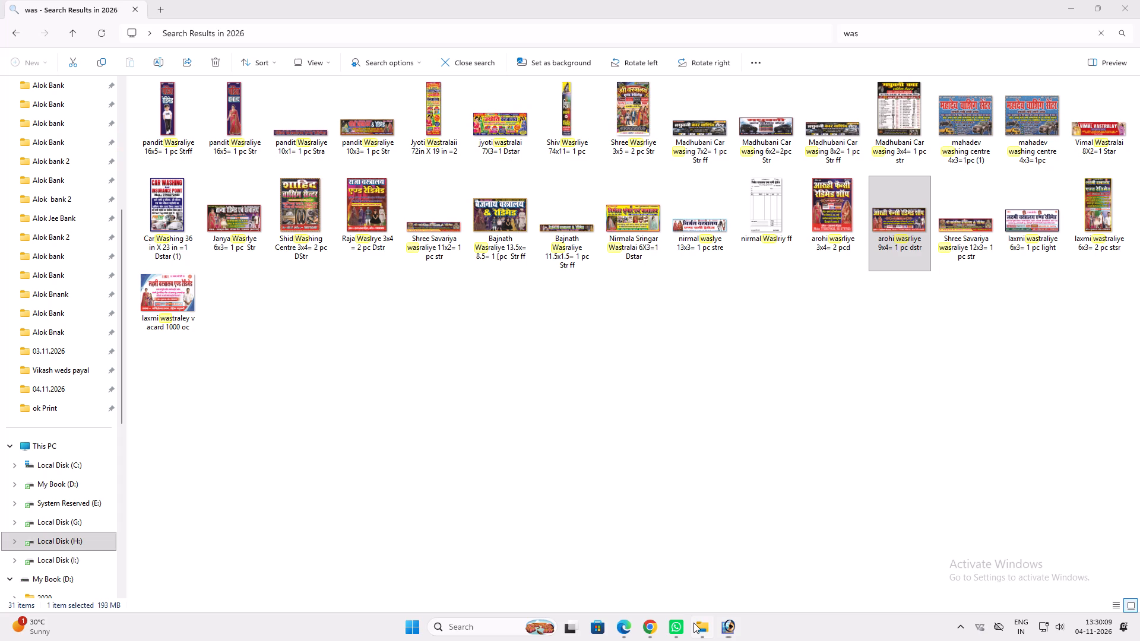
left_click(692, 628)
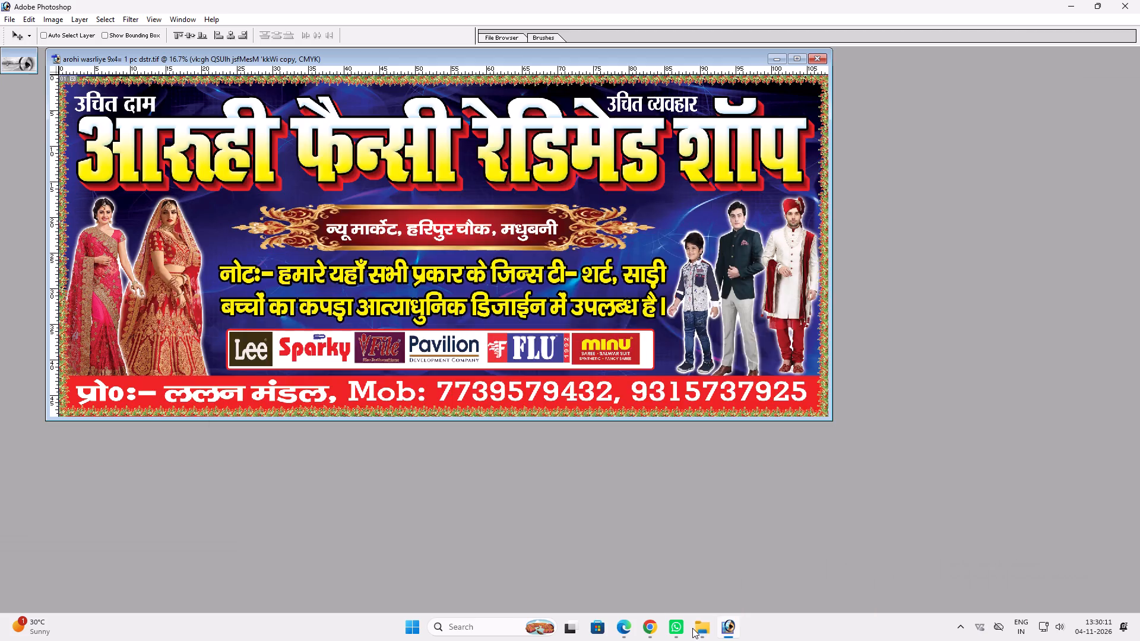
Go to the Downloads folder in File Explorer and show its files as icon thumbnails.
left_click(692, 628)
scroll(67, 311, "up", 5)
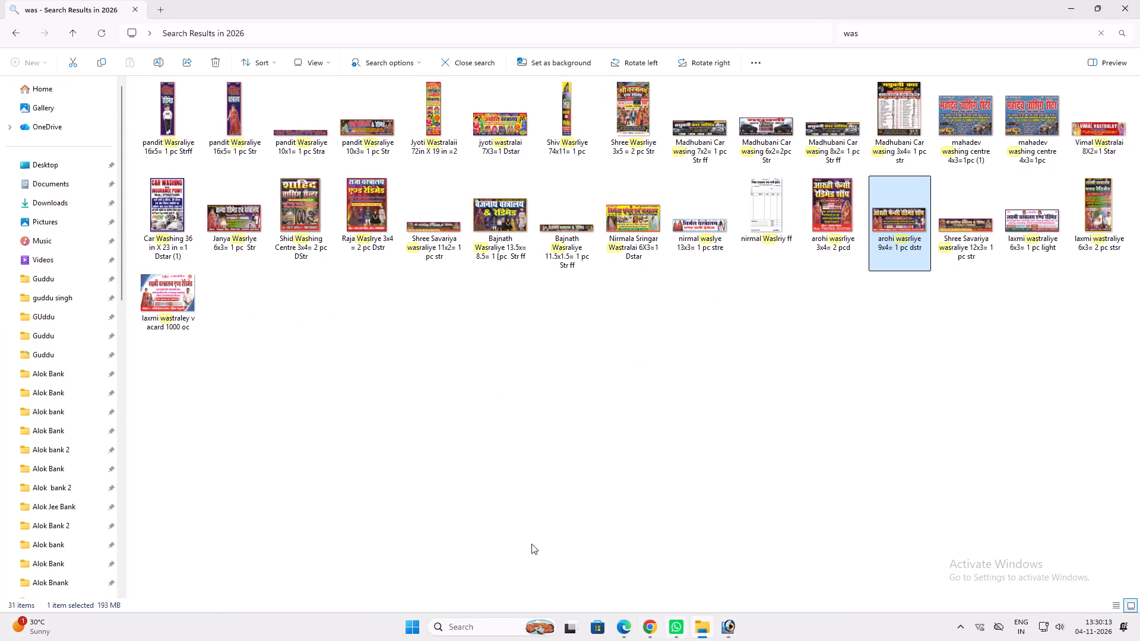
left_click(30, 203)
left_click(333, 59)
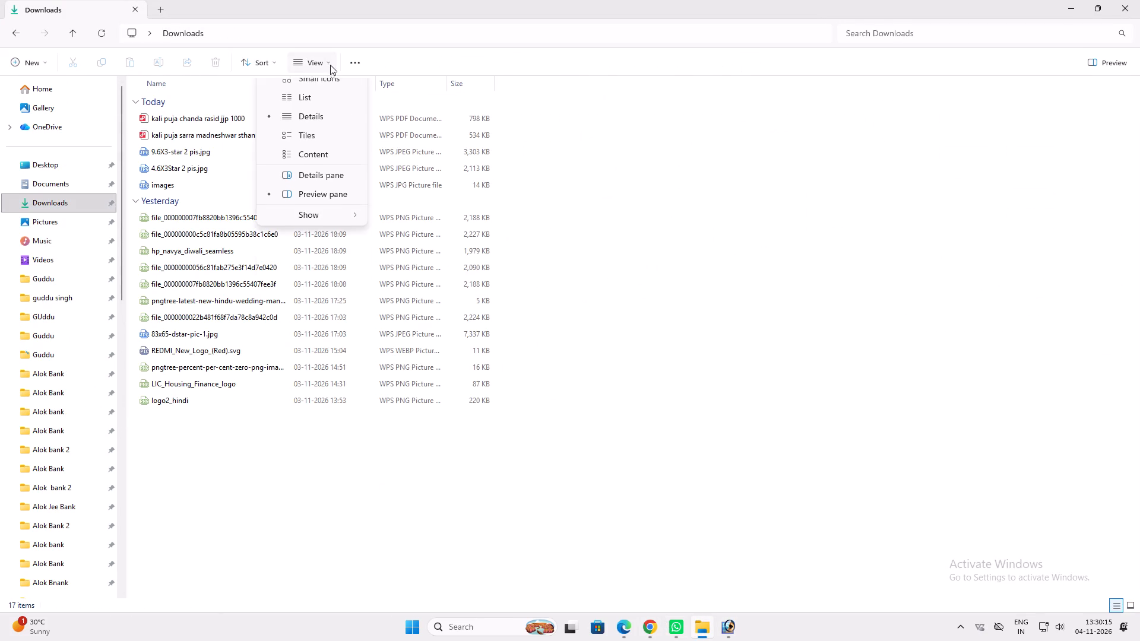
left_click(332, 105)
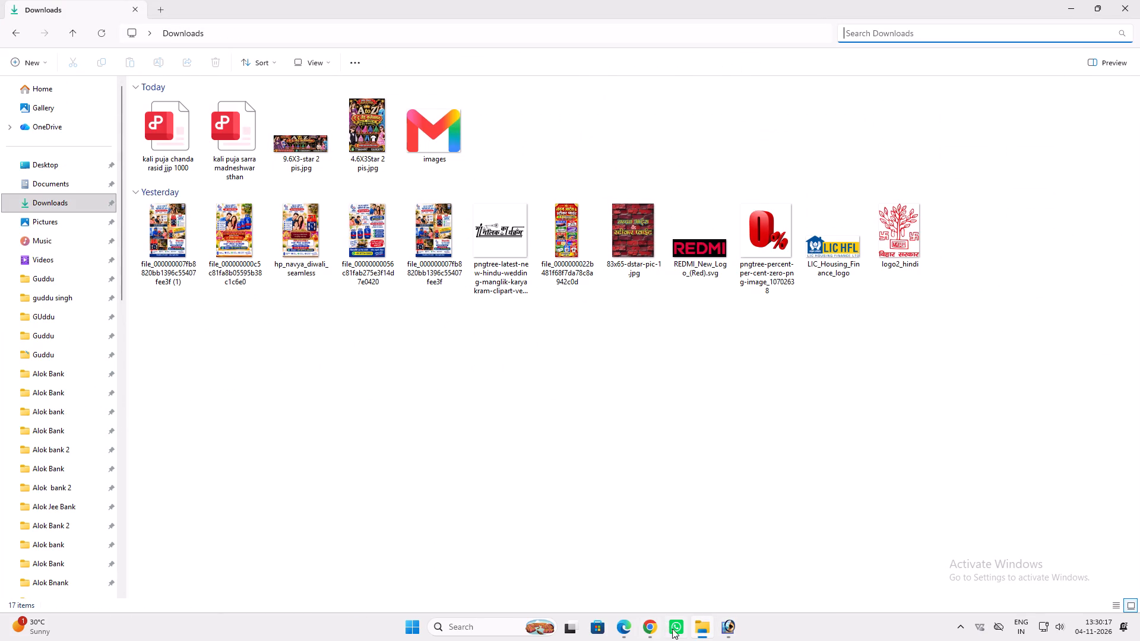
From Photoshop's file browser, copy the two "New Choice Talor 10x6" files from the 04.11.2026 folder into the Final Print folder.
left_click(730, 624)
key("ctrl+o")
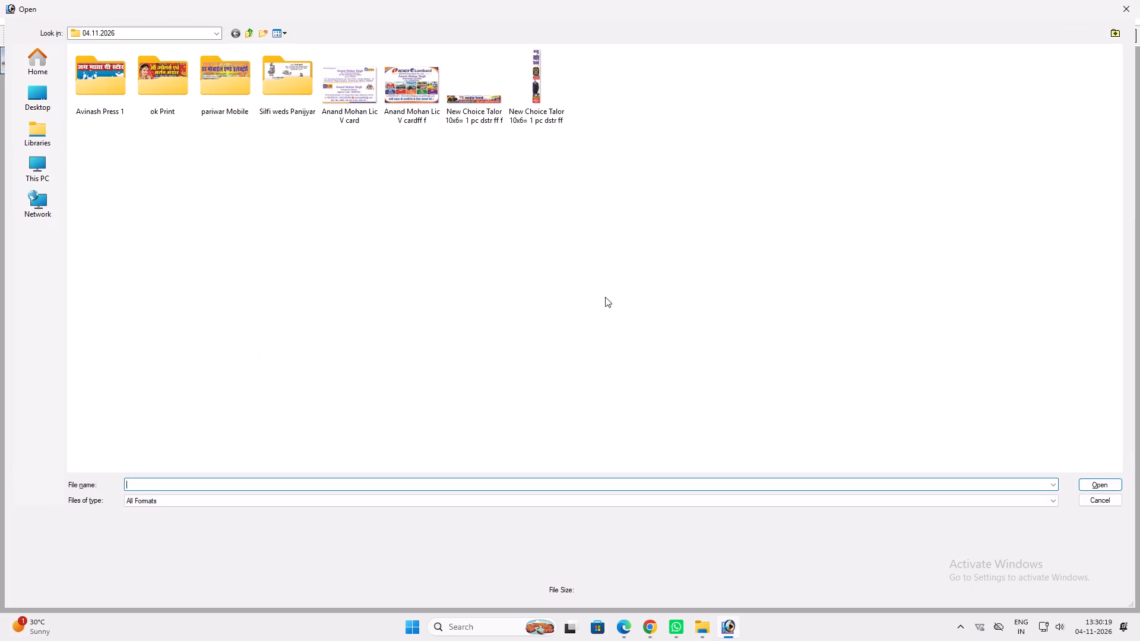
left_click_drag(571, 172, 465, 101)
key("ctrl+c")
key("ctrl+c")
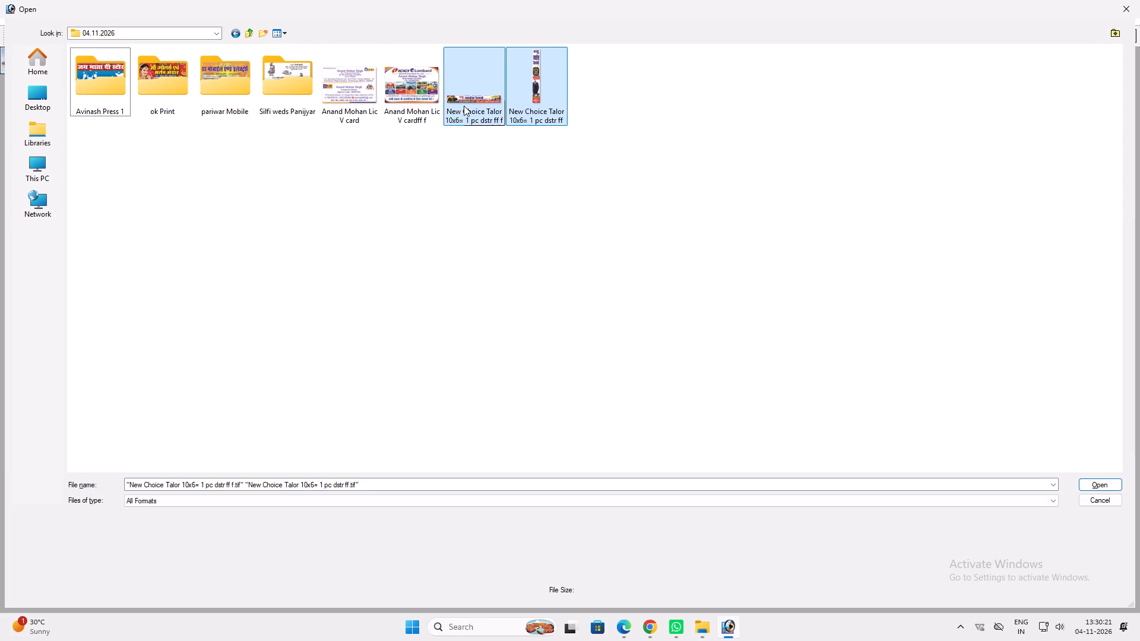
key("ctrl+c")
key("ctrl+c")
key("ctrl+c")
key("ctrl+c")
key("ctrl+c")
left_click(250, 33, "ctrl")
double_click(343, 85)
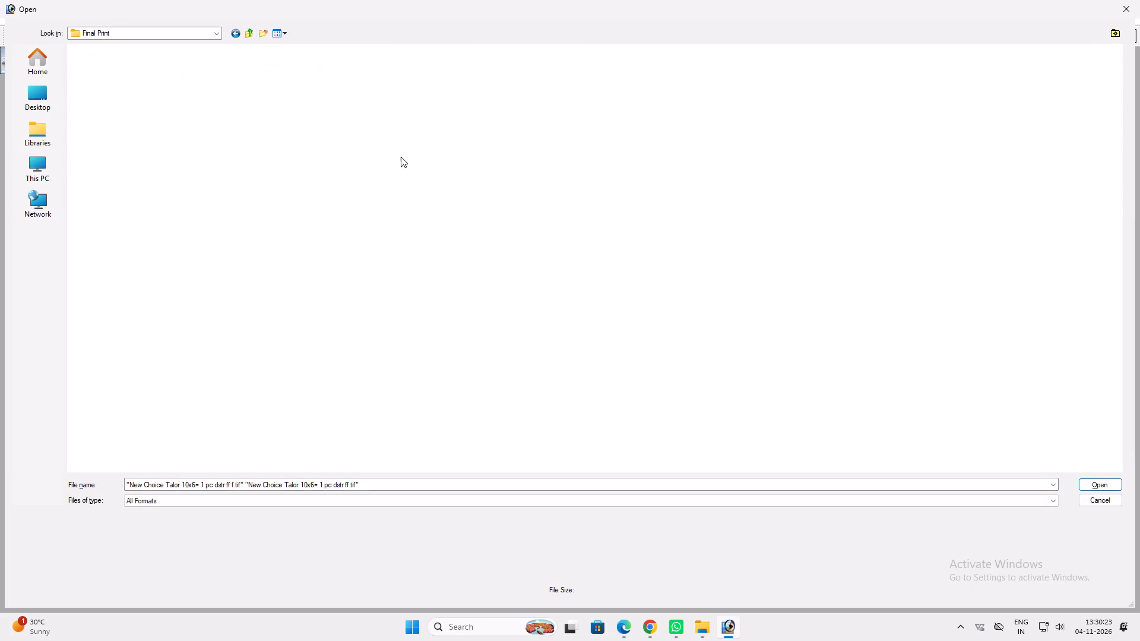
left_click(401, 157)
key("ctrl+v")
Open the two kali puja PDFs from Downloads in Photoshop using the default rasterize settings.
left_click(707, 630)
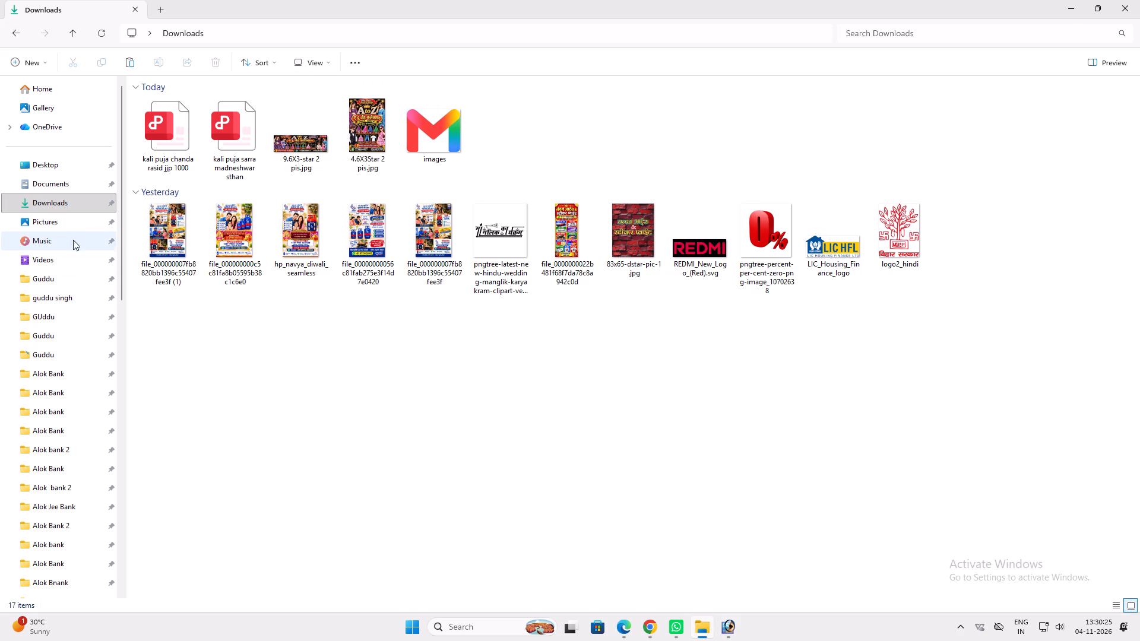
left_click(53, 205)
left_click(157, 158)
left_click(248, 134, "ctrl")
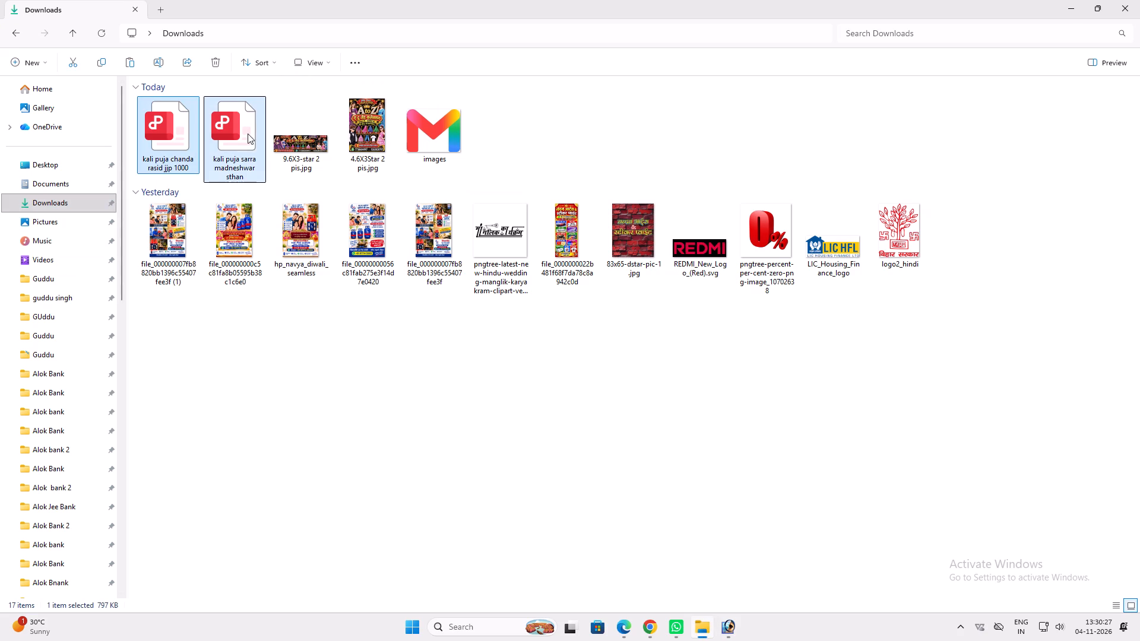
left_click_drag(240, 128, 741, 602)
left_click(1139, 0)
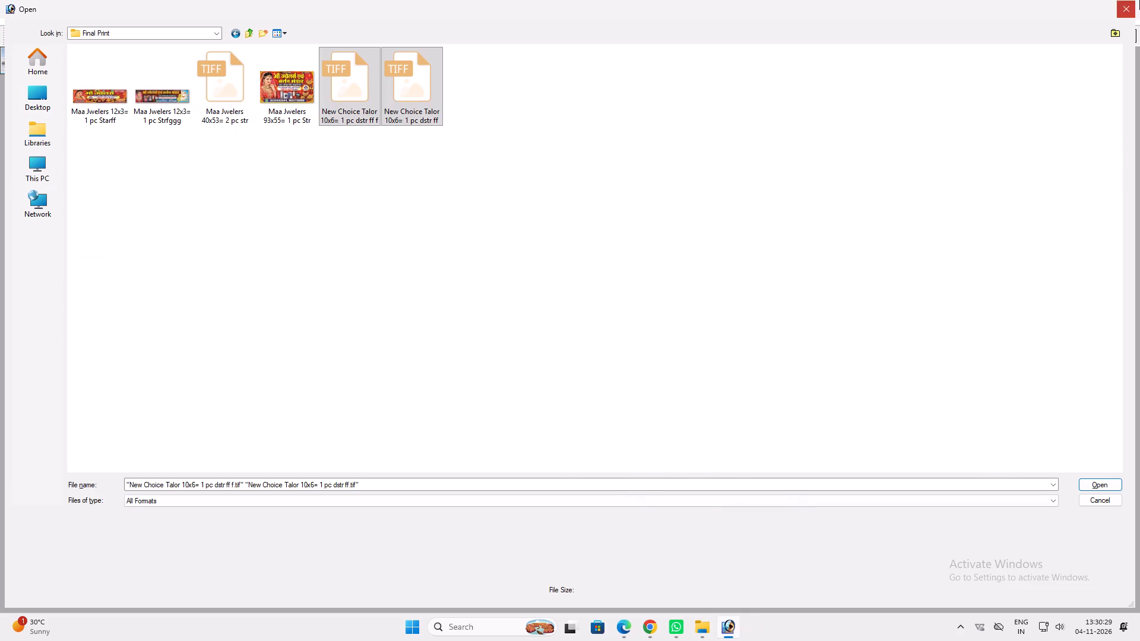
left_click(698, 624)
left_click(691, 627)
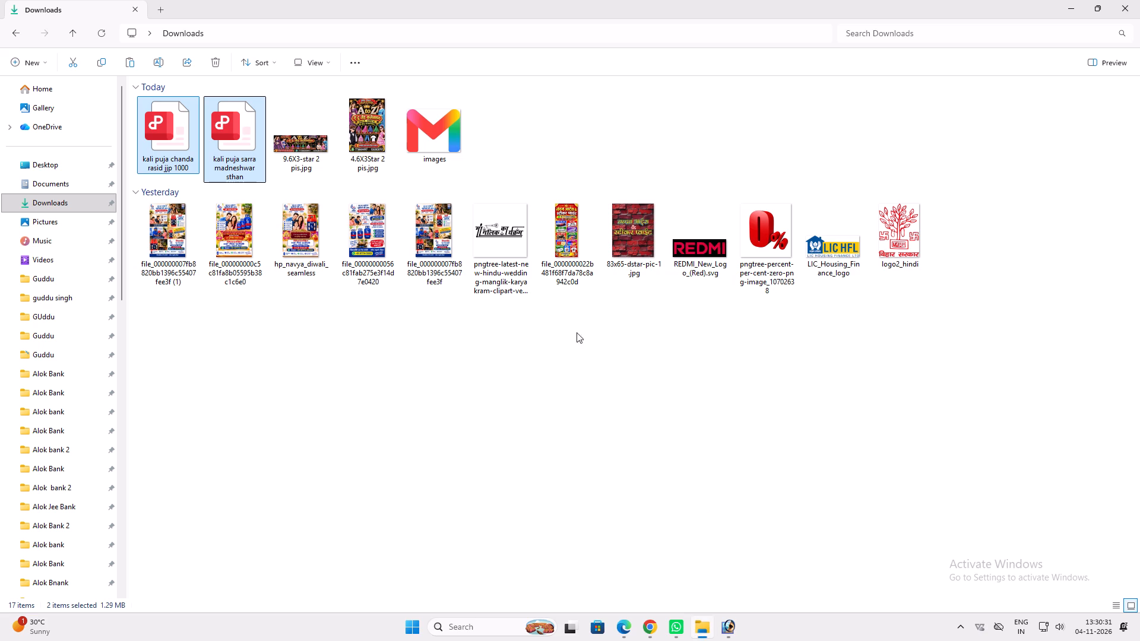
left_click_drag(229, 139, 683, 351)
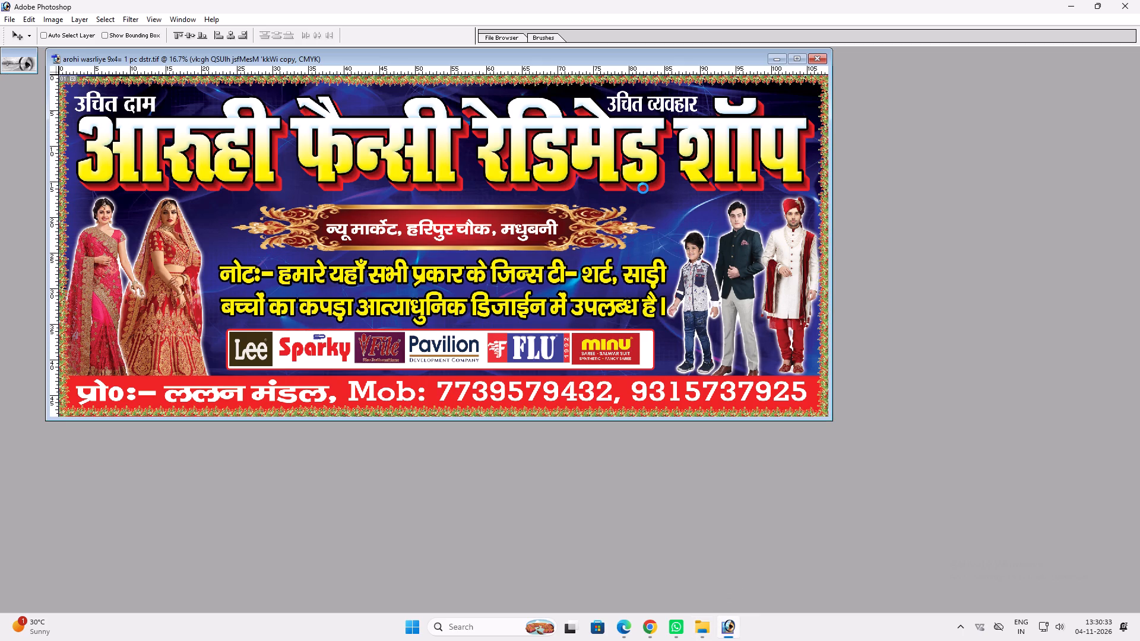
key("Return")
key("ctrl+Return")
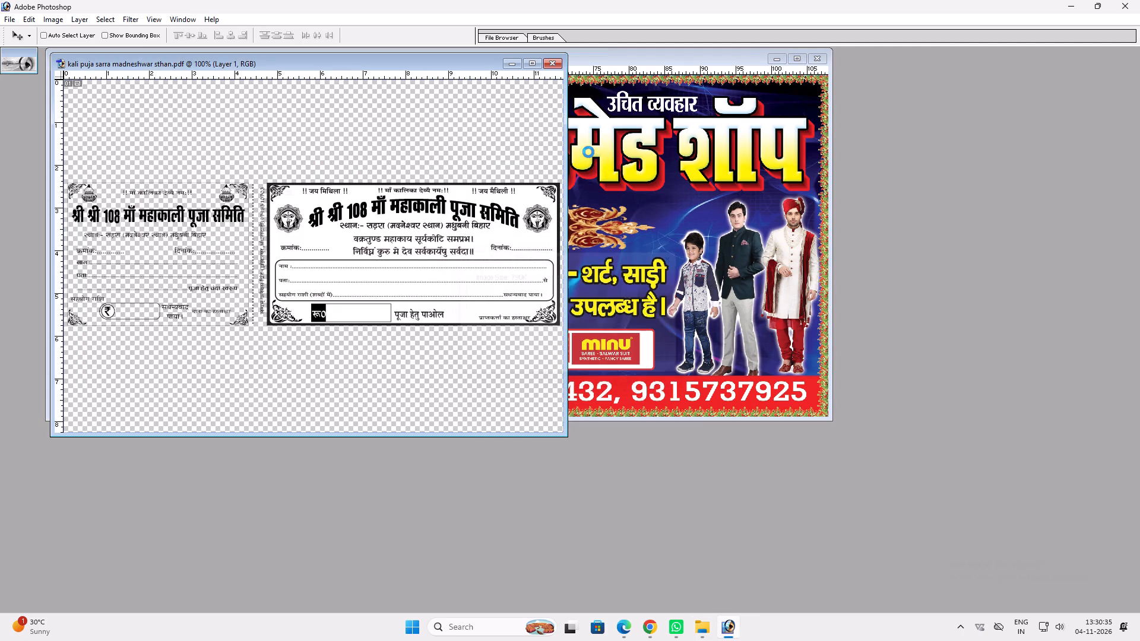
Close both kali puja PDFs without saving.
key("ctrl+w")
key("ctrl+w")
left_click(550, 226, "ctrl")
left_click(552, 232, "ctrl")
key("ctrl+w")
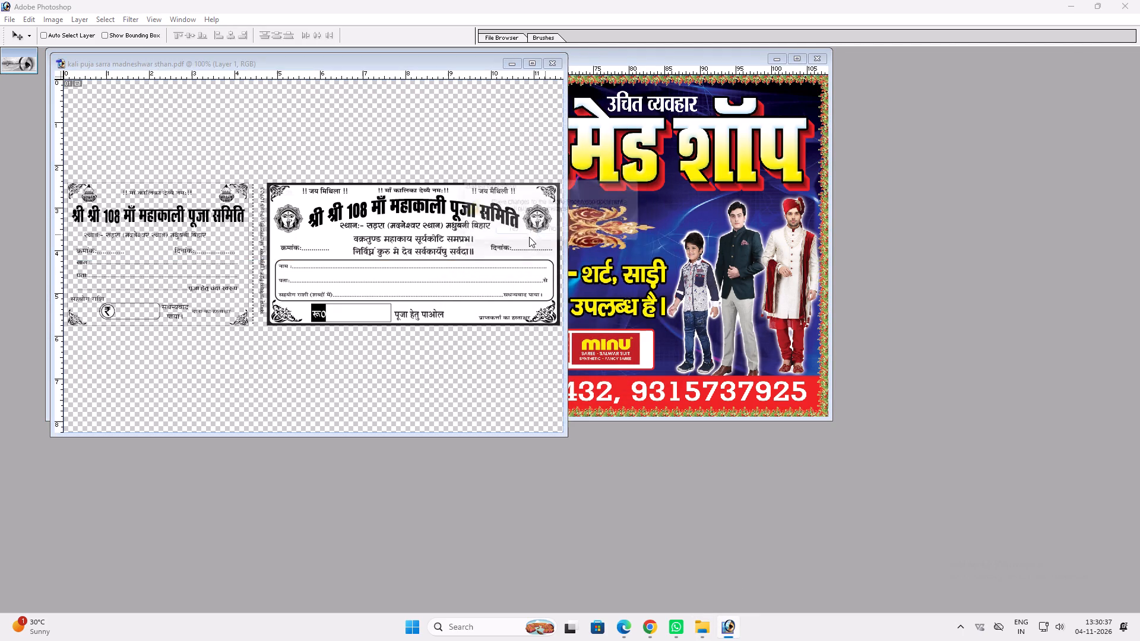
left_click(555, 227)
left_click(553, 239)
Open the two kali puja PDFs from Downloads in Photoshop, rasterized at 300 pixels/inch.
left_click(699, 626)
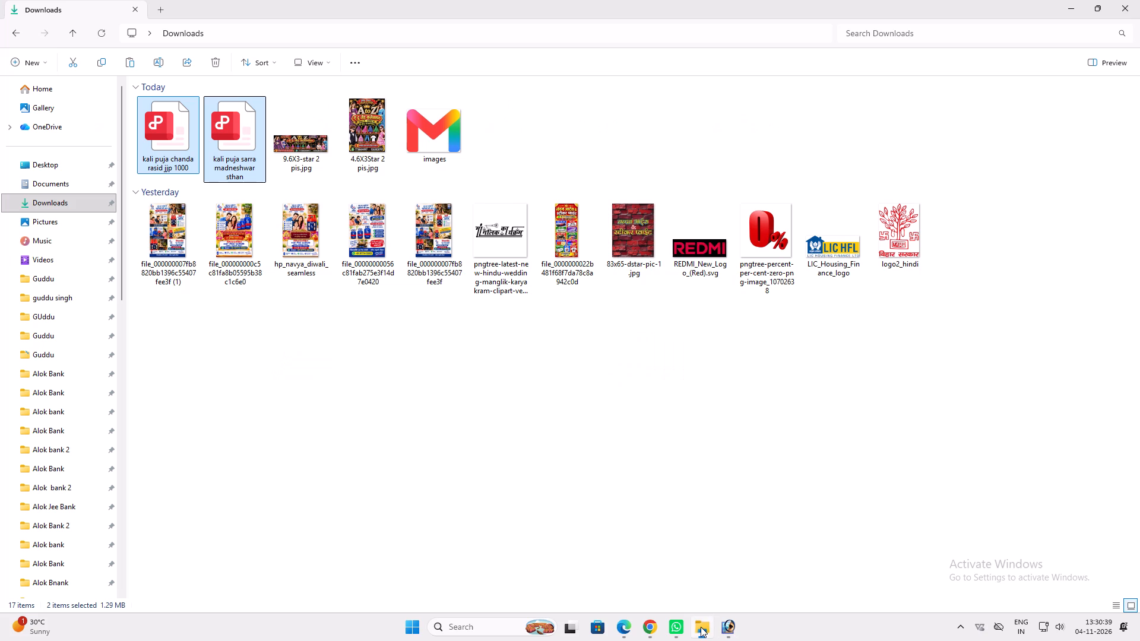
left_click_drag(237, 148, 645, 342)
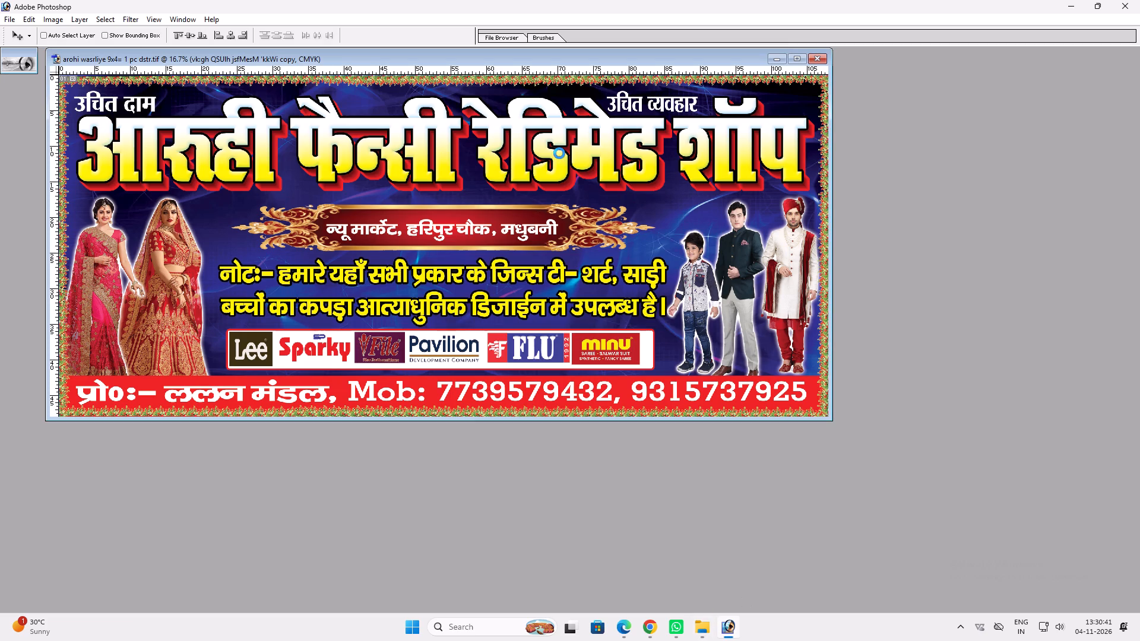
left_click_drag(527, 329, 443, 313)
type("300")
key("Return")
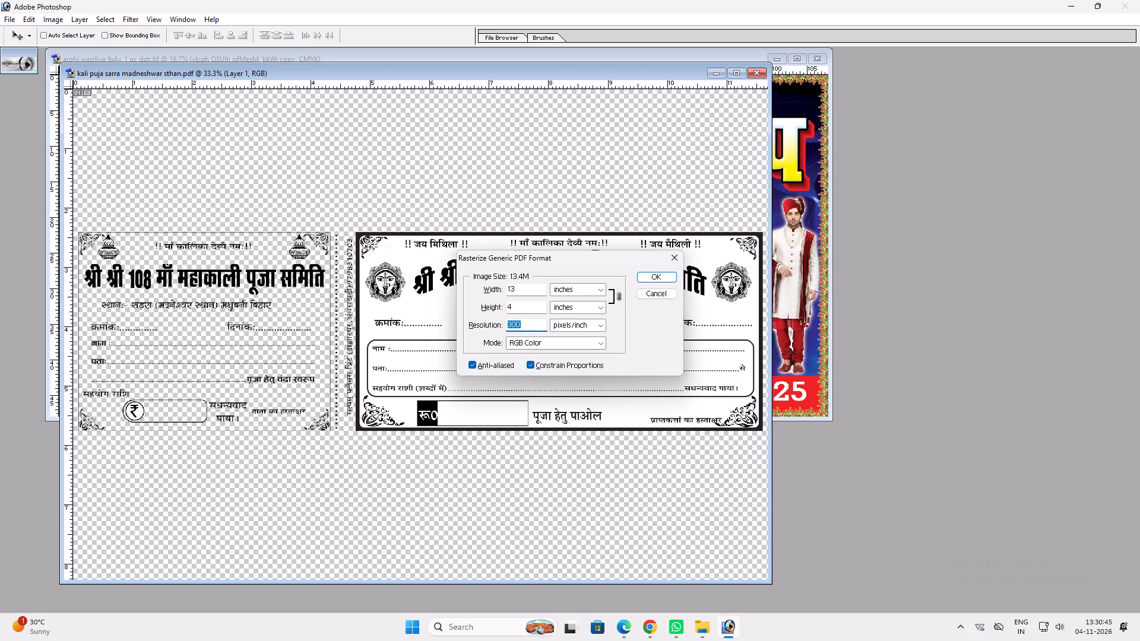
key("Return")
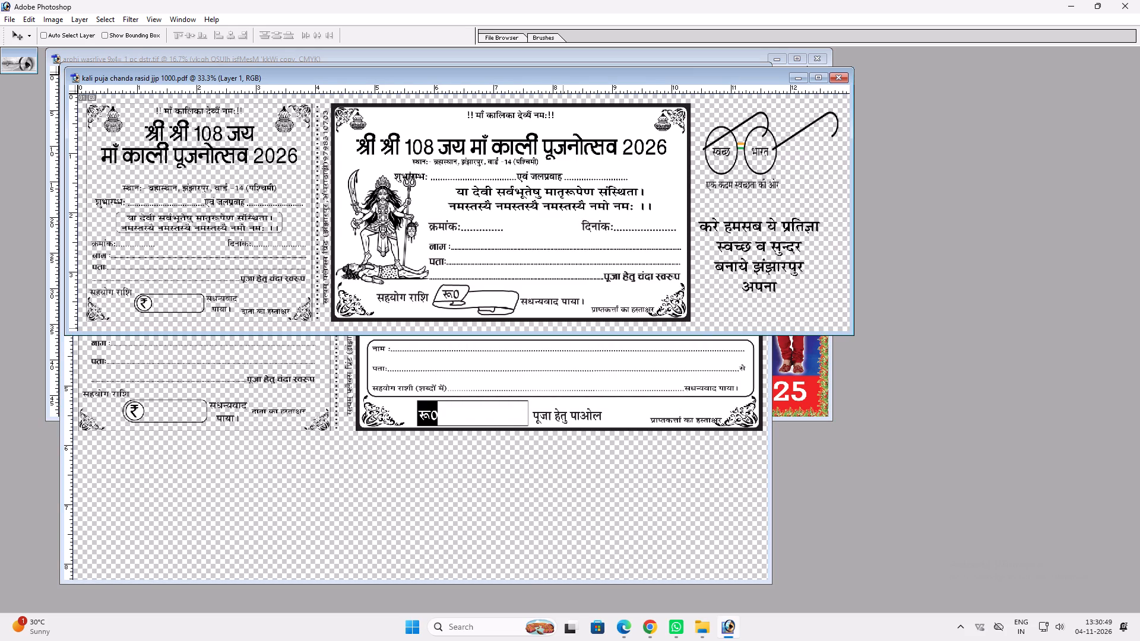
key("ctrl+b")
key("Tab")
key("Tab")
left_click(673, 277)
Create a new white CMYK document 7.5 inches wide and 9.5 inches high at 300 pixels/inch.
key("ctrl+n")
key("Tab")
key("Tab")
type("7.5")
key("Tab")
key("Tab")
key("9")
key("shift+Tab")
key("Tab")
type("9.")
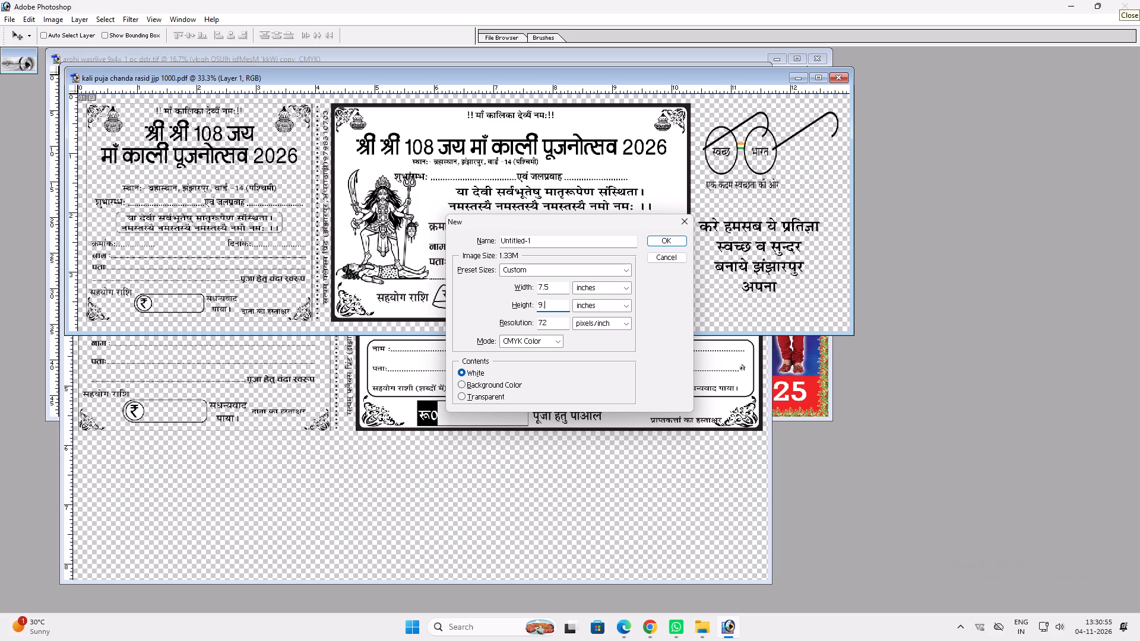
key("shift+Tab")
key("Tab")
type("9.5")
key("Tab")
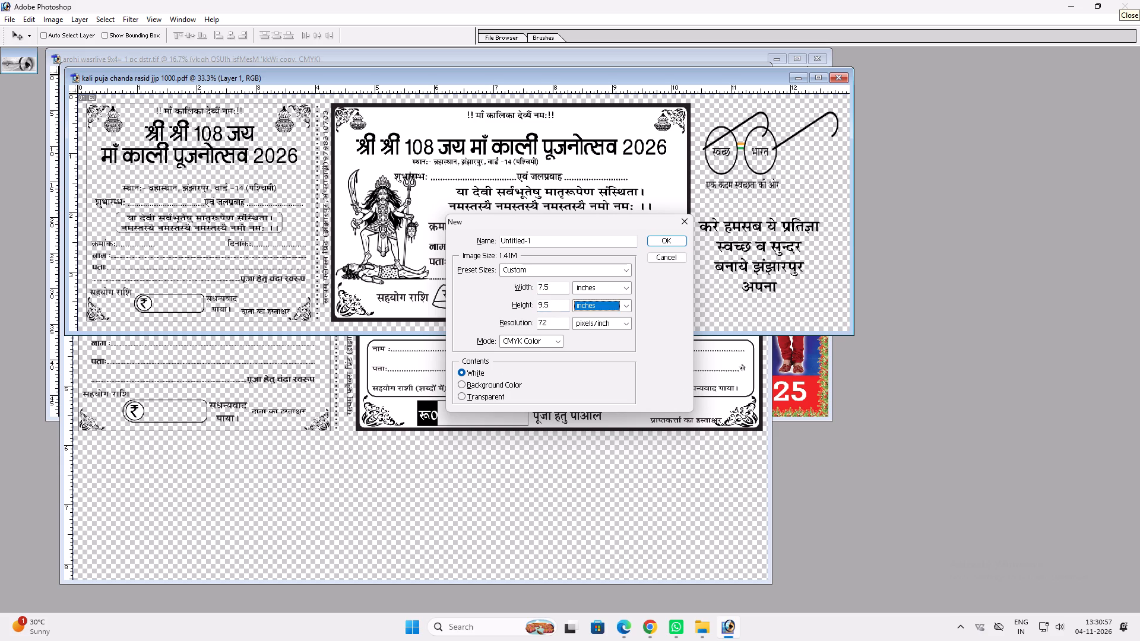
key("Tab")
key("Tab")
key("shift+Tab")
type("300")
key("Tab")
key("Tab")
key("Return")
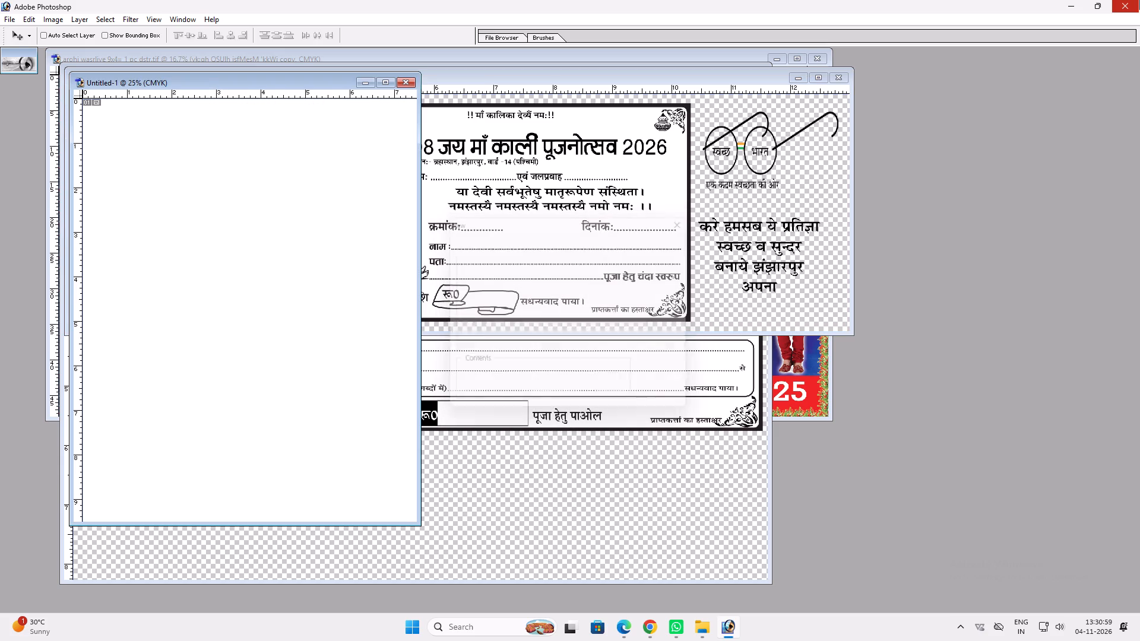
Copy the "kali puja chanda rasid jjp 1000" receipt artwork into the new document.
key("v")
left_click(582, 163)
left_click_drag(536, 182, 397, 373)
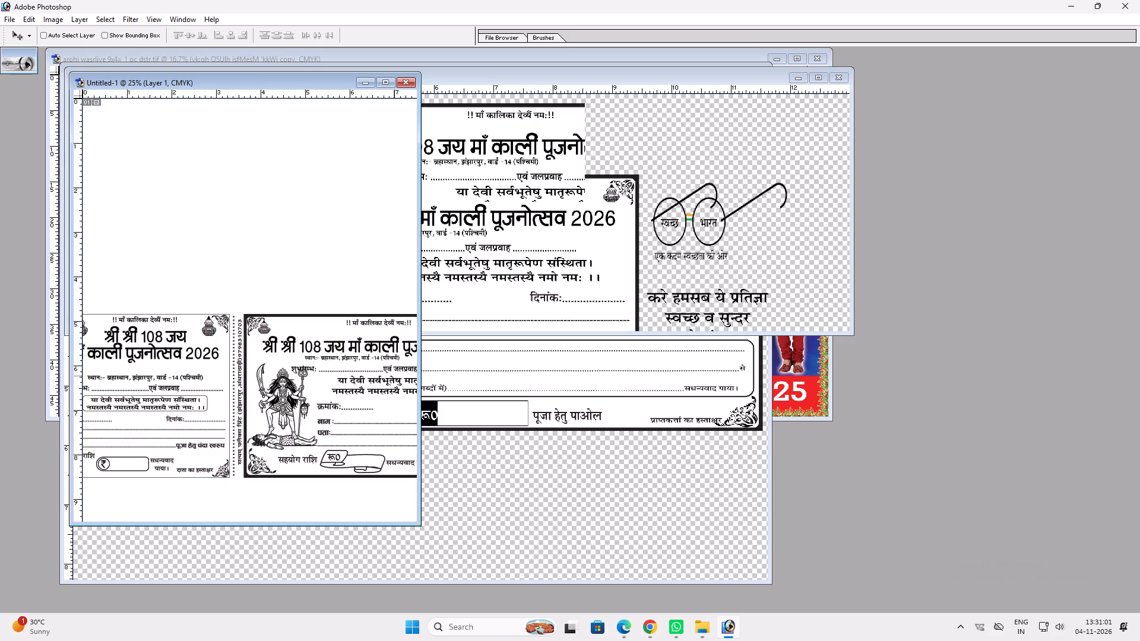
Maximize the new document, rotate the receipt 90° counterclockwise and place it along the page's left edge.
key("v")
left_click(384, 85)
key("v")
left_click_drag(463, 334, 502, 263)
key("ctrl+t")
right_click(507, 259, "ctrl")
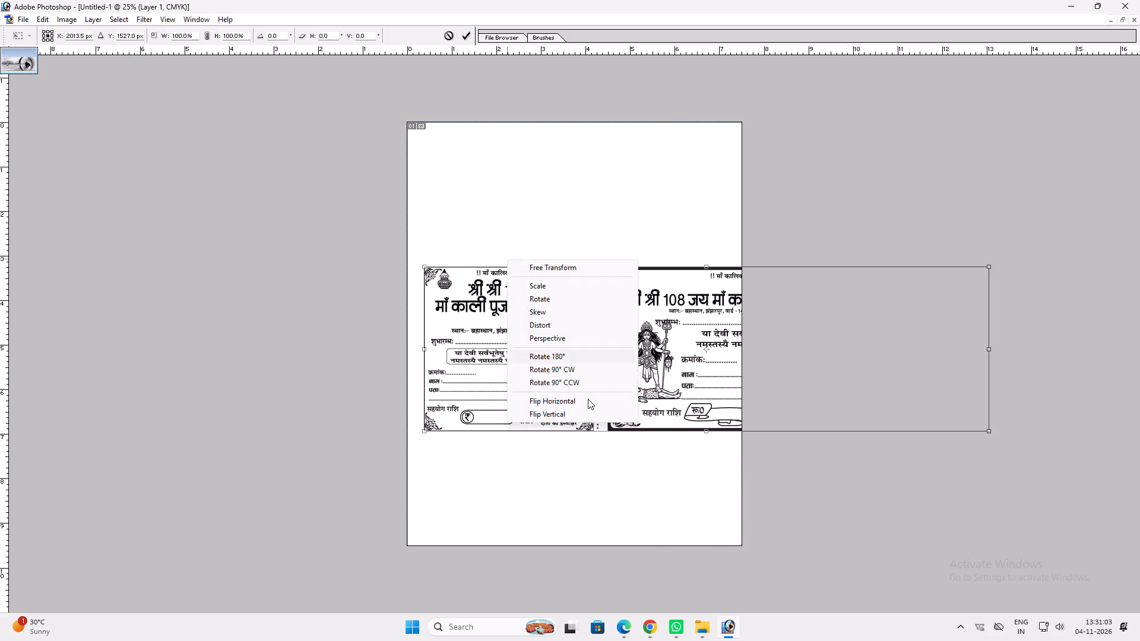
left_click(574, 378)
key("Return")
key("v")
left_click_drag(669, 358, 457, 418)
Scale the rotated receipt down with Free Transform so its full length fits the page height.
scroll(457, 415, "up", 2)
key("ctrl+t")
scroll(580, 581, "up", 2, "shift")
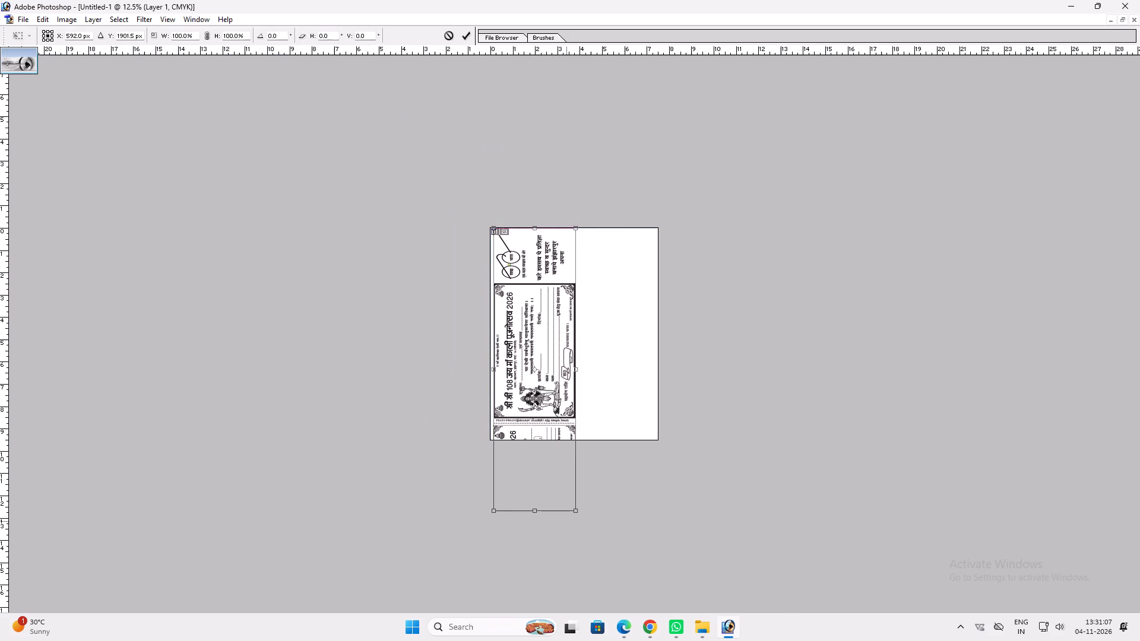
left_click_drag(577, 510, 550, 441, "shift")
key("ctrl+Return")
key("ctrl+0")
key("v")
left_click(511, 441, "shift")
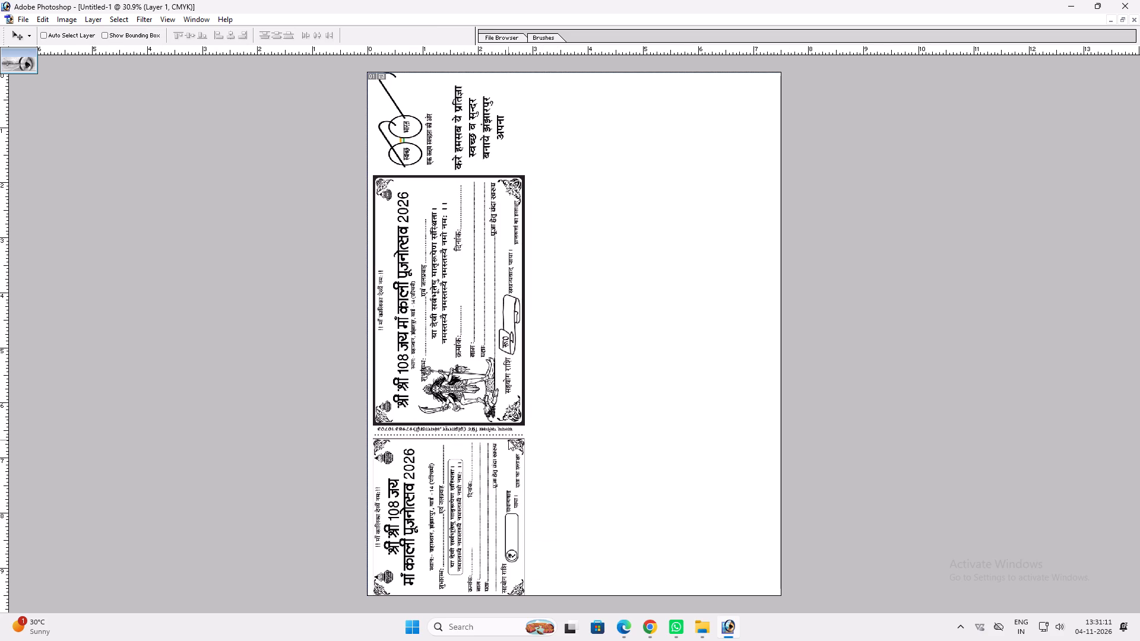
Shrink the receipt's height to about 99.1% from its top edge and nudge it slightly upward.
key("ctrl+t")
left_click_drag(473, 73, 470, 79, "shift")
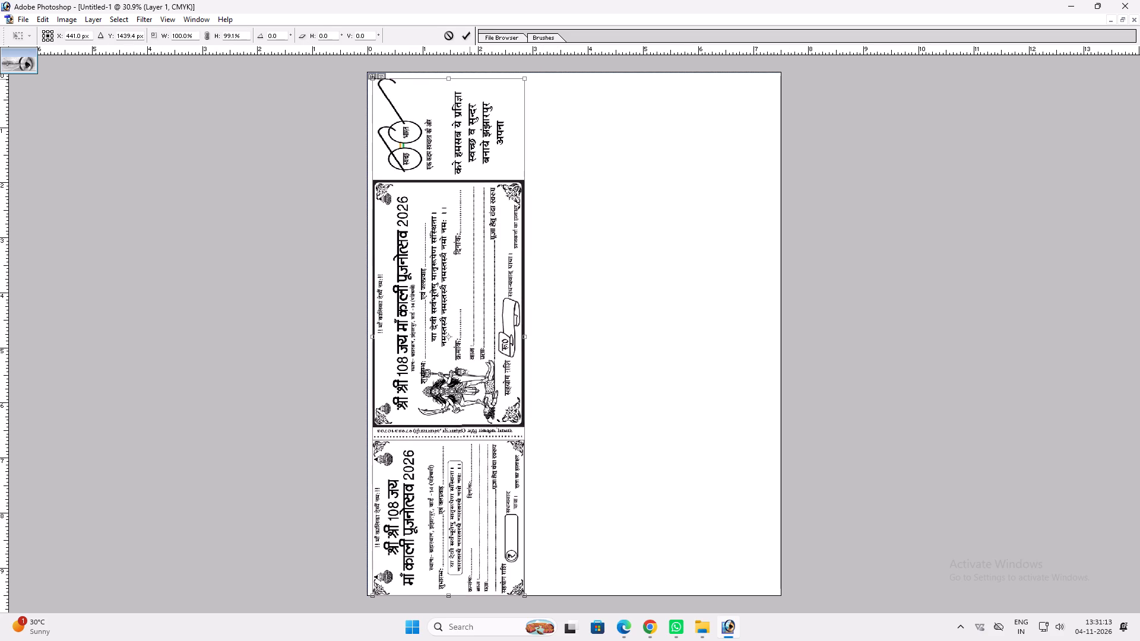
left_click_drag(470, 79, 470, 80, "shift")
key("shift+Return")
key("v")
key("Up")
key("Up")
key("Up")
key("Up")
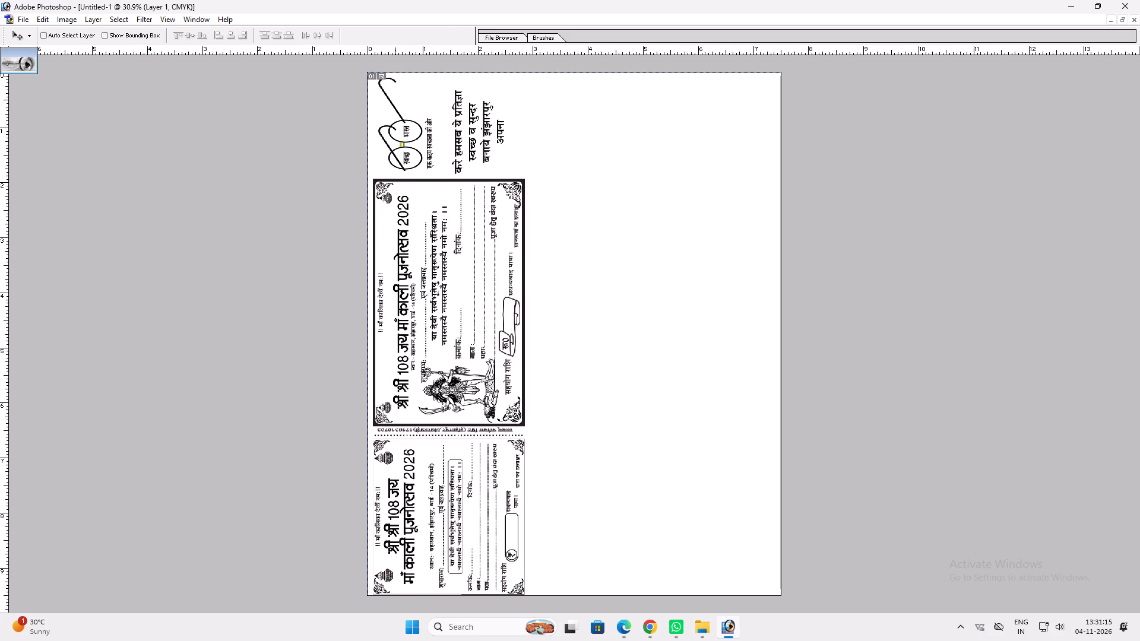
Stretch the receipt's width to about 107.8% by moving its right edge outward.
key("ctrl+t")
left_click_drag(525, 247, 537, 241, "shift")
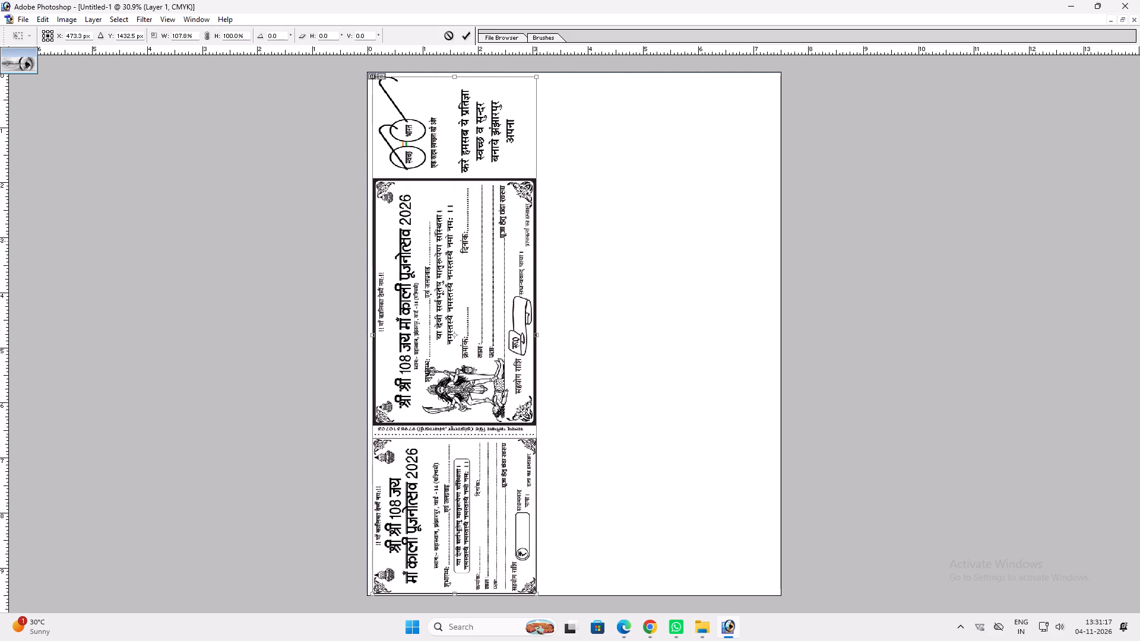
key("Return")
Return to the windowed view and close the "kali puja chanda rasid jjp 1000" PDF without saving.
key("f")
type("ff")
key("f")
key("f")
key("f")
left_click(603, 266)
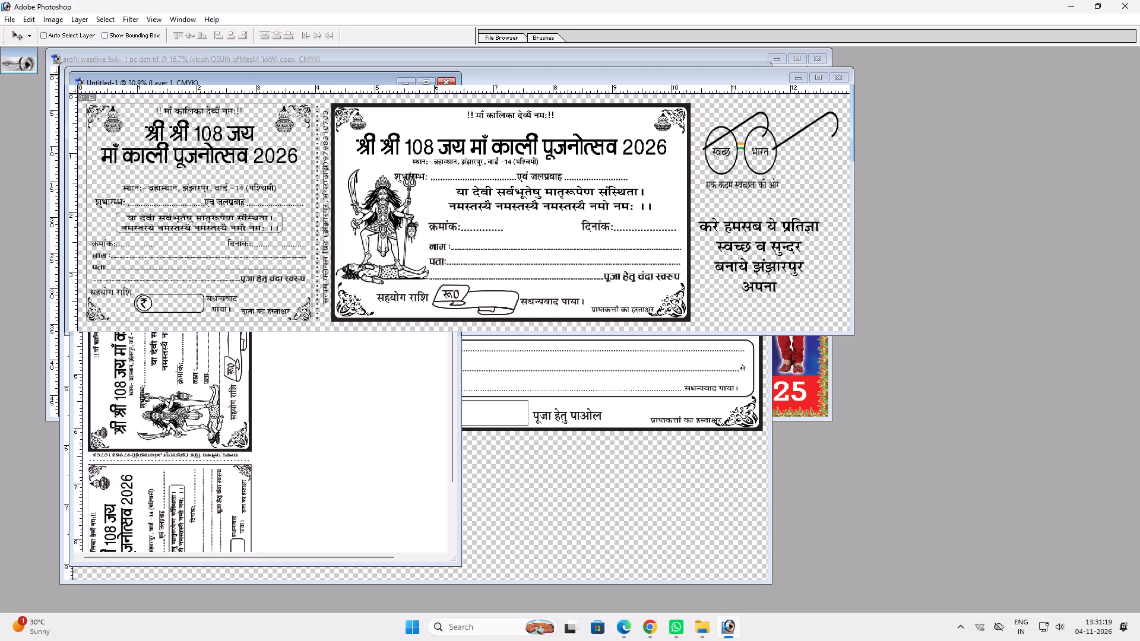
key("ctrl+w")
left_click(553, 232)
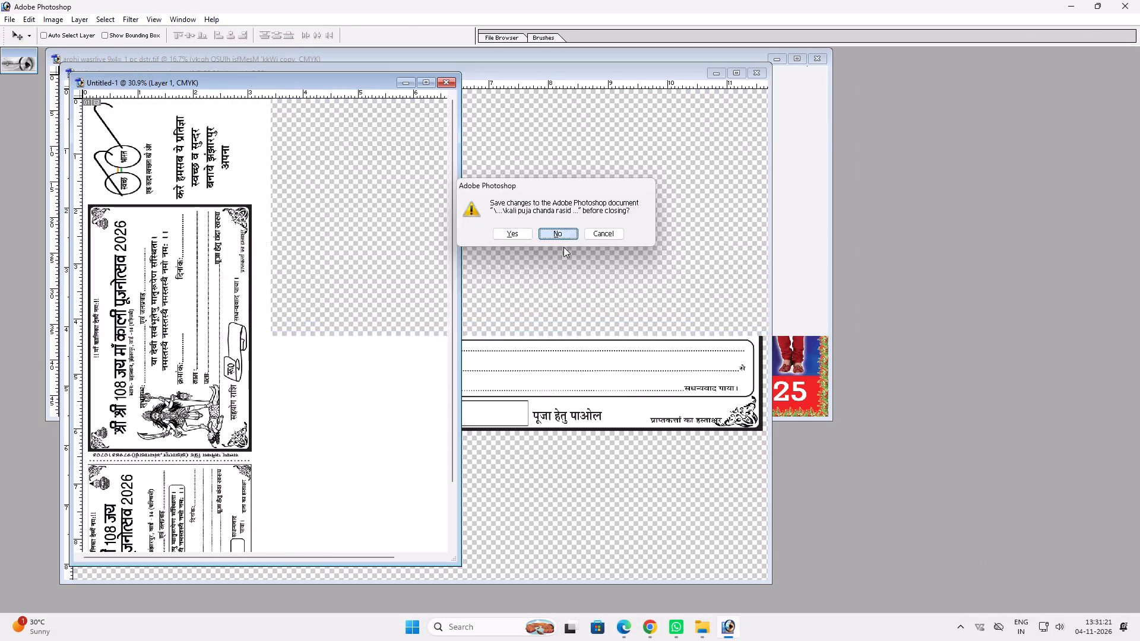
Copy the receipt from the "kali puja sarra madneshwar sthan" PDF onto the Untitled-1 page and enlarge that page's view.
left_click(573, 283)
left_click_drag(480, 73, 938, 92)
left_click_drag(950, 310, 534, 302)
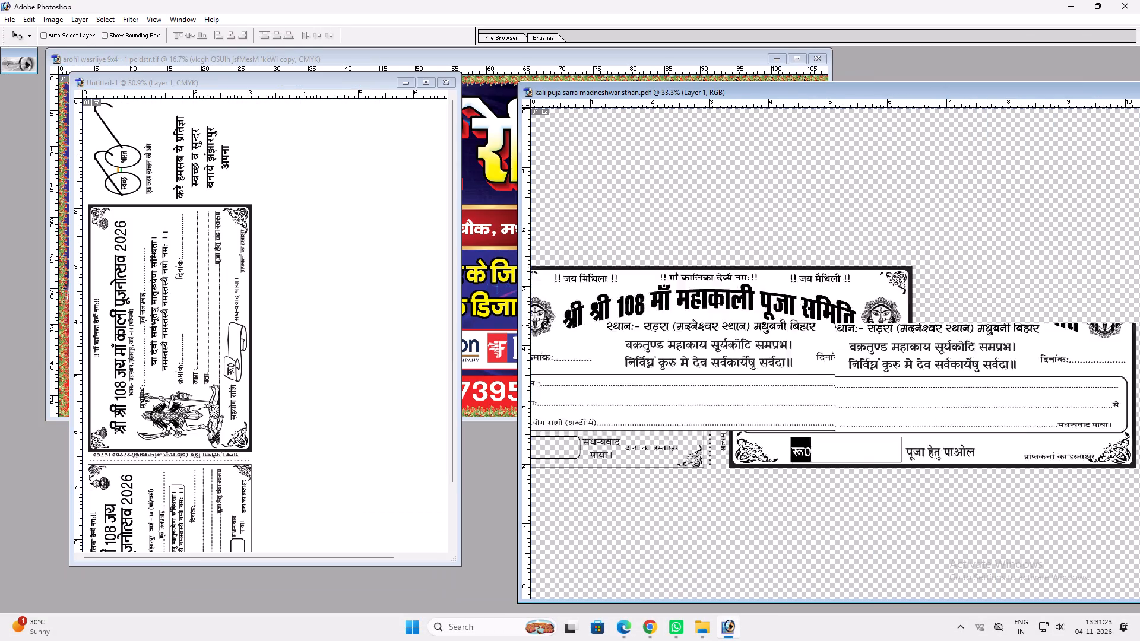
left_click_drag(534, 302, 350, 249)
left_click(425, 77)
Rotate the copied receipt 90° clockwise with Free Transform and move it to the page's empty right half.
key("ctrl+t")
right_click(654, 294, "ctrl")
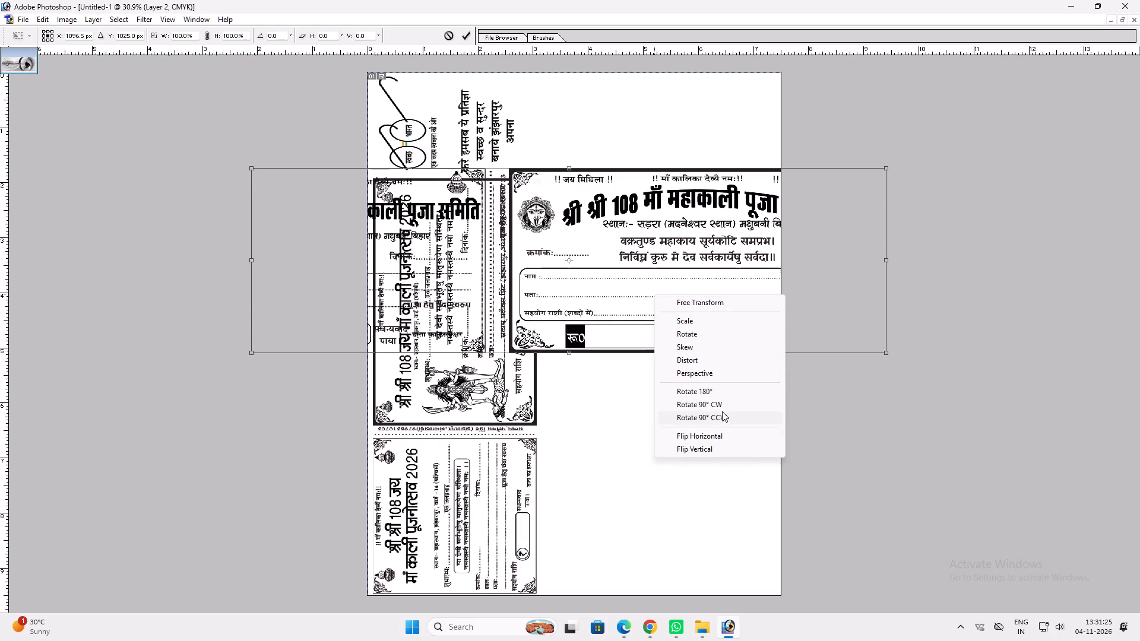
left_click(704, 410)
key("Return")
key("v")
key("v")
left_click_drag(603, 404, 689, 452)
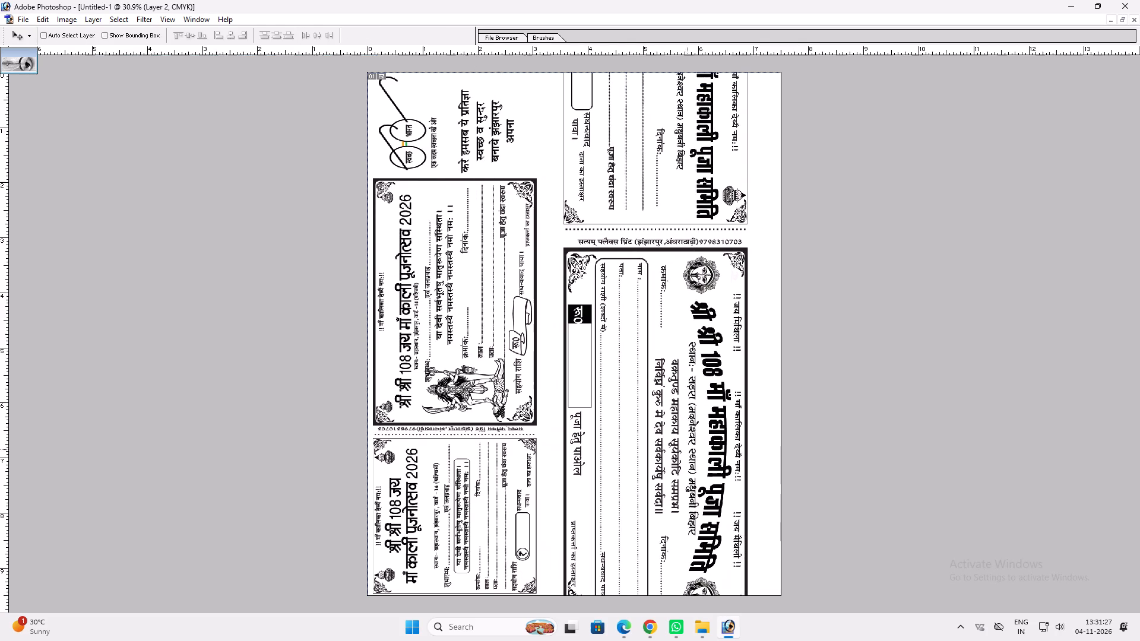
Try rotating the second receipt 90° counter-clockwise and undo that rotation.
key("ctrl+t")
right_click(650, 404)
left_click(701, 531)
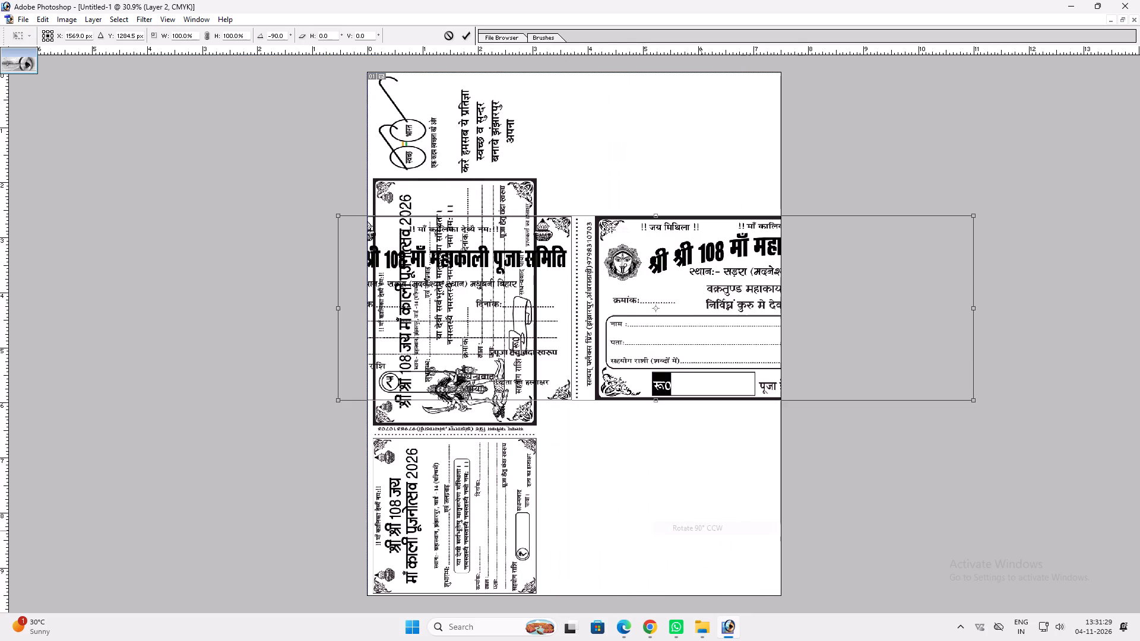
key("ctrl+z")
Rotate the second receipt 180° and move it so its top edge meets the top of the page.
right_click(650, 322)
left_click(694, 418)
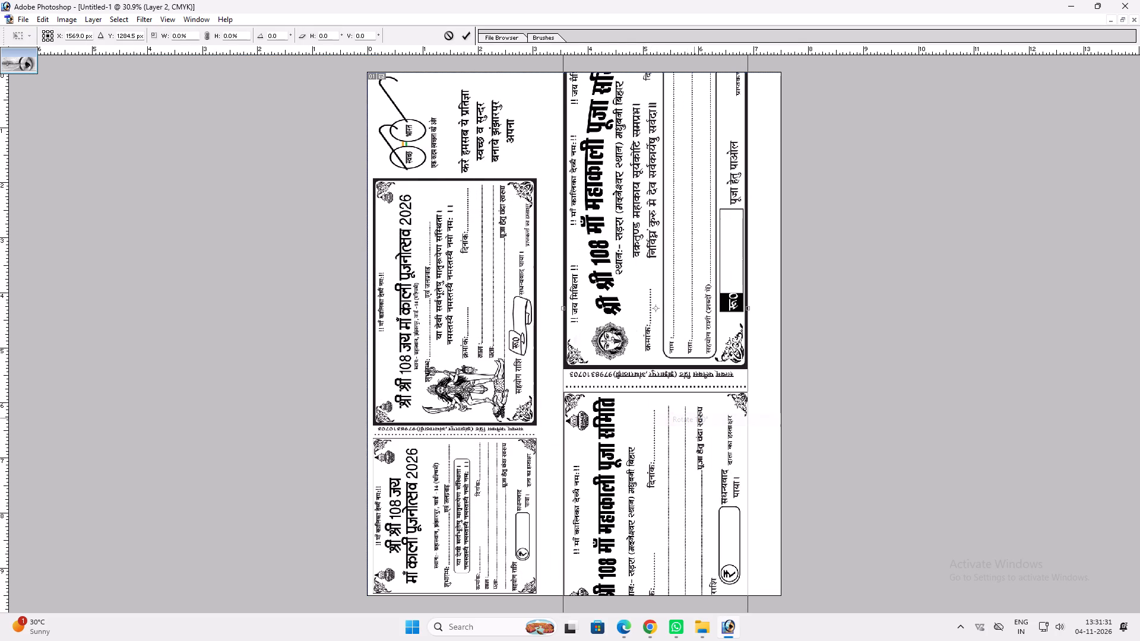
key("Return")
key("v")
left_click_drag(682, 409, 679, 515)
left_click_drag(666, 431, 666, 417)
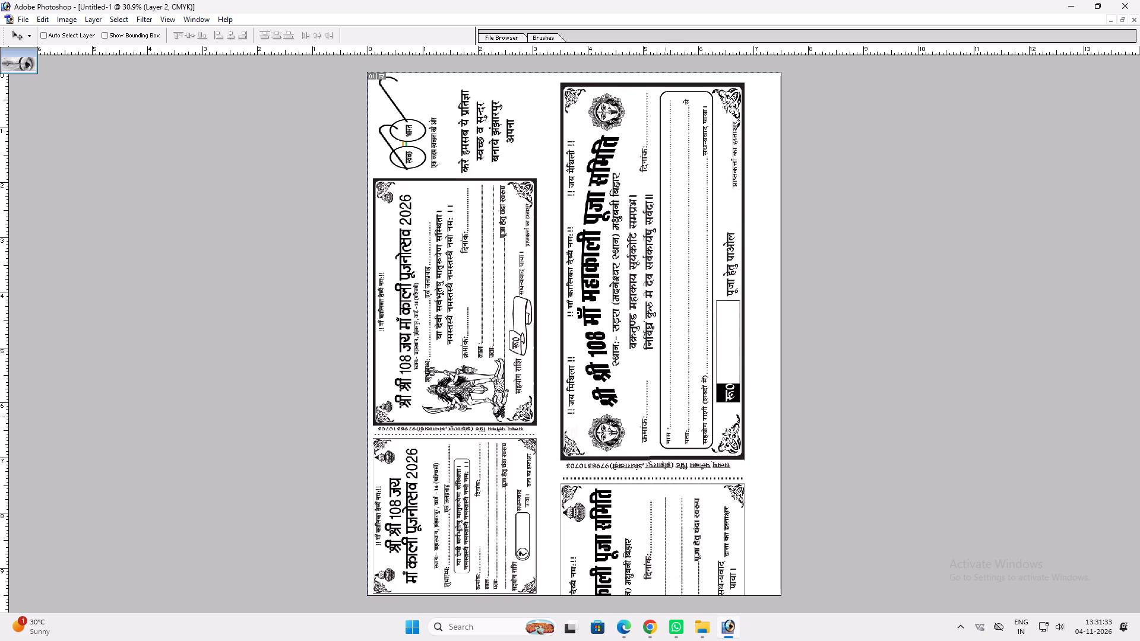
left_click_drag(666, 417, 666, 411)
Narrow the second receipt to 92% width while laid over the first one, and return it to the page's right half.
left_click_drag(678, 406, 493, 397)
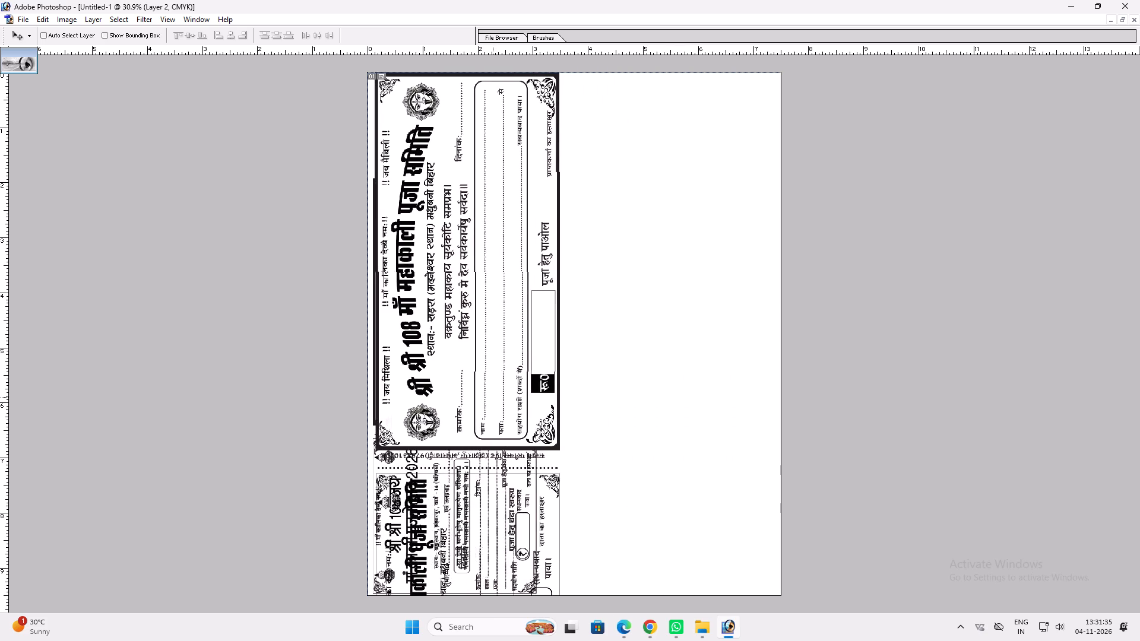
left_click_drag(493, 397, 490, 397)
key("ctrl+t")
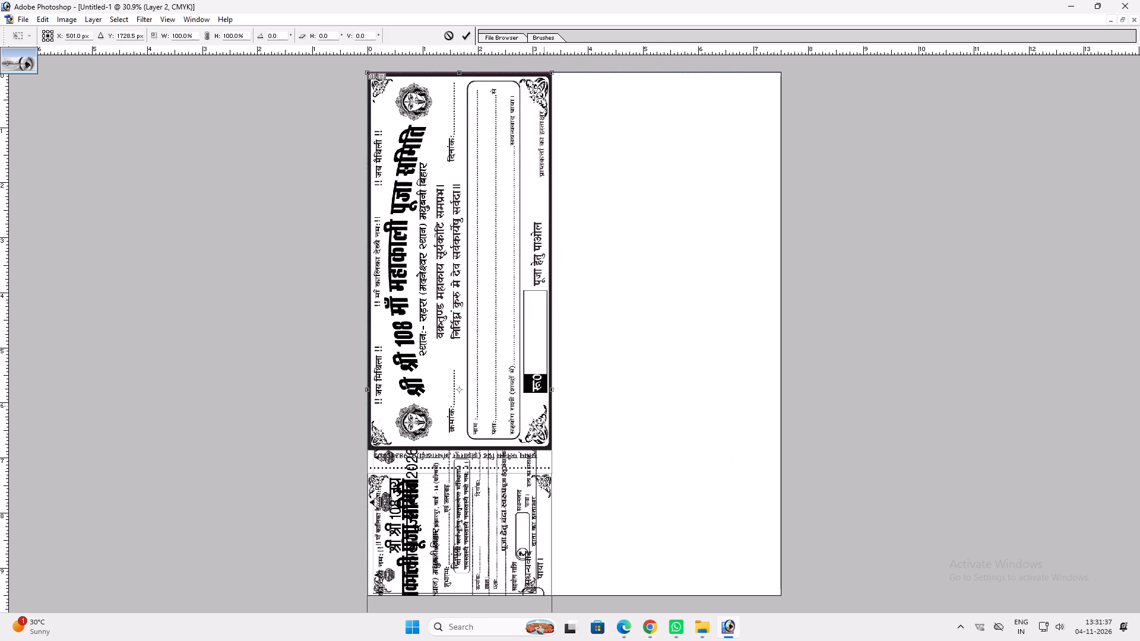
left_click_drag(550, 402, 535, 404, "shift")
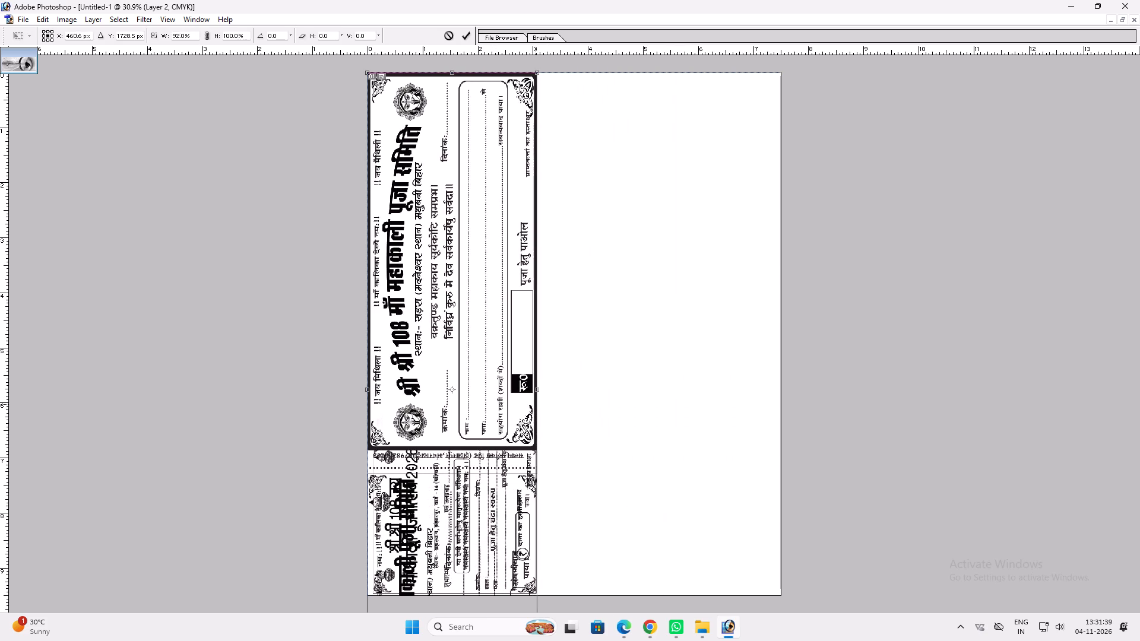
key("Return")
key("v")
left_click_drag(495, 399, 686, 404, "shift")
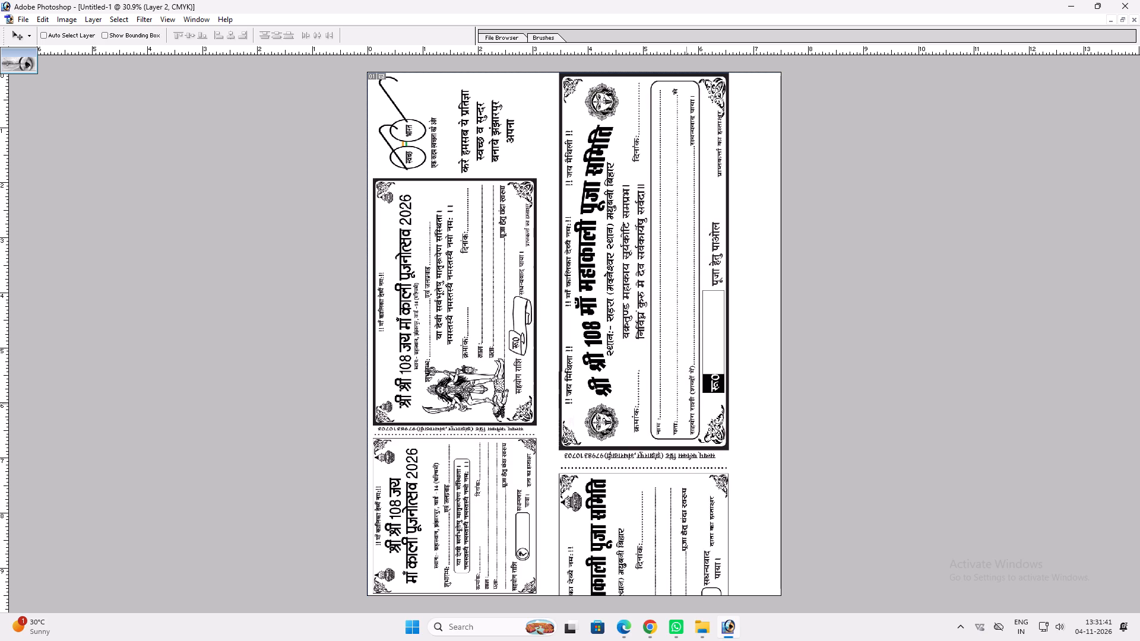
left_click_drag(686, 404, 687, 404, "shift")
Shorten the second receipt with Free Transform so its full length fits the page height, and shift it slightly right.
scroll(669, 476, "up", 3)
key("ctrl+t")
scroll(651, 566, "up", 1, "shift")
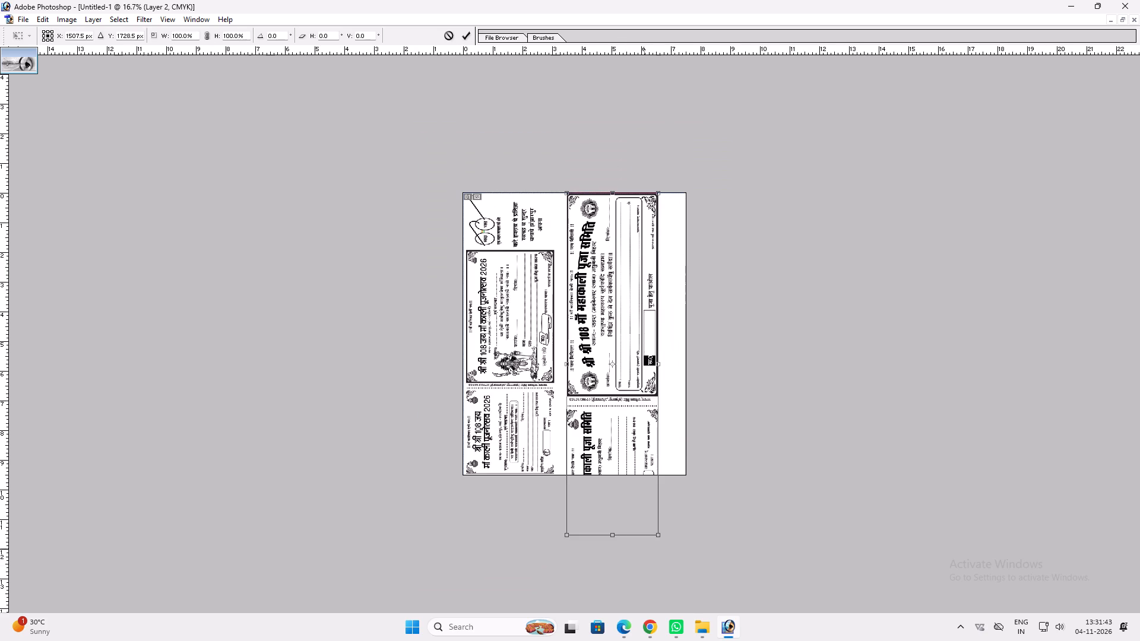
left_click_drag(641, 538, 647, 480, "shift")
key("shift+Return")
key("ctrl+0")
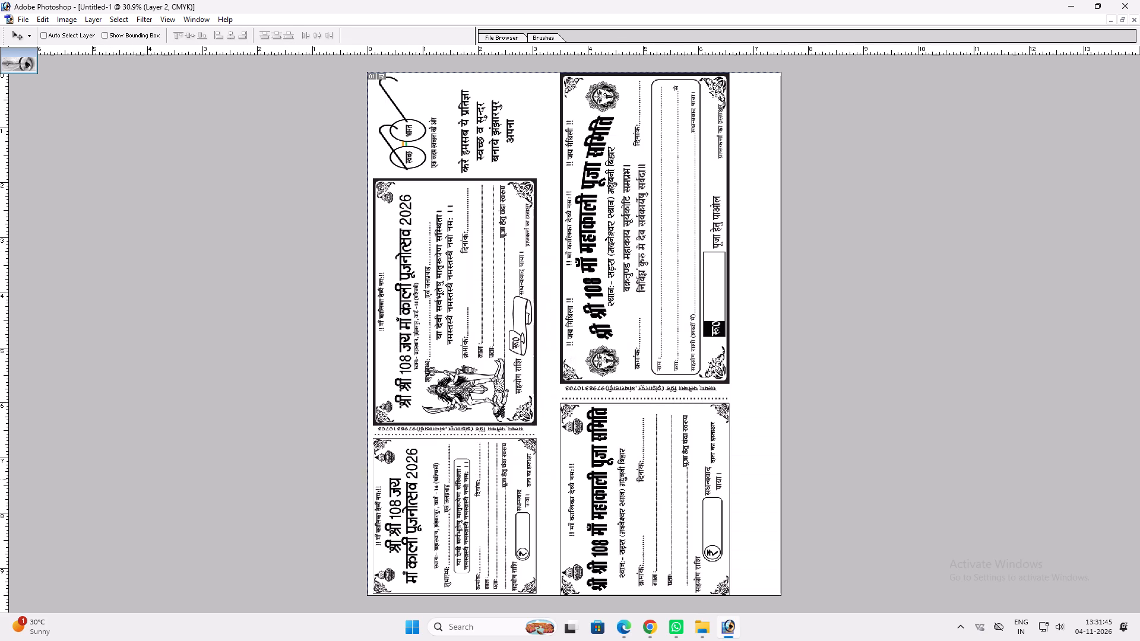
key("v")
left_click(624, 485, "shift")
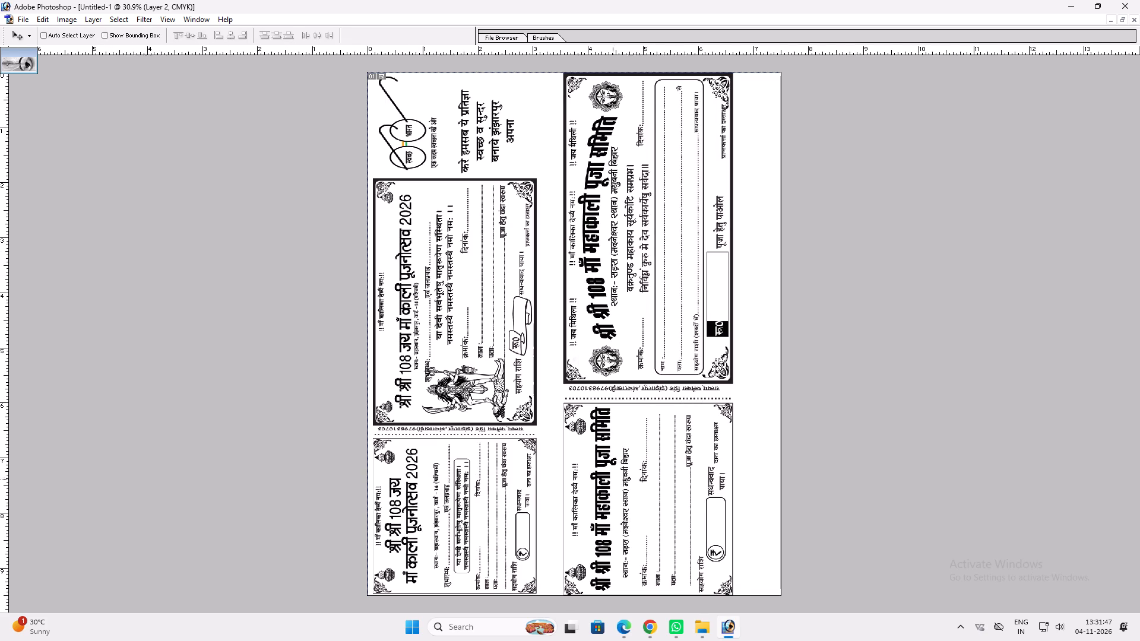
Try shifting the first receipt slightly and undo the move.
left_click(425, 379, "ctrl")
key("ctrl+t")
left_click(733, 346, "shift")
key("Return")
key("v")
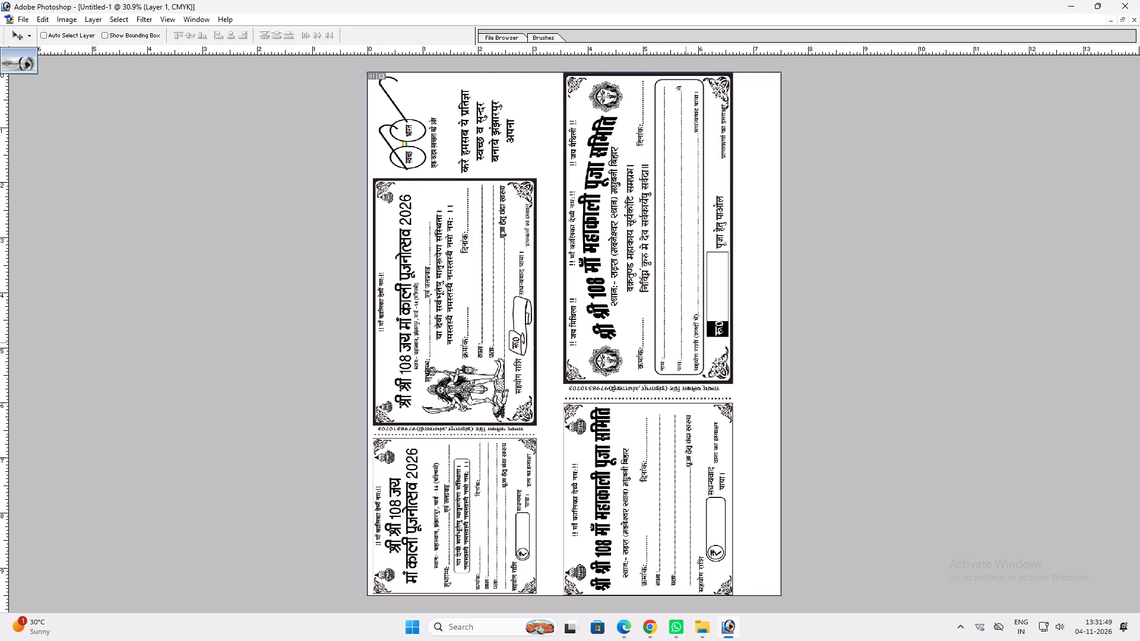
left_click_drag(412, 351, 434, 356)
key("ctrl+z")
Link the two receipts and stretch them together in width until they reach the page's right edge.
left_click(599, 323, "ctrl+shift")
key("ctrl+t")
left_click_drag(732, 312, 749, 310, "shift")
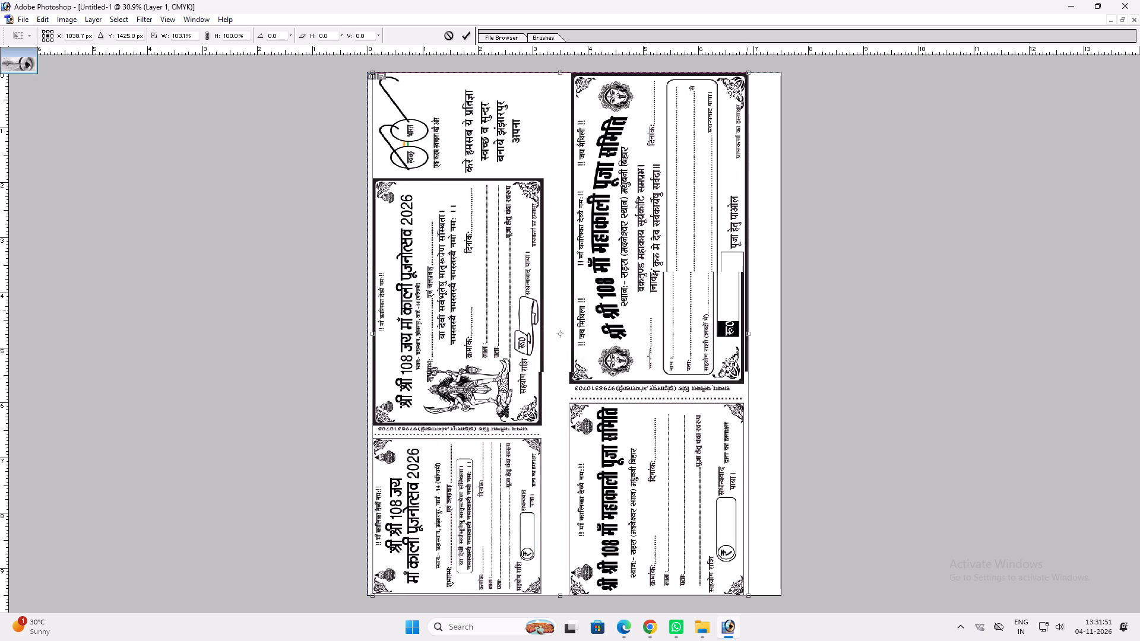
left_click_drag(749, 310, 771, 311, "shift")
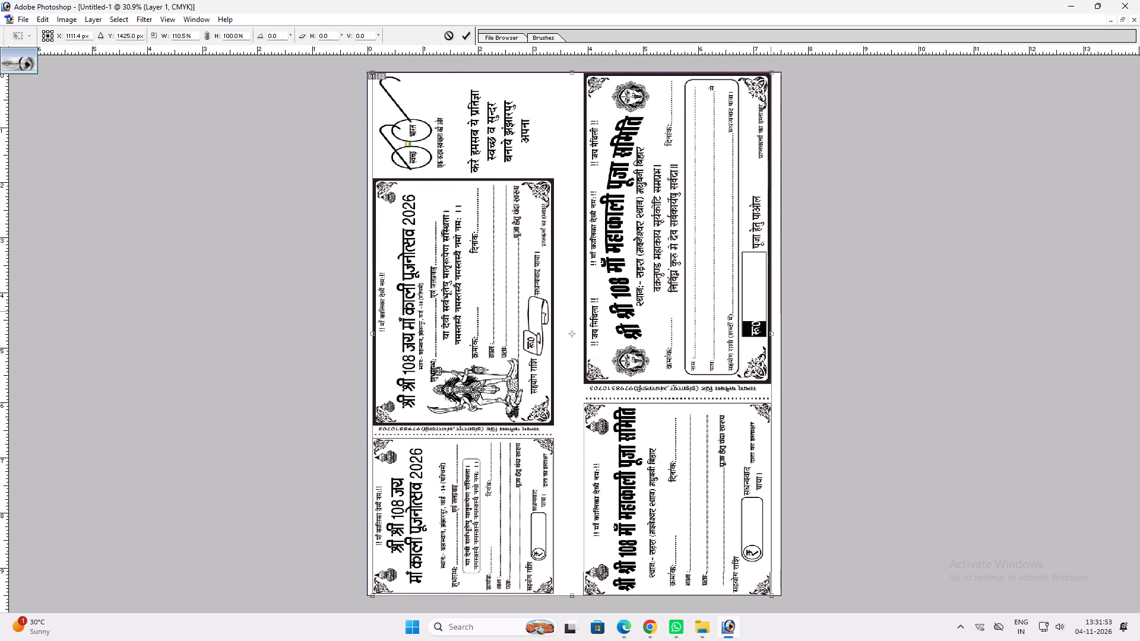
left_click_drag(771, 311, 776, 309, "shift")
key("shift+Return")
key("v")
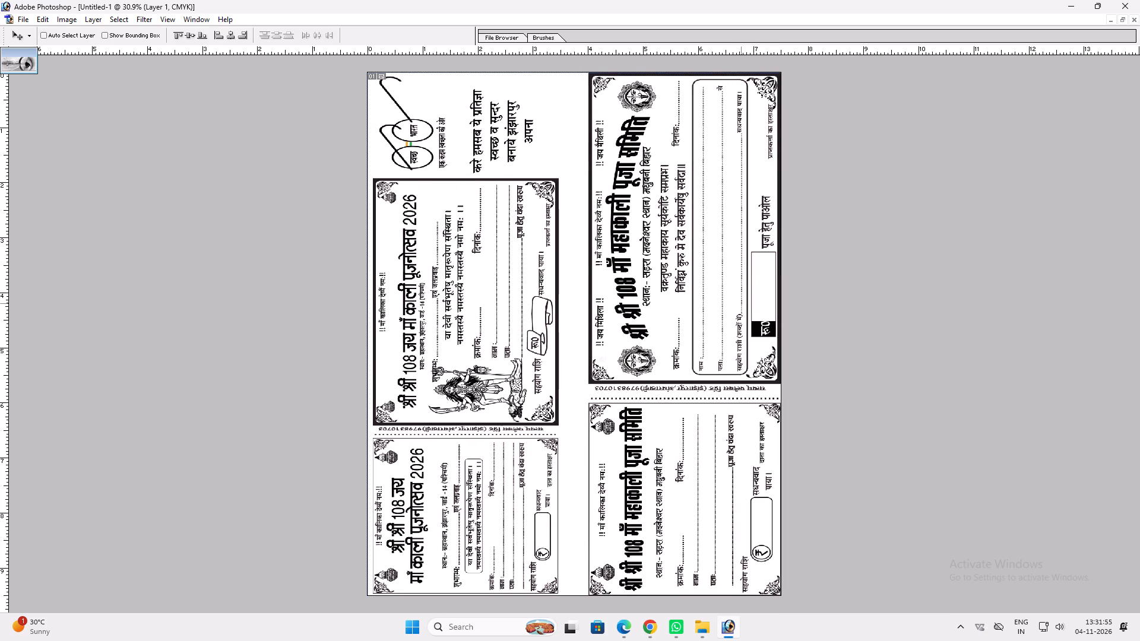
Print one copy of the receipt page at 100% on Legal portrait paper with the HP LaserJet 1020 (Copy 1).
key("ctrl+p")
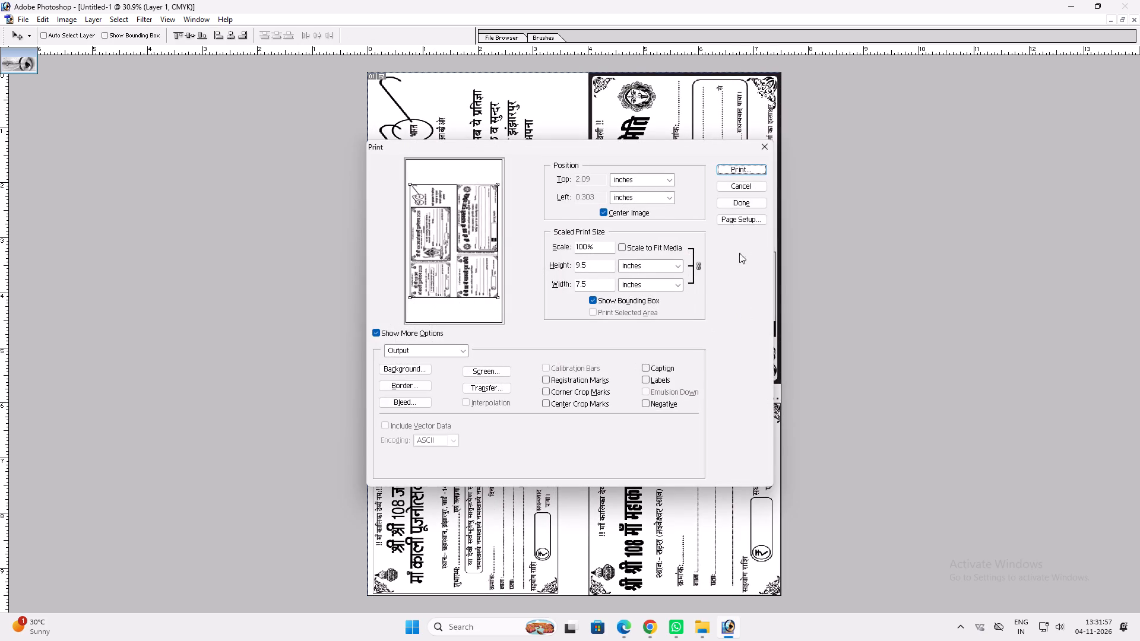
left_click(737, 216)
left_click(539, 417)
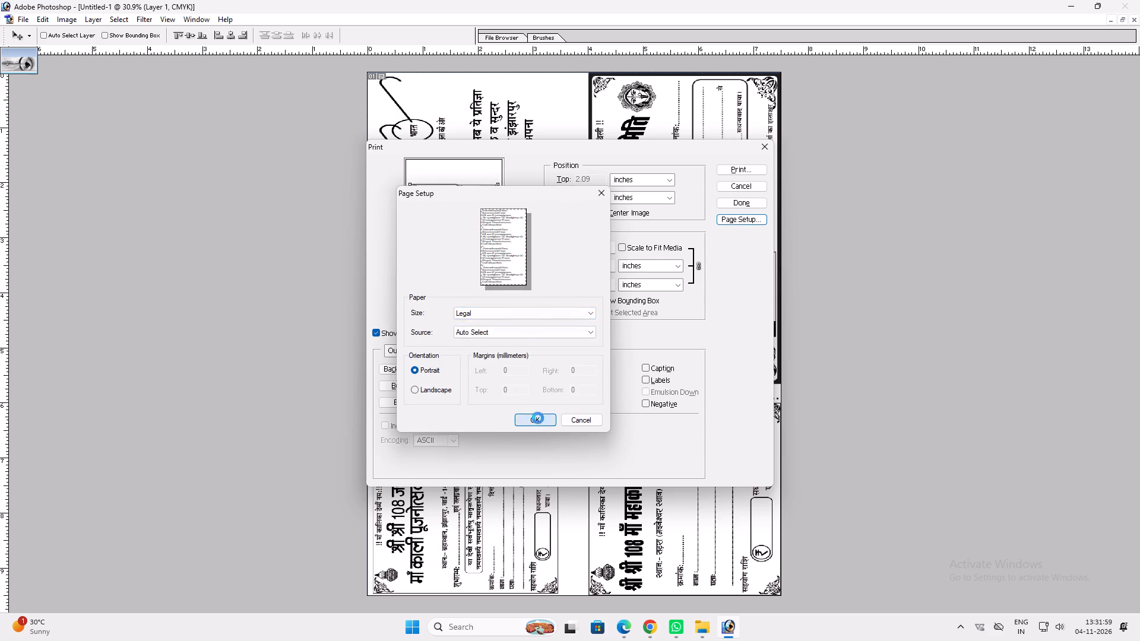
left_click(746, 167)
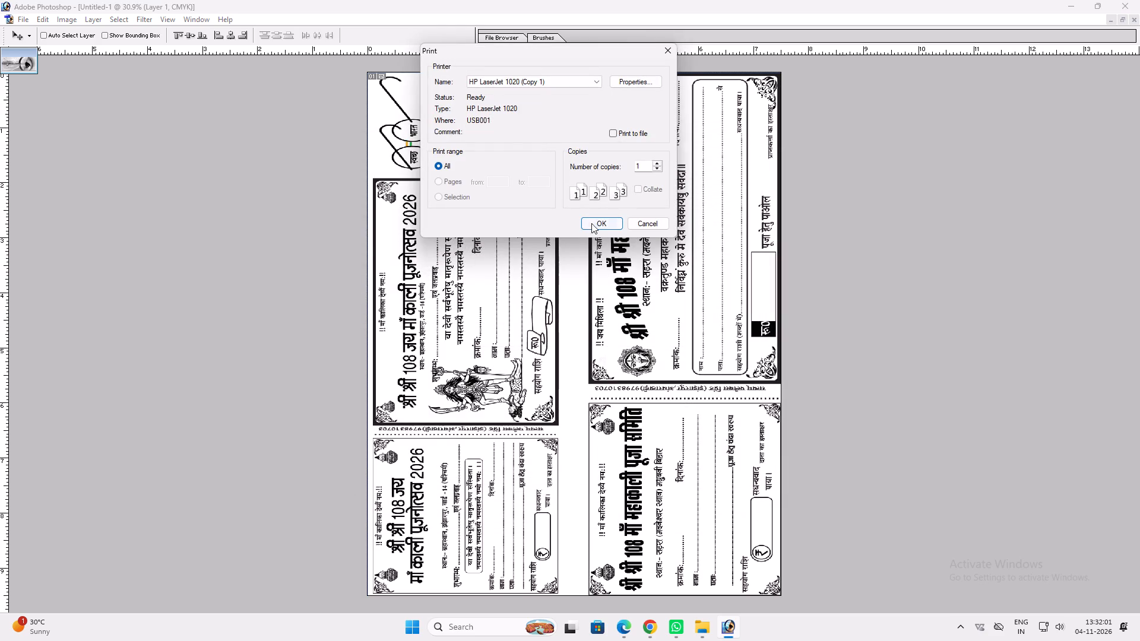
left_click(588, 225)
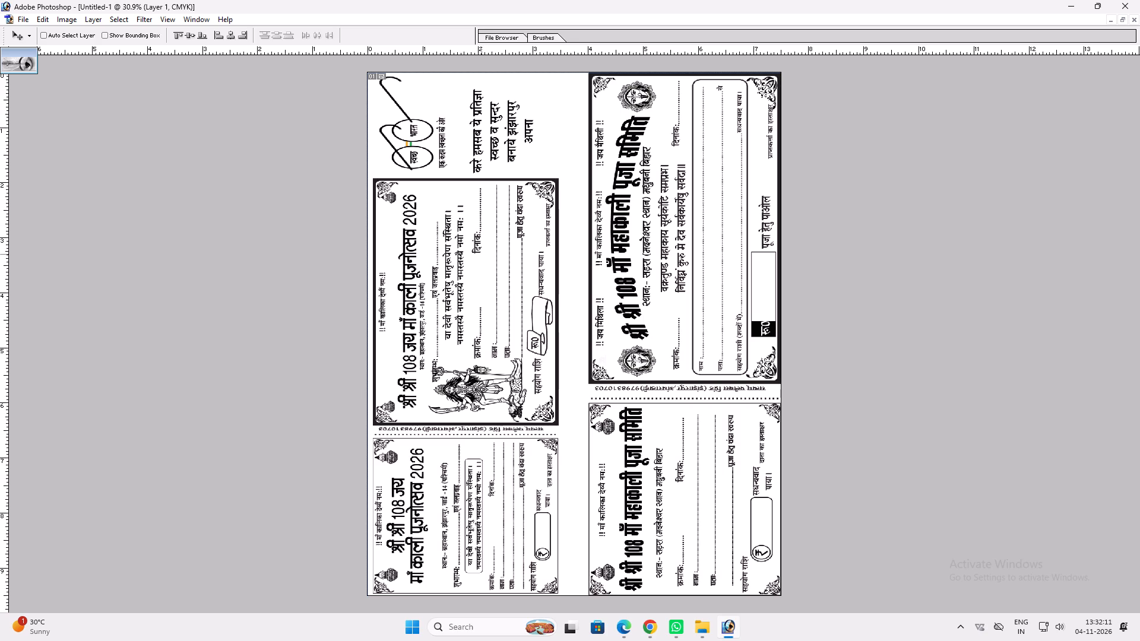
Close the "kali puja sarra madneshwar sthan" PDF without saving changes.
left_click(726, 625)
left_click(723, 620)
key("ctrl+Tab")
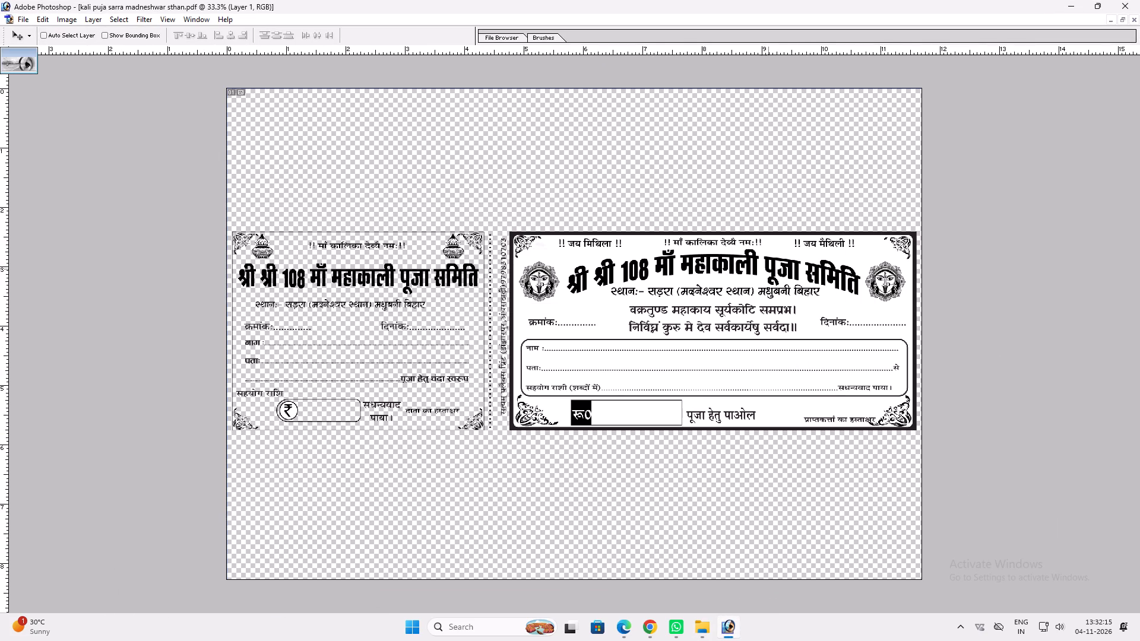
key("ctrl+w")
left_click(578, 231, "ctrl")
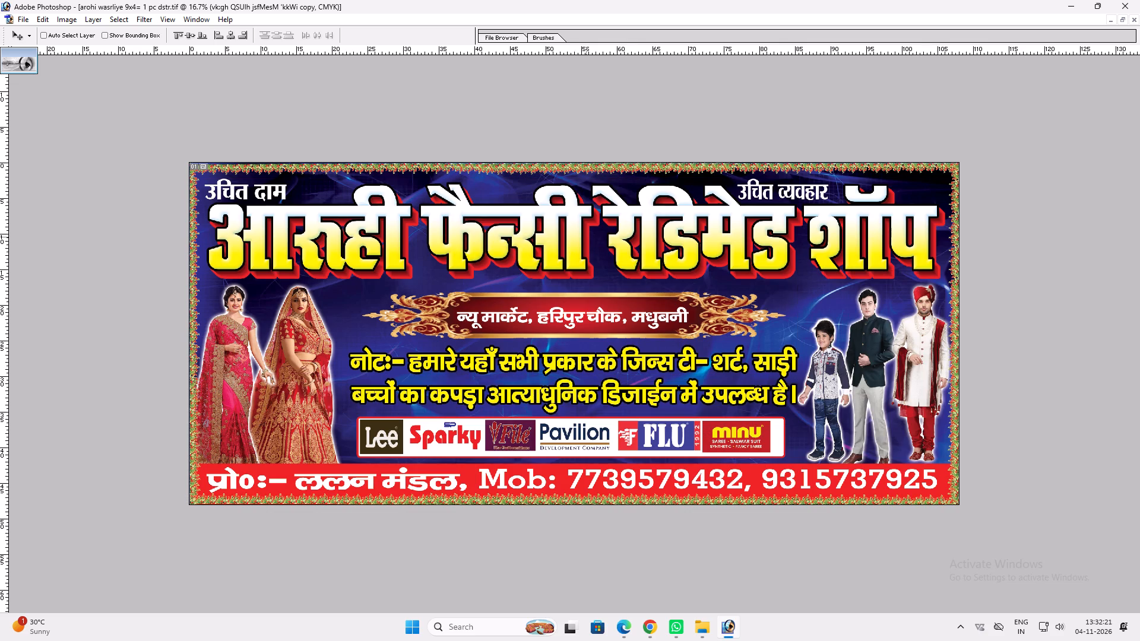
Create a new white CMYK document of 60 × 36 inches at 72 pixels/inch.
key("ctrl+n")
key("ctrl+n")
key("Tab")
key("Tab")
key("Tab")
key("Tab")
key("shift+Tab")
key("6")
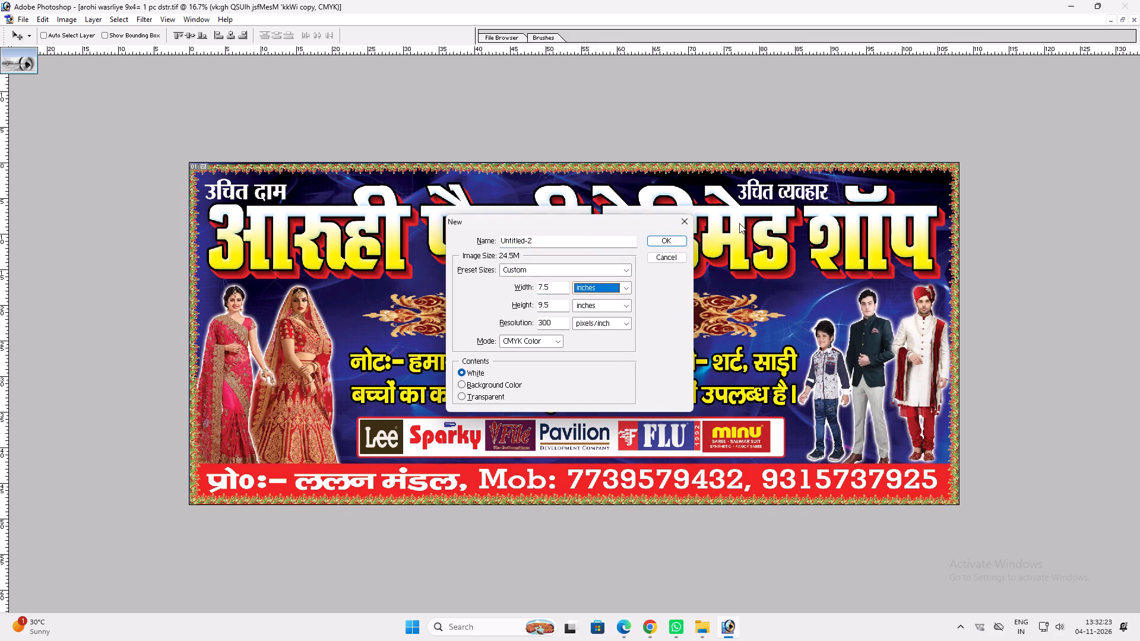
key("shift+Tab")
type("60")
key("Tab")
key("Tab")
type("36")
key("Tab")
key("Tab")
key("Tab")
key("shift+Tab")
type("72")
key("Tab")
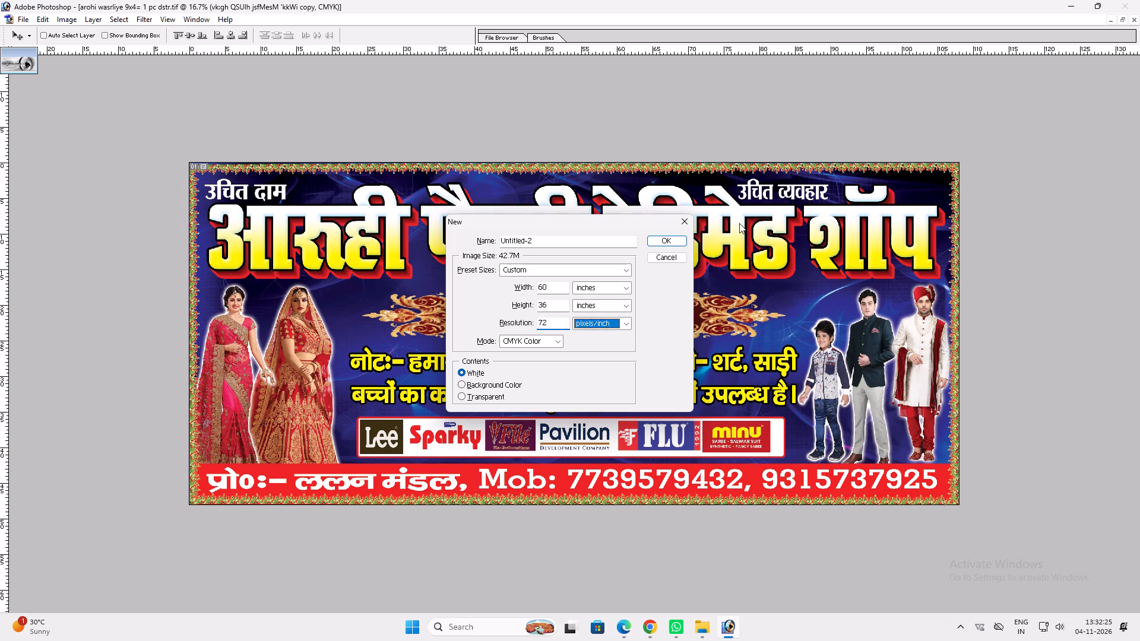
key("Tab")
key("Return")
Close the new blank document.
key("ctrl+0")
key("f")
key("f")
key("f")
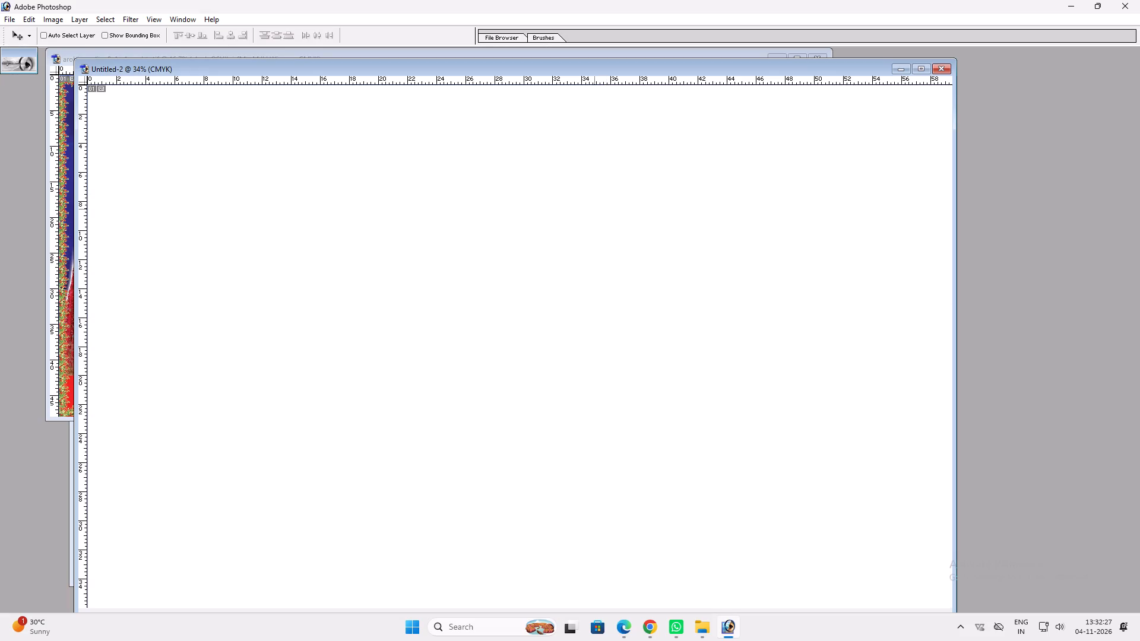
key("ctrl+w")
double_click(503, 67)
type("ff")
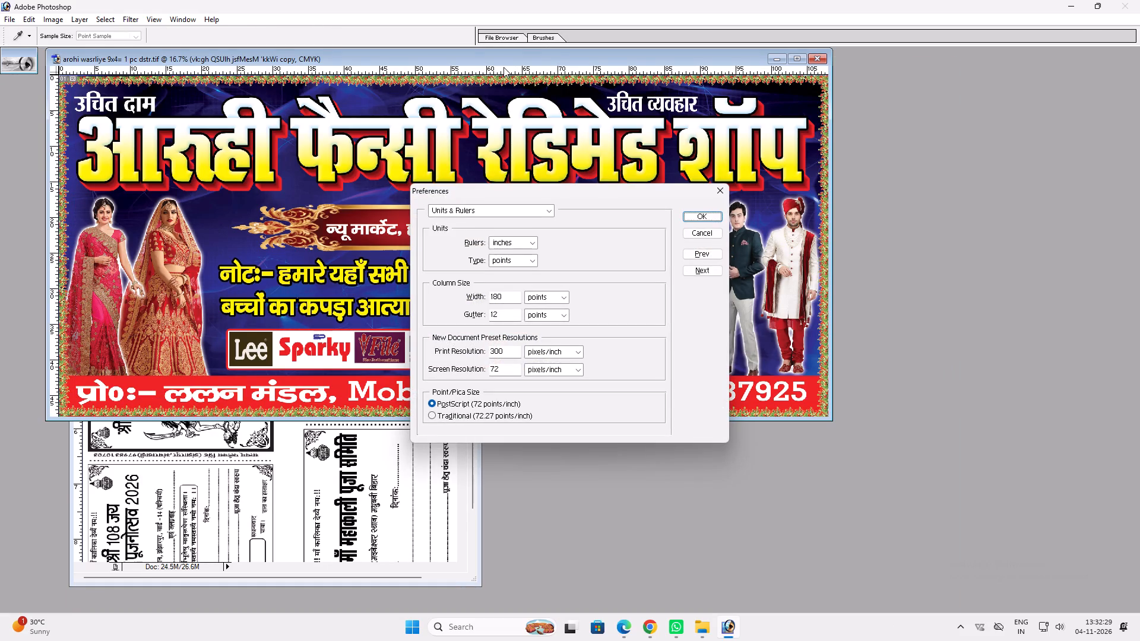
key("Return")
Show the shop banner full screen and resize the image to 60 × 36 inches at 72 pixels/inch.
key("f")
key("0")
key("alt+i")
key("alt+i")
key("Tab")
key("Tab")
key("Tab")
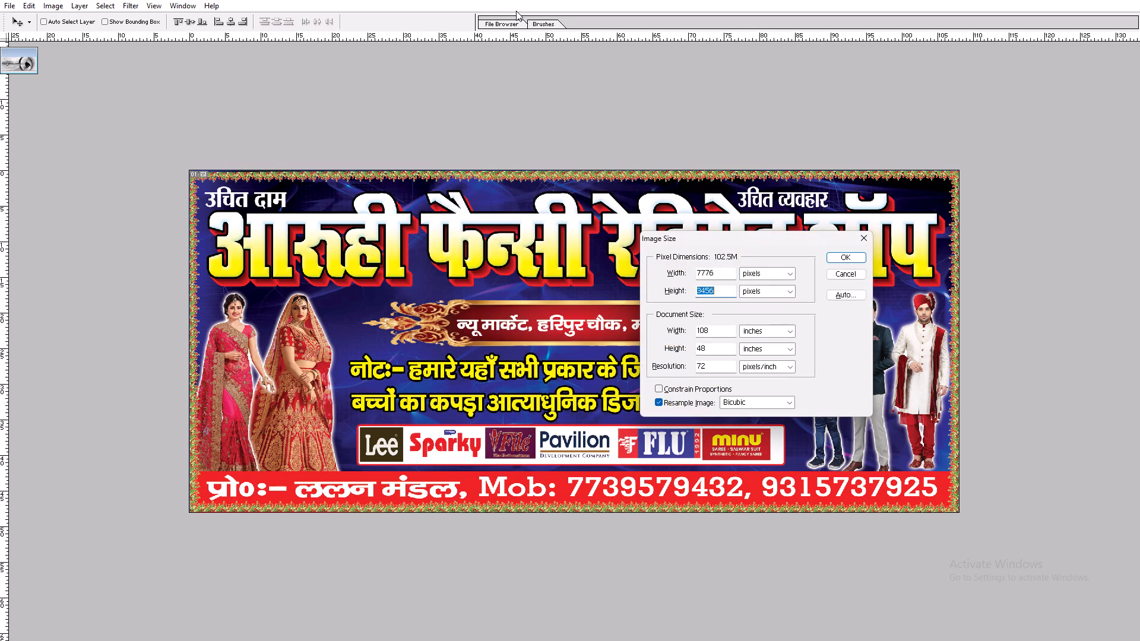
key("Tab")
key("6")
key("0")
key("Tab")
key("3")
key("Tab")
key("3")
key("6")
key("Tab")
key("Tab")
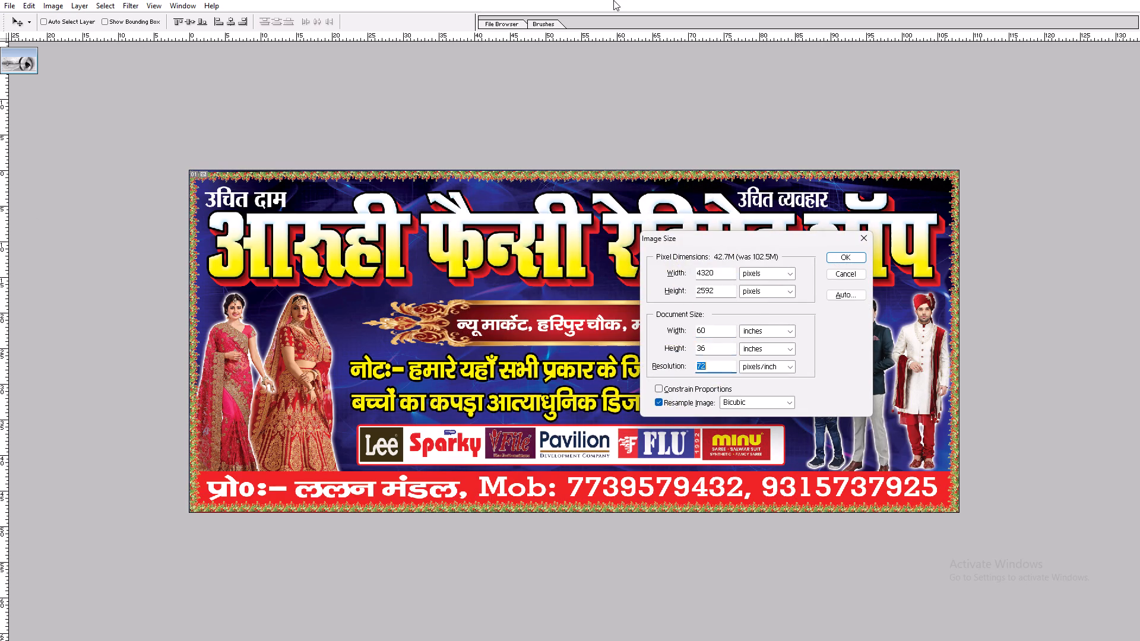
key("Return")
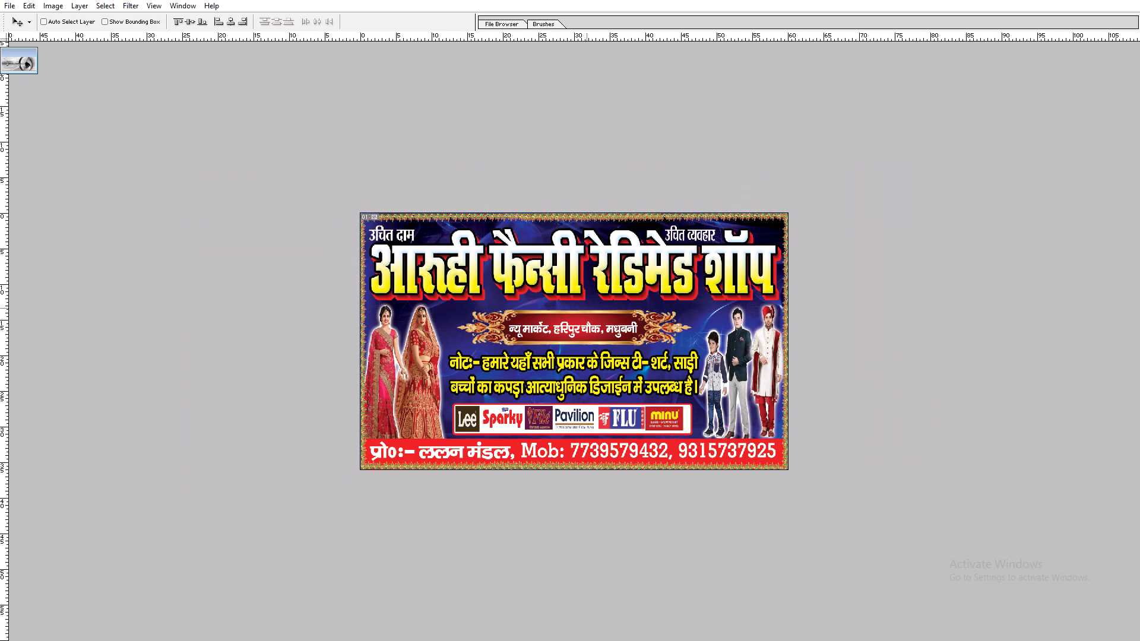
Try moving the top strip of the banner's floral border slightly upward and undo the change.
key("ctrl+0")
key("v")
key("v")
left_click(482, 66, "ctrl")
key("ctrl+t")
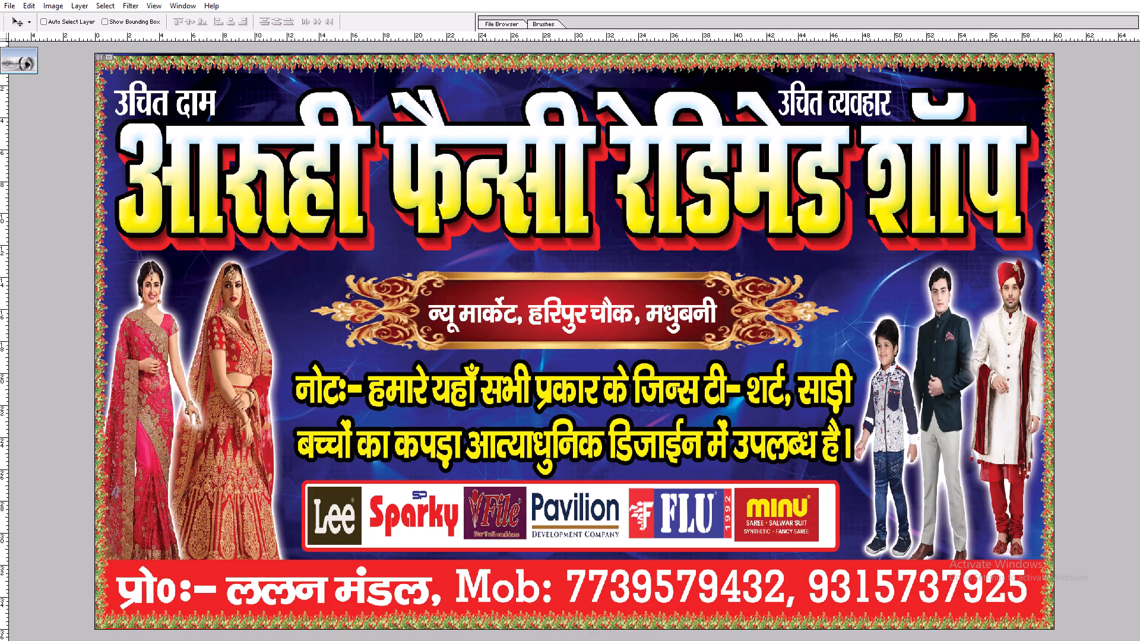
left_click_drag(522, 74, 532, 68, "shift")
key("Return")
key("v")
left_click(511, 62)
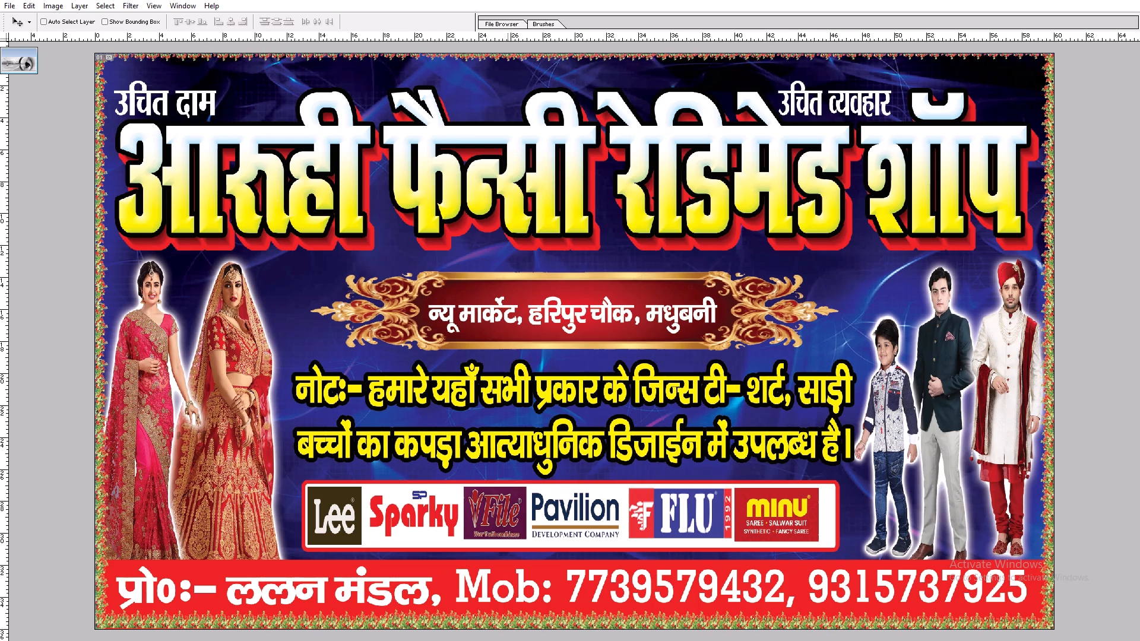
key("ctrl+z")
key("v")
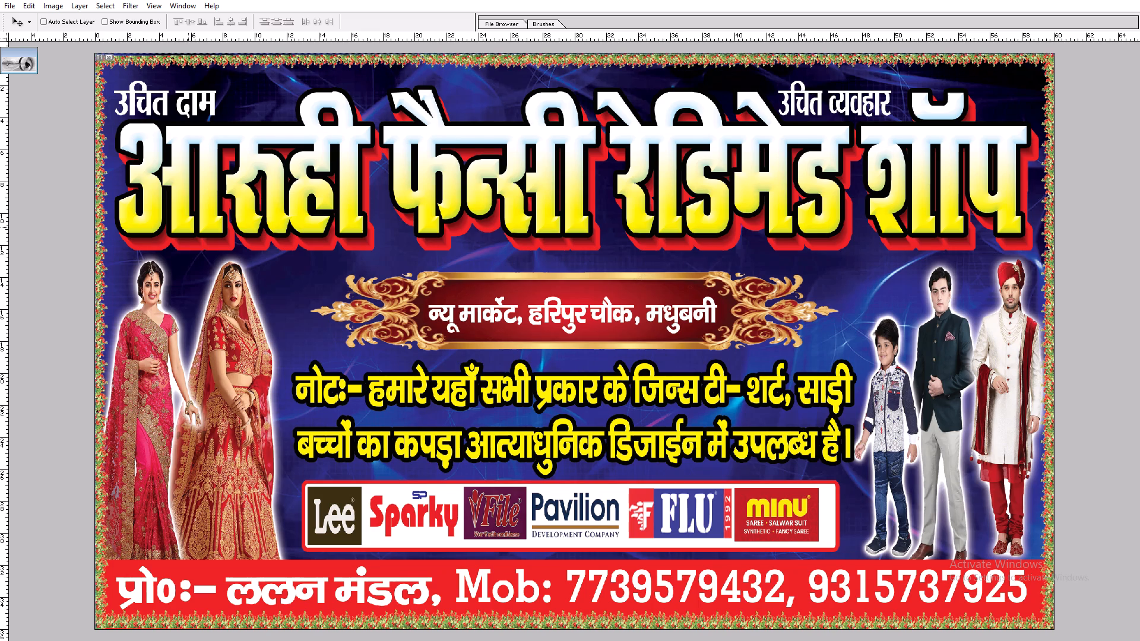
Delete the left strip of the banner's floral border.
left_click(97, 221, "ctrl")
key("alt+l")
key("alt+l")
key("alt+l")
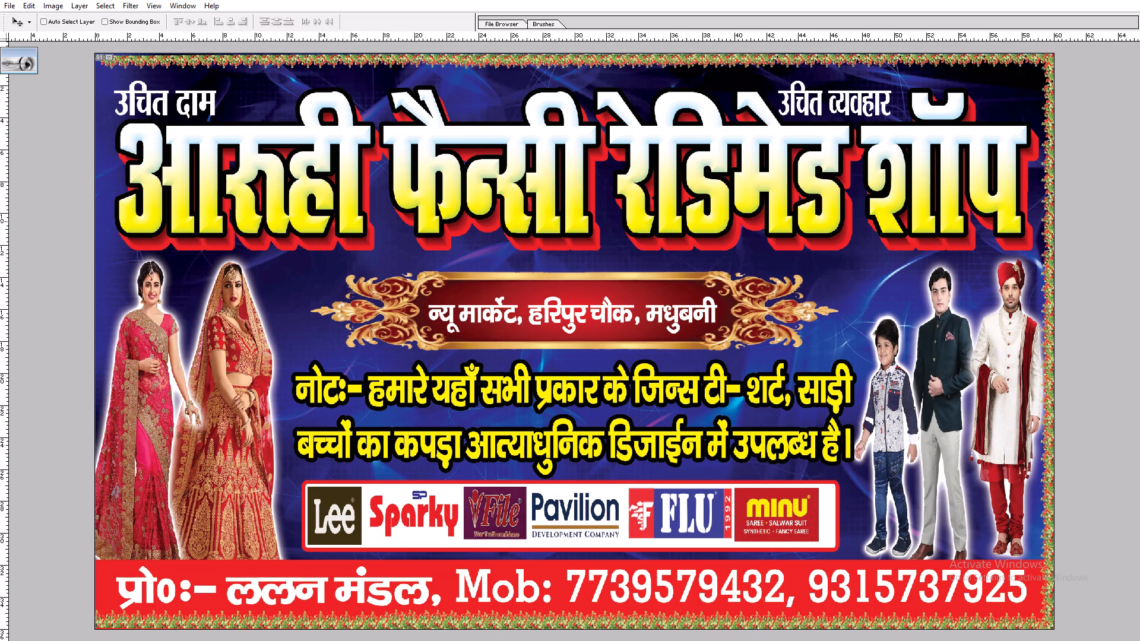
Nudge the top strip of the banner's floral border up three increments.
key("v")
left_click(189, 62, "ctrl")
key("Up")
key("Up")
key("Up")
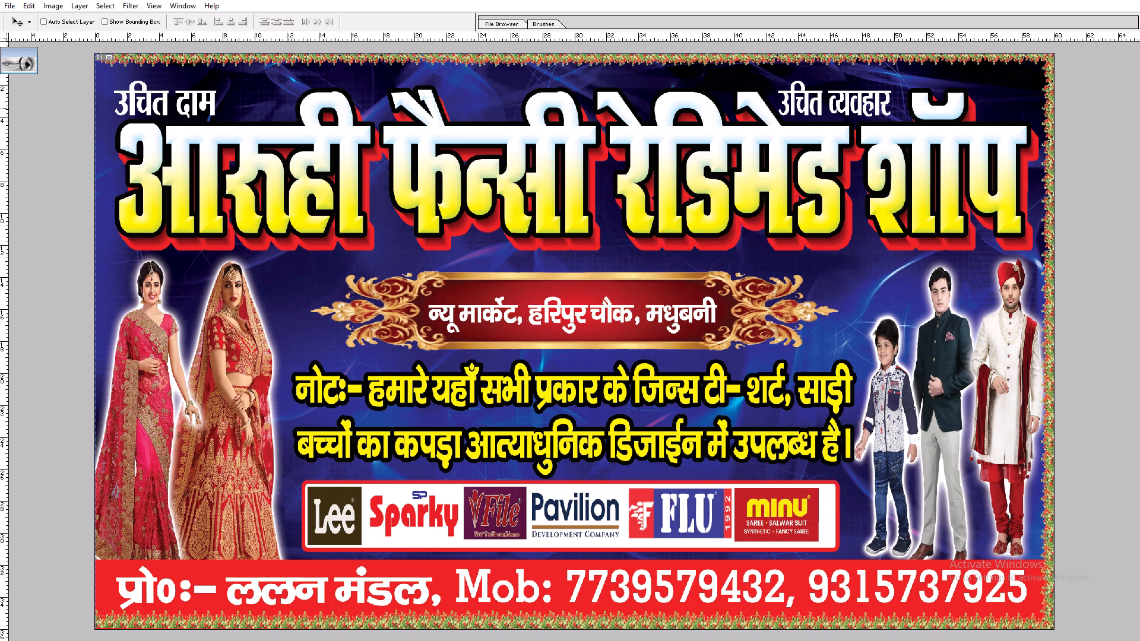
Duplicate the top floral border strip, rotate the copy 90° CCW and place it along the banner's left edge.
left_click_drag(280, 54, 278, 80, "alt+shift")
key("ctrl+t")
right_click(278, 80, "ctrl")
left_click(339, 202)
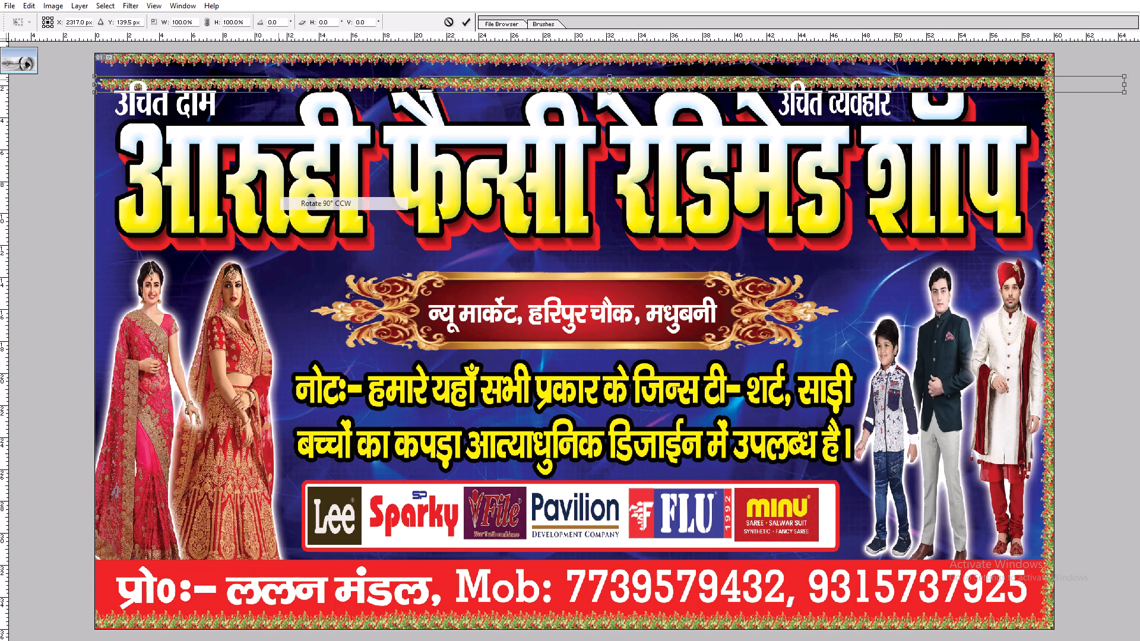
key("Return")
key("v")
left_click_drag(629, 231, 119, 310)
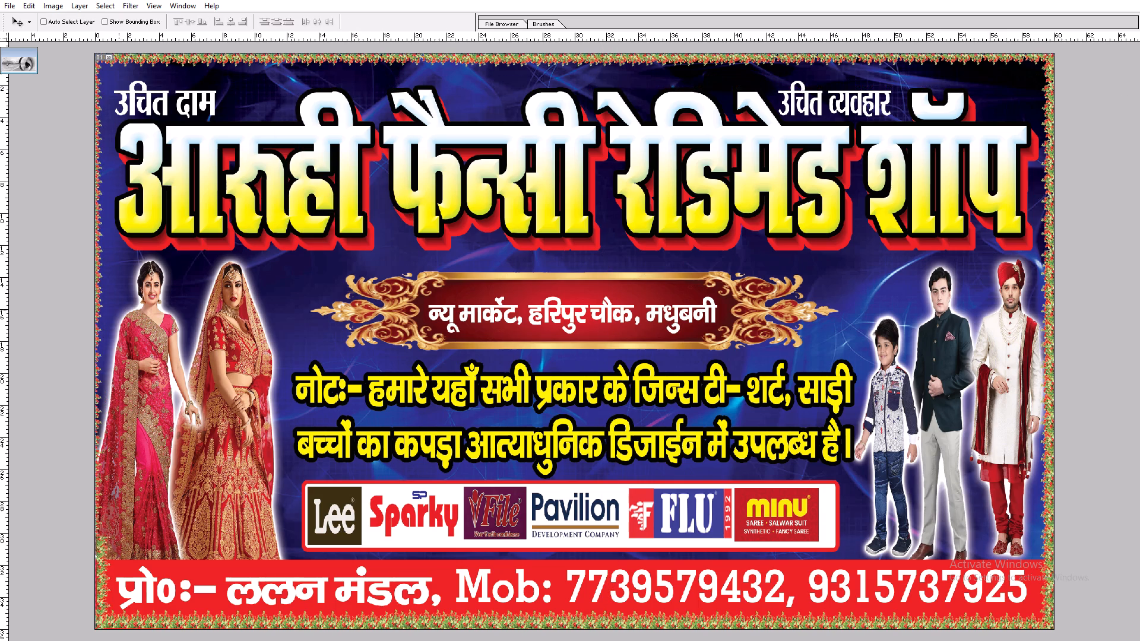
left_click_drag(119, 310, 119, 309)
left_click(118, 315)
Duplicate the left floral border strip toward the banner's right half and flip the copy.
left_click_drag(113, 317, 609, 313, "alt+shift")
key("ctrl+t")
right_click(580, 304, "ctrl")
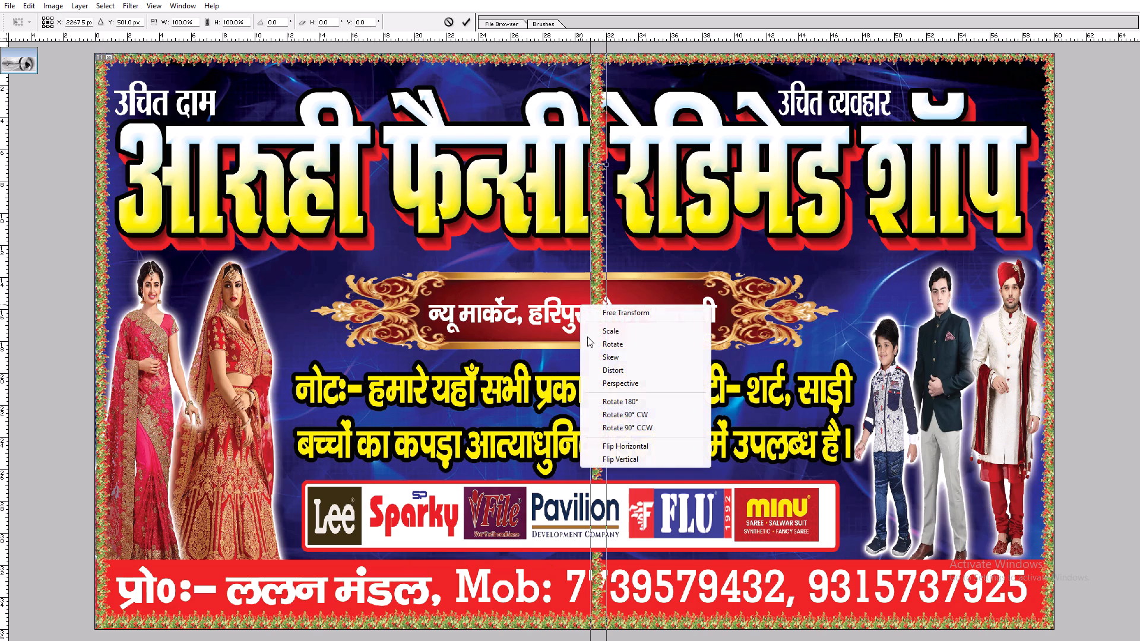
left_click(628, 453)
key("Return")
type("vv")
left_click_drag(600, 414, 844, 402, "shift")
key("ctrl+t")
right_click(842, 401, "ctrl")
left_click(891, 545)
key("Return")
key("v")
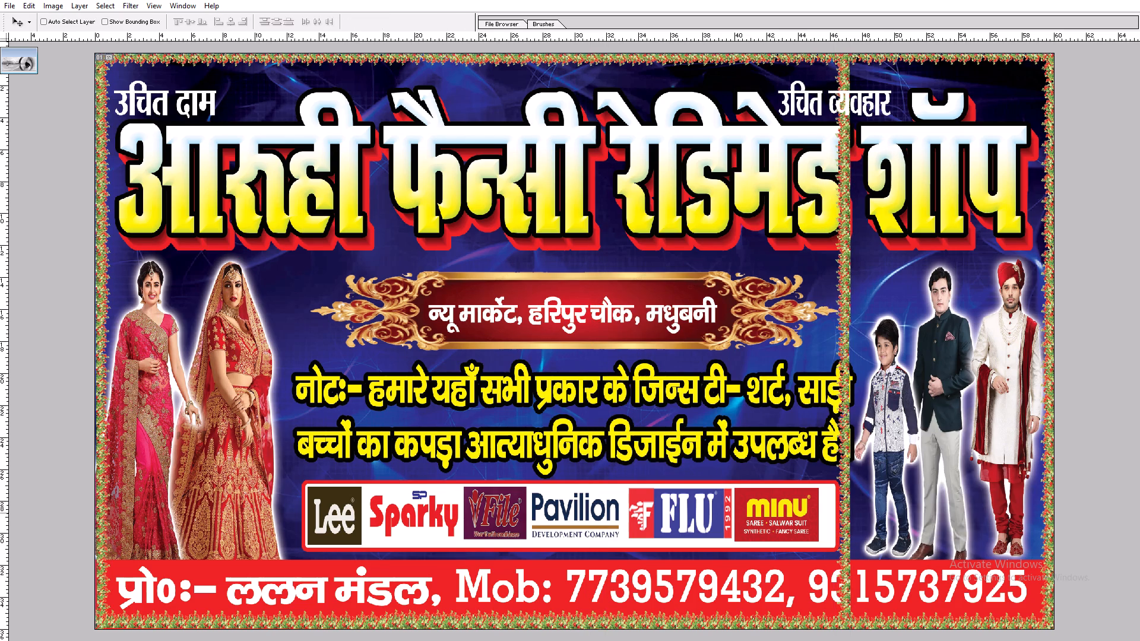
Delete the old right strip of the banner's floral border.
left_click(1046, 341, "ctrl")
key("alt+l")
key("alt+l")
key("alt+l")
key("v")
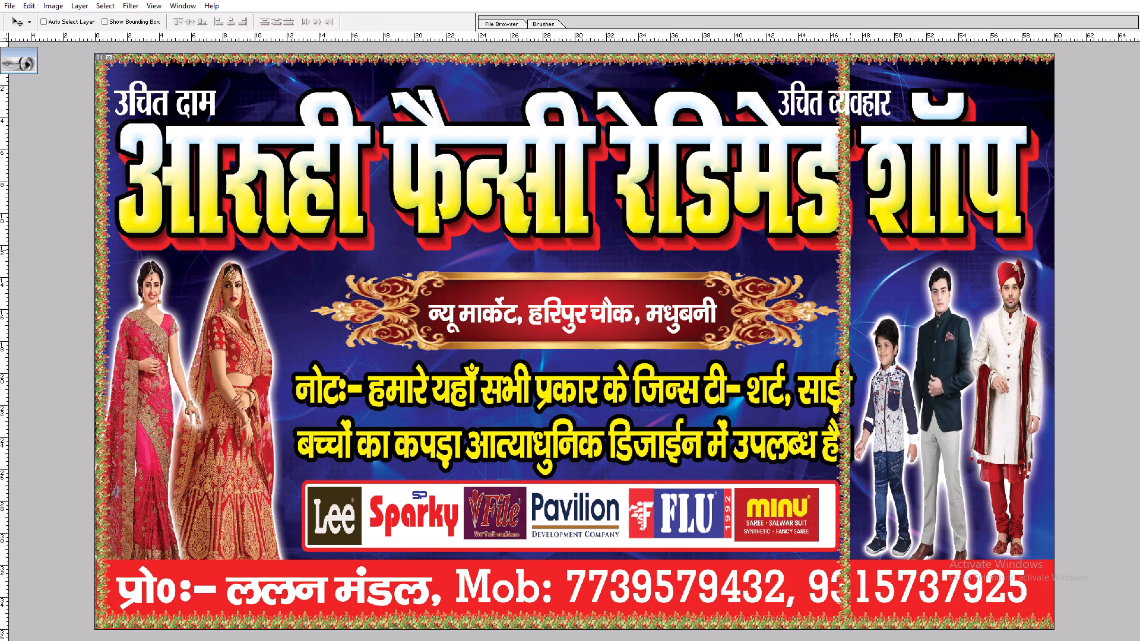
Move the flipped vertical border strip onto the banner's right edge.
left_click(847, 249, "ctrl")
left_click_drag(843, 249, 1049, 262)
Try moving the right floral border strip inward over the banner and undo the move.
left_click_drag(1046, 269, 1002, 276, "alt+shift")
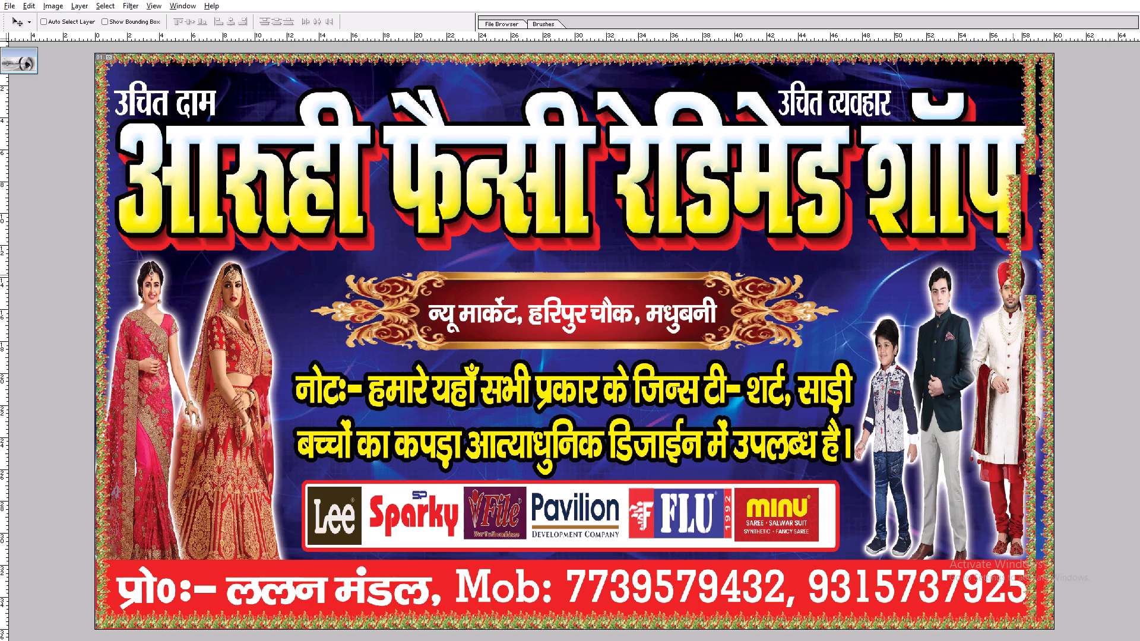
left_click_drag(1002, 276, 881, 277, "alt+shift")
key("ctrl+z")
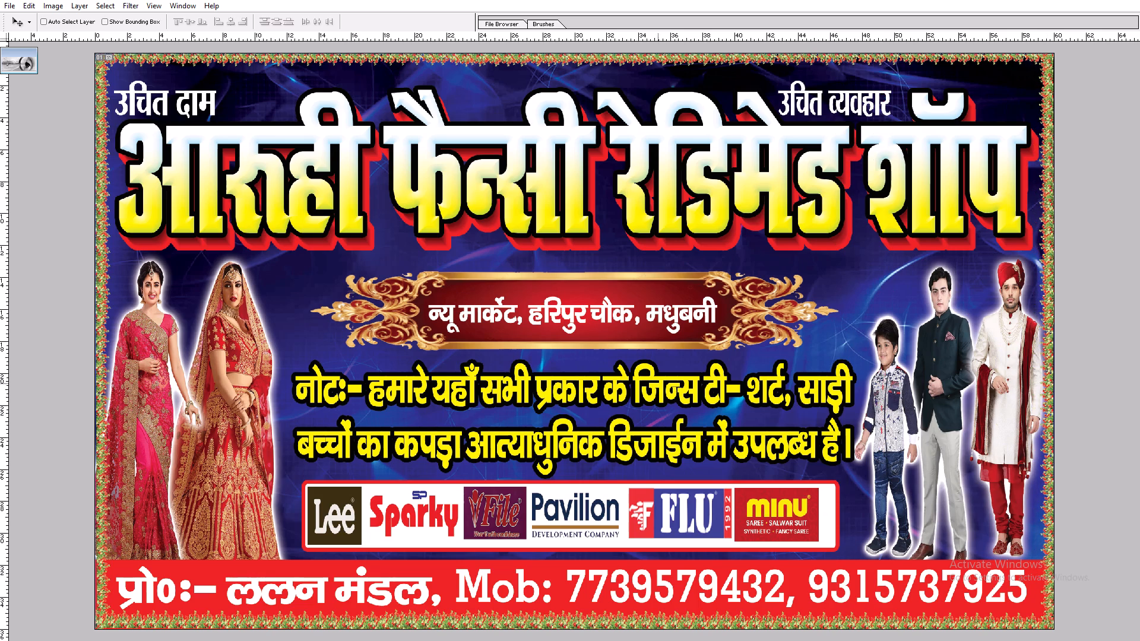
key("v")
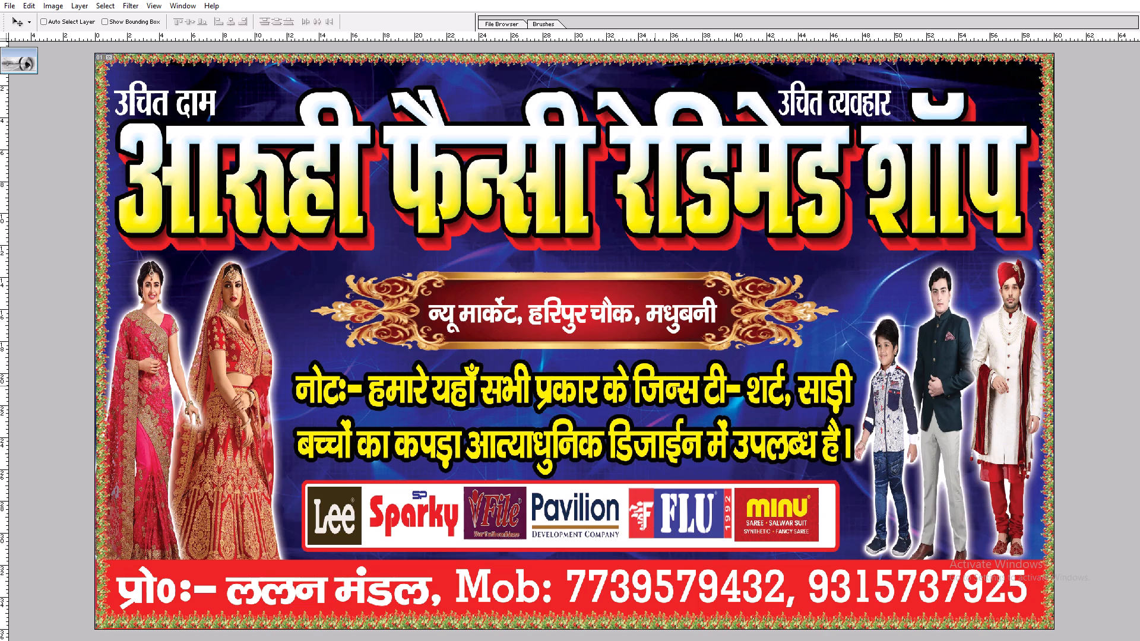
Reduce the size of the black outside stroke on the shop-name heading layer.
right_click(527, 217)
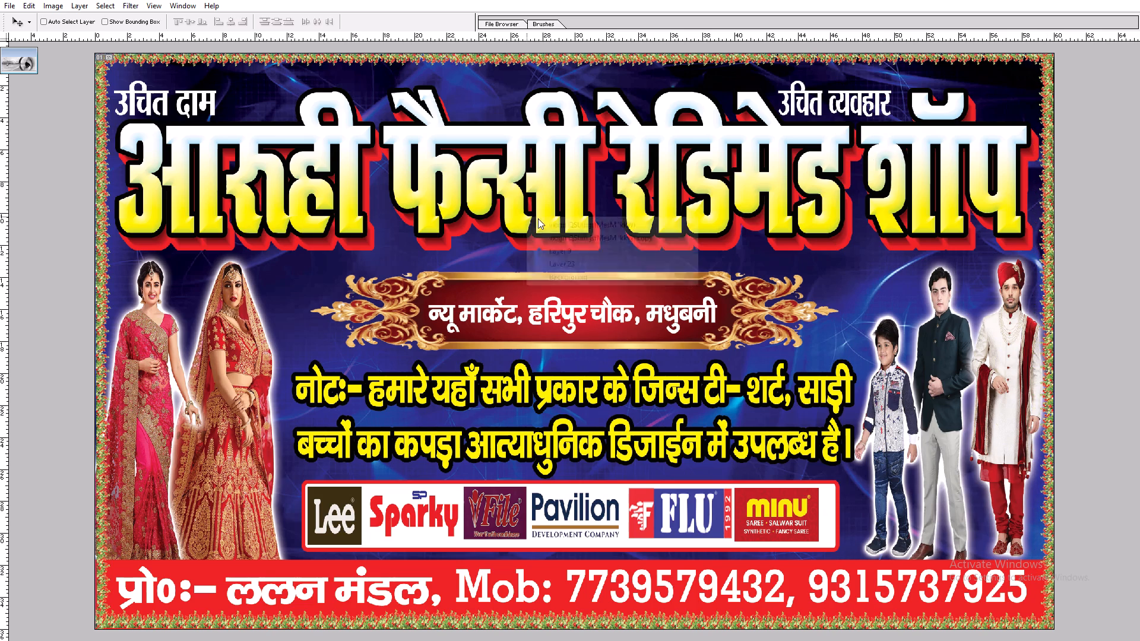
left_click(544, 221)
key("alt+l")
key("alt+y")
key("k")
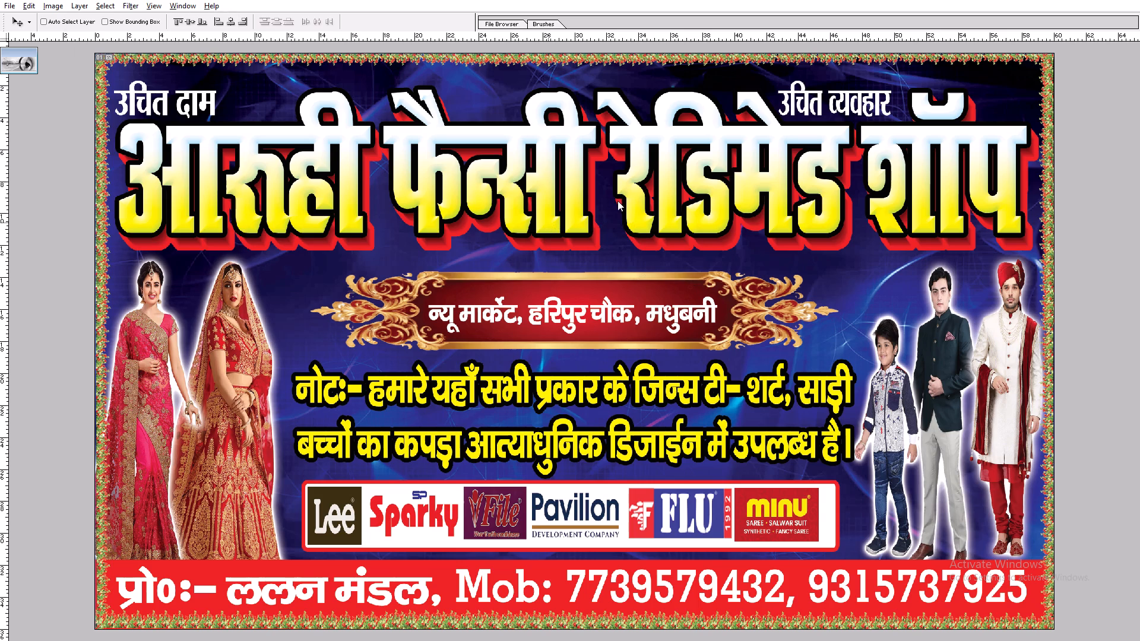
scroll(689, 347, "down", 10)
scroll(725, 521, "down", 3)
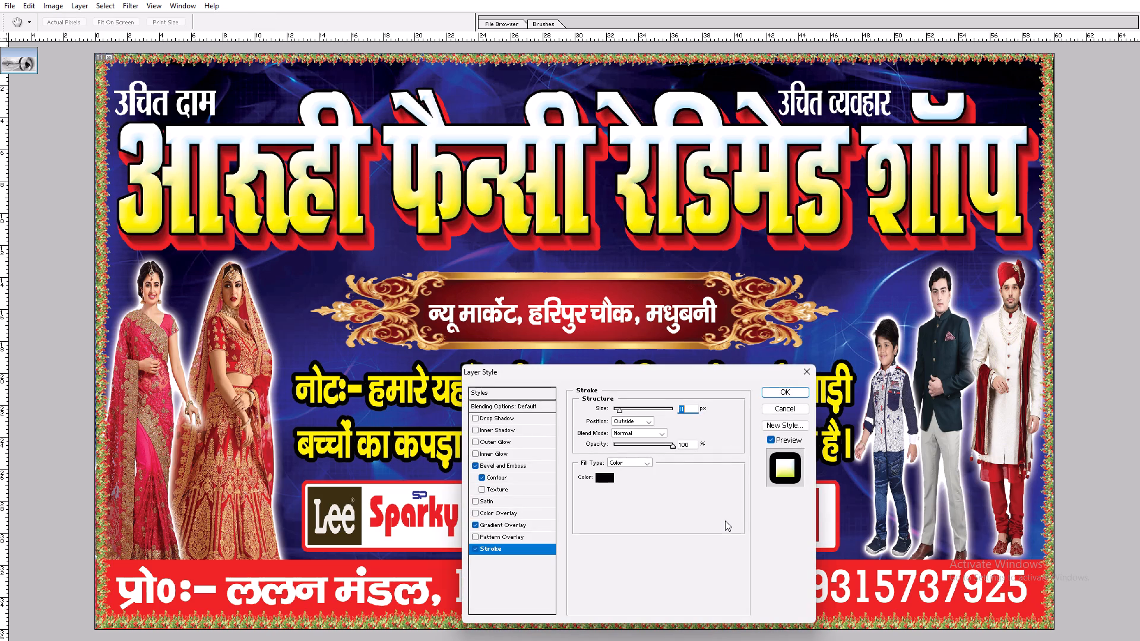
key("Return")
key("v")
Copy the layer style of the red shadow copy behind the shop-name heading and delete that copy layer.
right_click(637, 218)
left_click(675, 240)
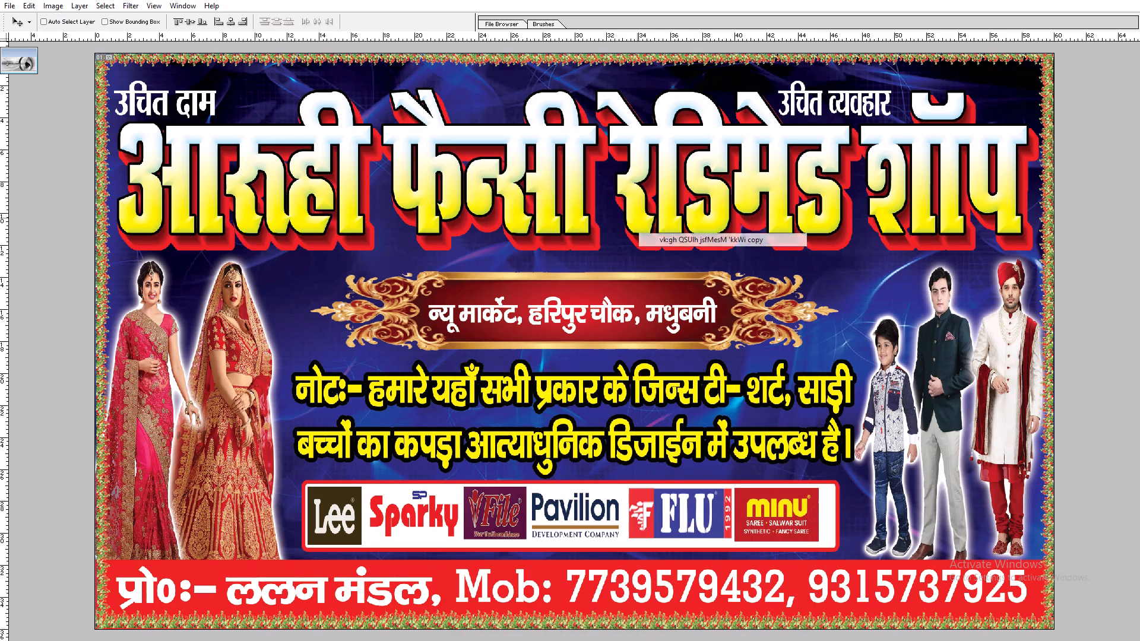
key("alt+l")
key("alt+y")
key("alt+c")
key("alt+l")
key("alt+l")
key("alt+l")
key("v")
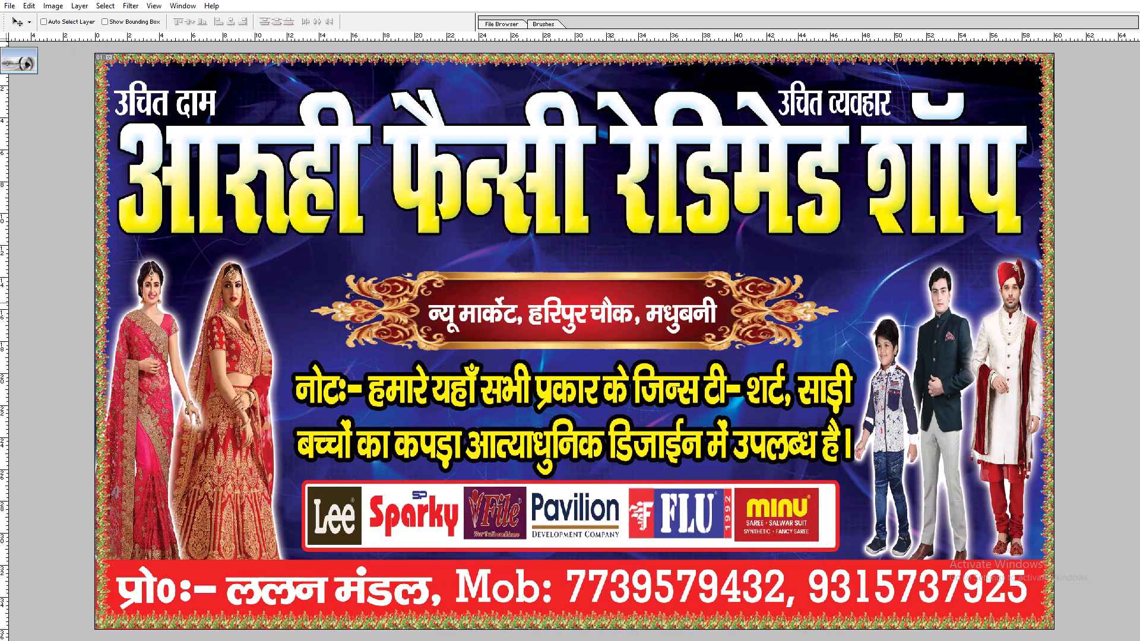
Return the banner from full screen to the standard window view.
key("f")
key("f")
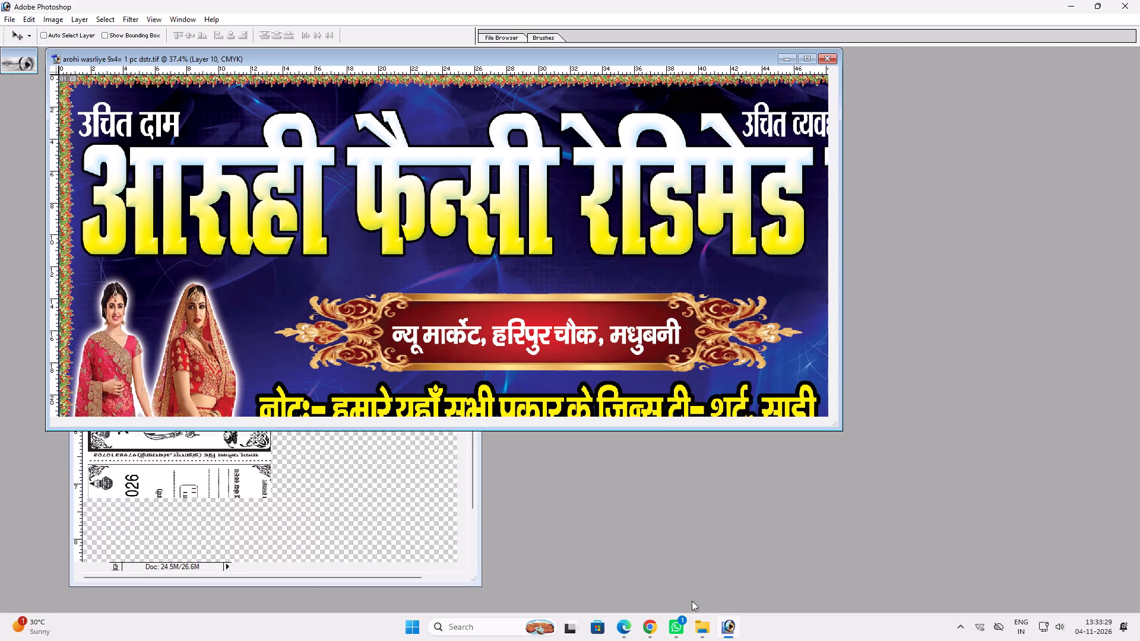
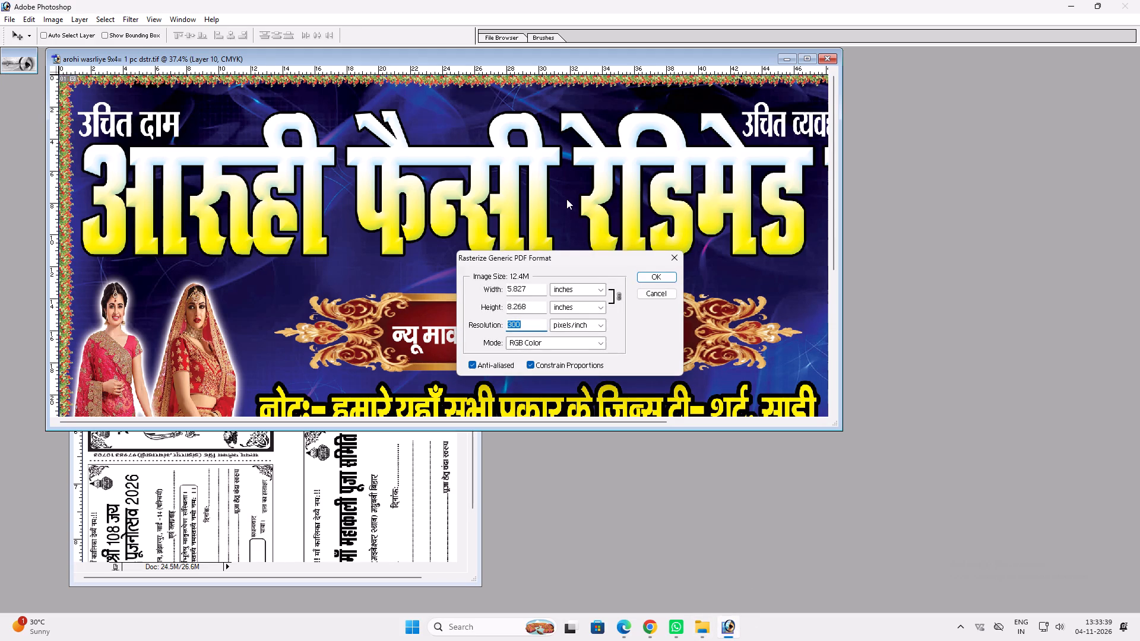
Open the A5 pamphlet PDF rasterized at 300 pixels/inch in RGB Color.
key("Return")
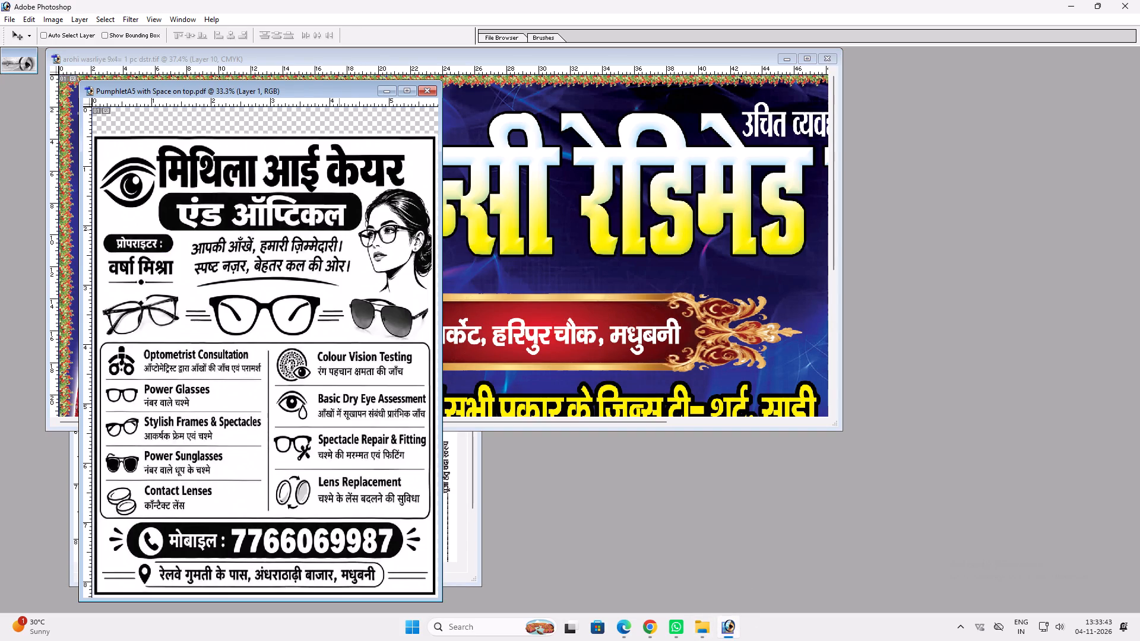
Resize the optical shop pamphlet image to 4.5 inches wide by 7.5 inches high.
key("alt+i")
key("alt+i")
key("Tab")
key("Tab")
key("Tab")
key("Tab")
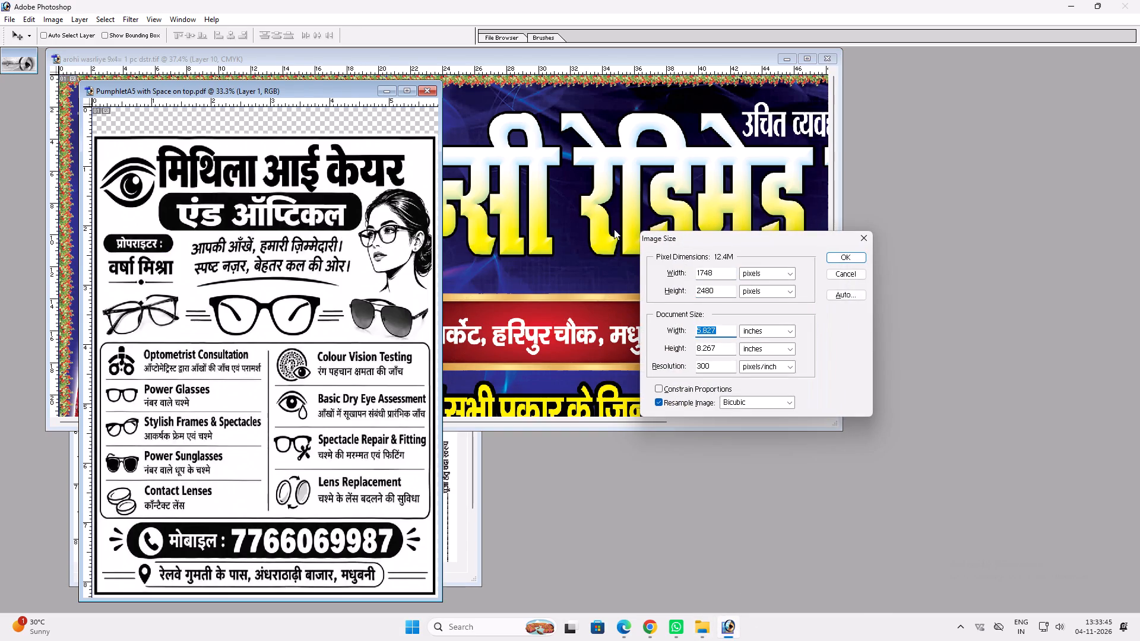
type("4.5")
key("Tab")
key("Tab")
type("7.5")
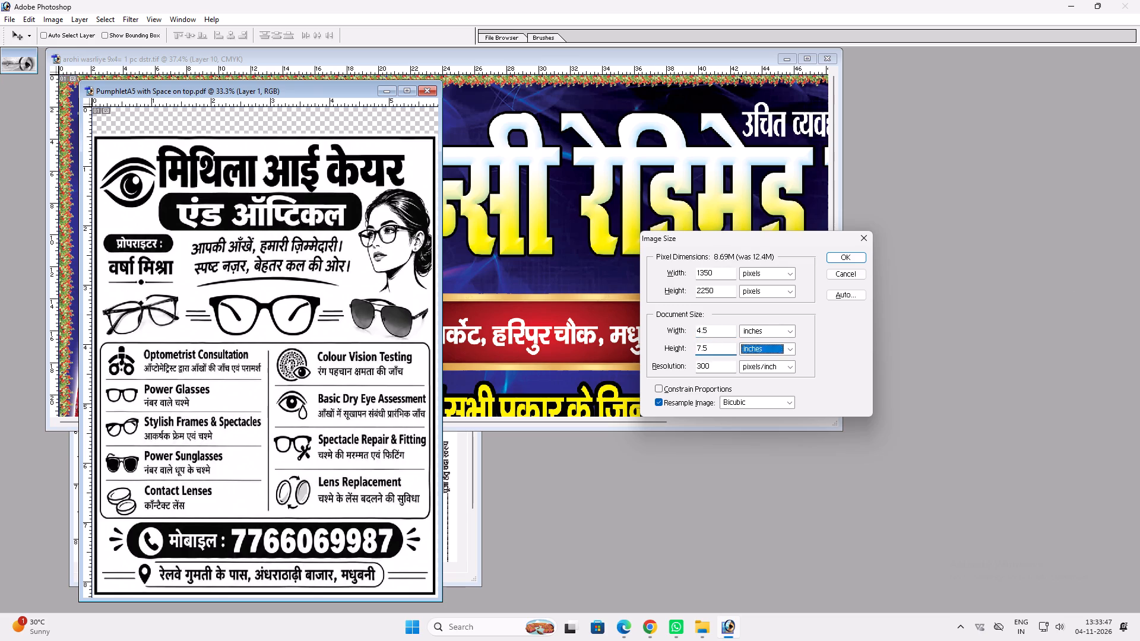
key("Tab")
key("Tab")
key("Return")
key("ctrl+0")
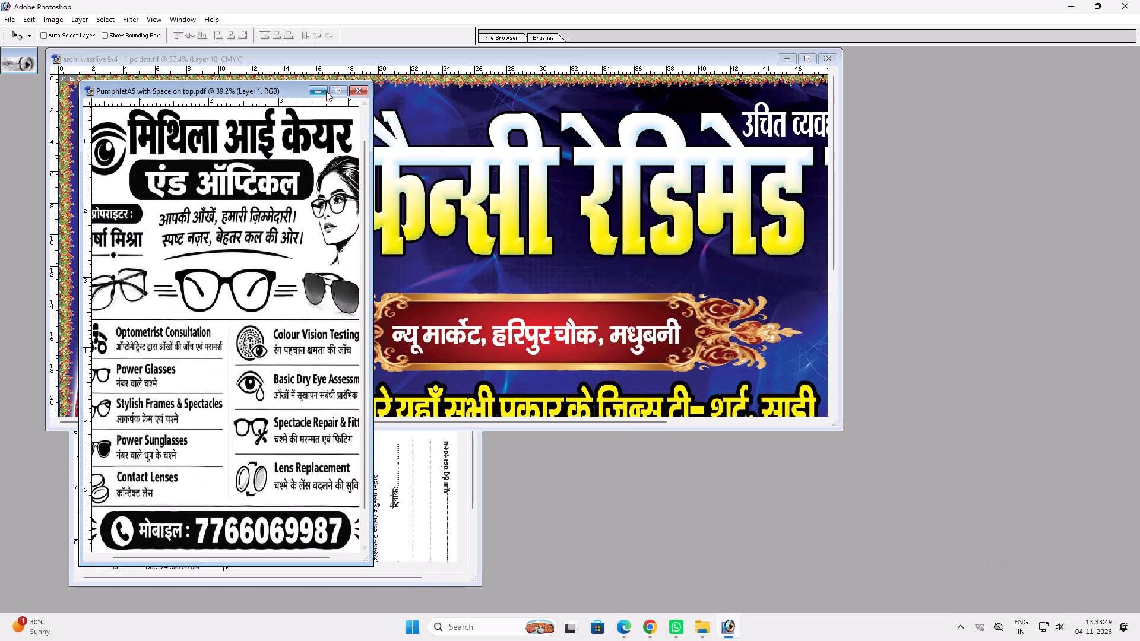
Cut and repaste the pamphlet artwork, and transform it so its upper edge reaches the top of the canvas.
left_click(337, 91)
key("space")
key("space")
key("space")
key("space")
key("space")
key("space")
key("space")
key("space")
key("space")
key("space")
right_click(402, 211)
right_click(474, 207)
left_click(489, 212)
key("ctrl+a")
key("ctrl+x")
key("ctrl+v")
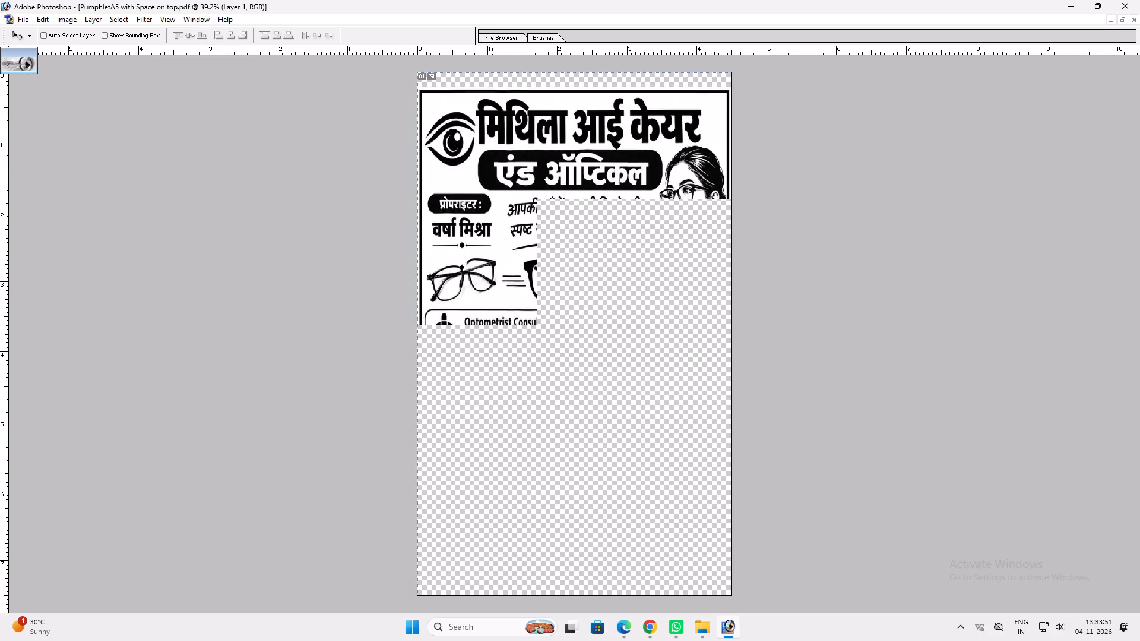
key("ctrl+t")
left_click_drag(607, 78, 616, 65, "shift")
left_click_drag(607, 87, 609, 71, "shift")
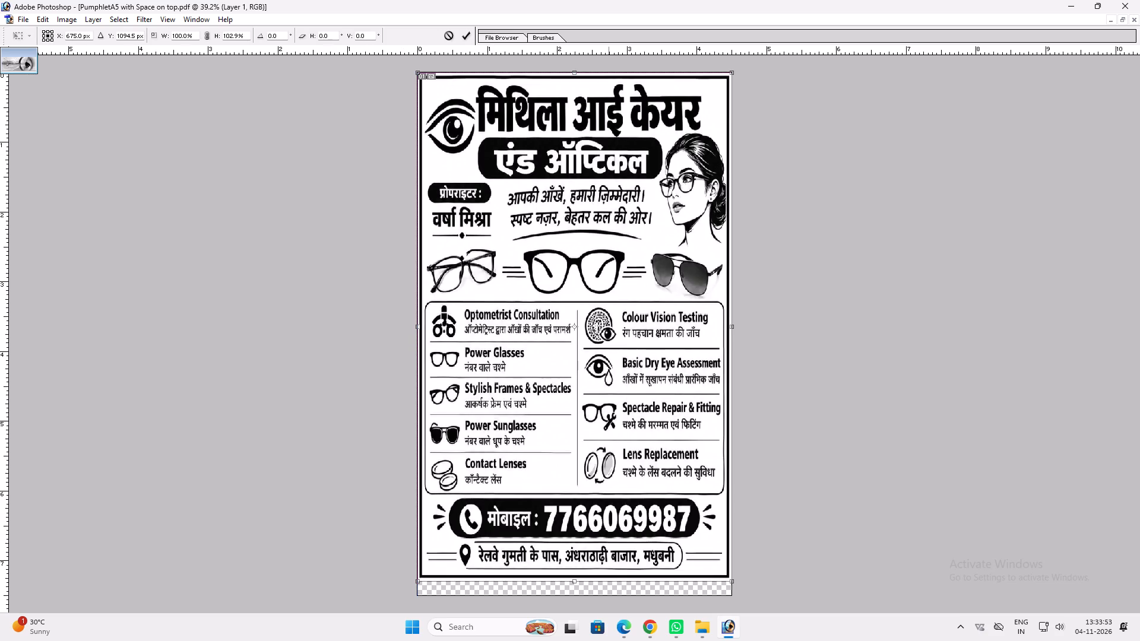
left_click_drag(609, 71, 609, 70, "shift")
key("shift+Return")
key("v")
Stretch the pamphlet artwork's lower edge down to the bottom of the canvas.
scroll(665, 485, "up", 2, "ctrl")
key("ctrl+t")
left_click_drag(648, 532, 644, 545, "shift")
key("shift+Return")
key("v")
Create a new white RGB document using the Legal preset size.
key("ctrl+n")
key("Tab")
key("Tab")
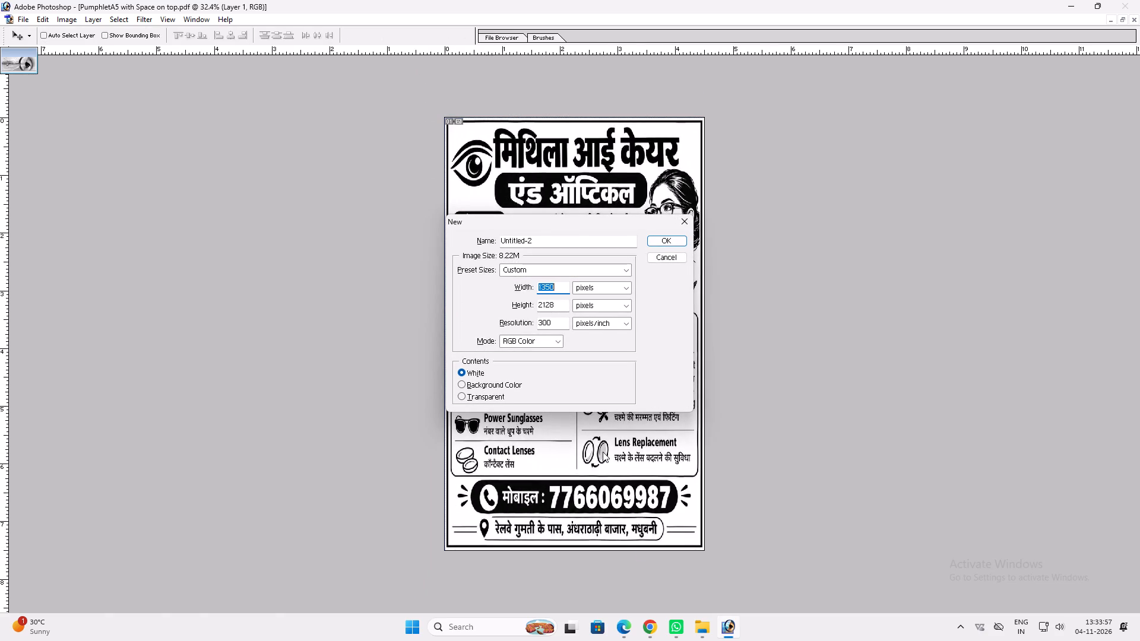
left_click(549, 274)
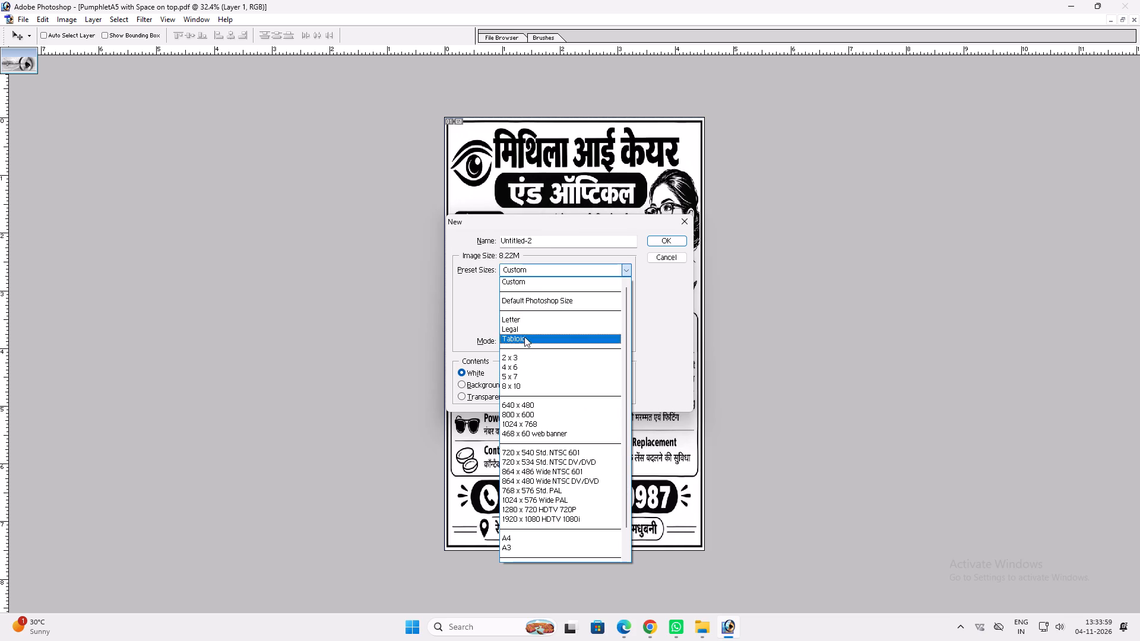
left_click(522, 331)
key("Return")
Copy the pamphlet artwork into the new blank document and maximize that document's window.
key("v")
left_click_drag(280, 101, 467, 82)
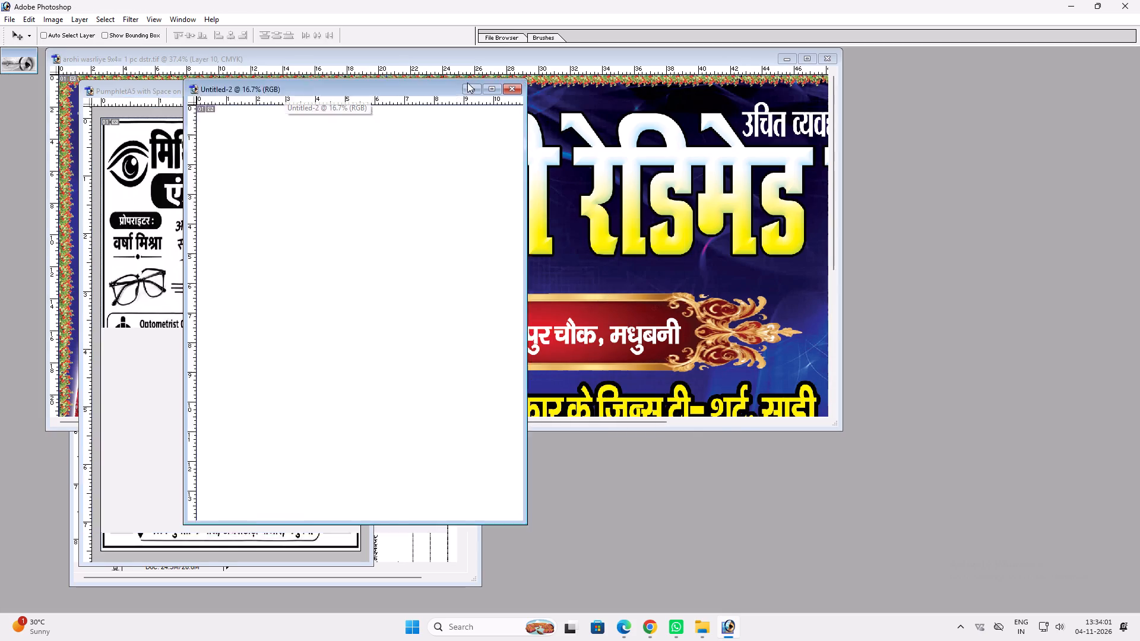
left_click_drag(467, 82, 594, 79)
left_click(284, 190)
left_click_drag(266, 192, 546, 129)
double_click(532, 76)
Rotate the pamphlet 90° counterclockwise and move it into the upper half of the page.
key("ctrl+t")
right_click(533, 217, "ctrl")
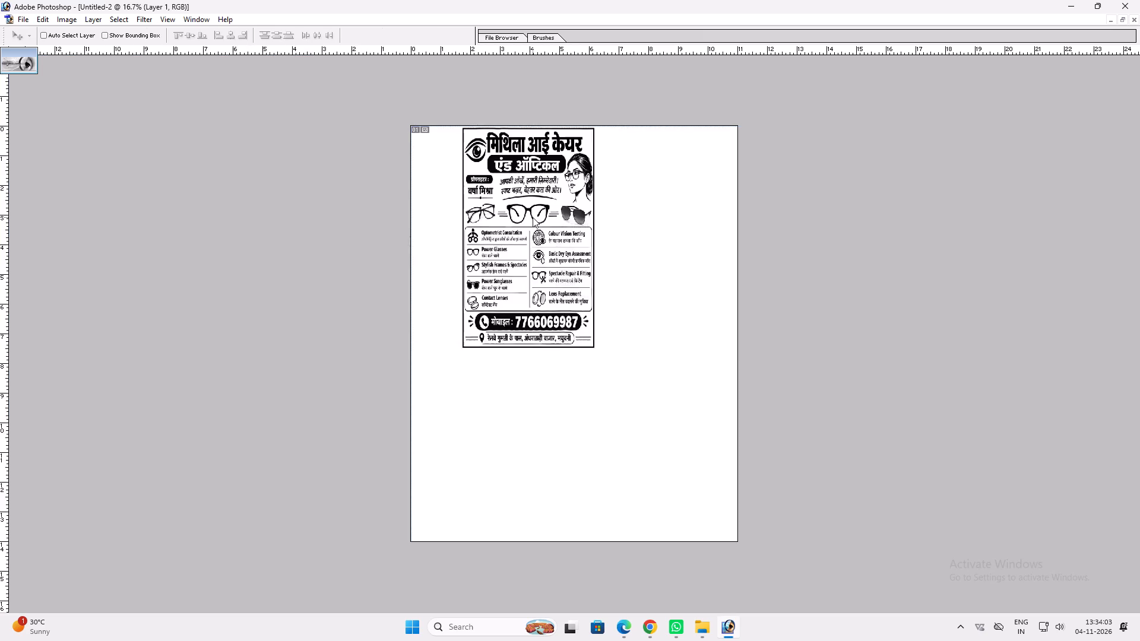
left_click(579, 338)
key("Return")
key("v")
left_click_drag(562, 267, 590, 274)
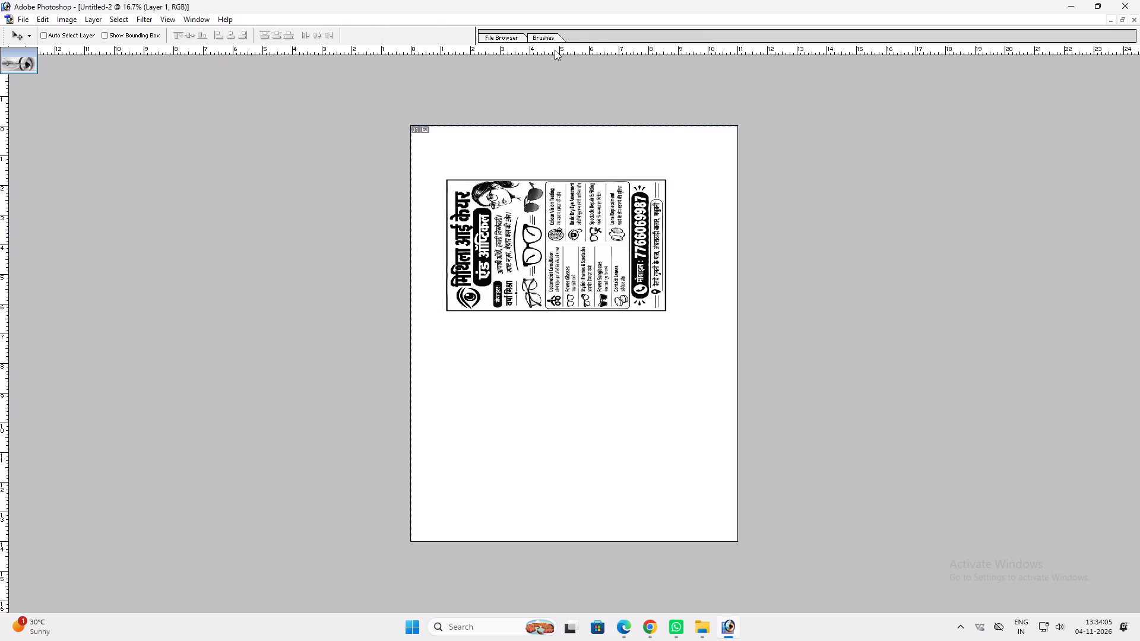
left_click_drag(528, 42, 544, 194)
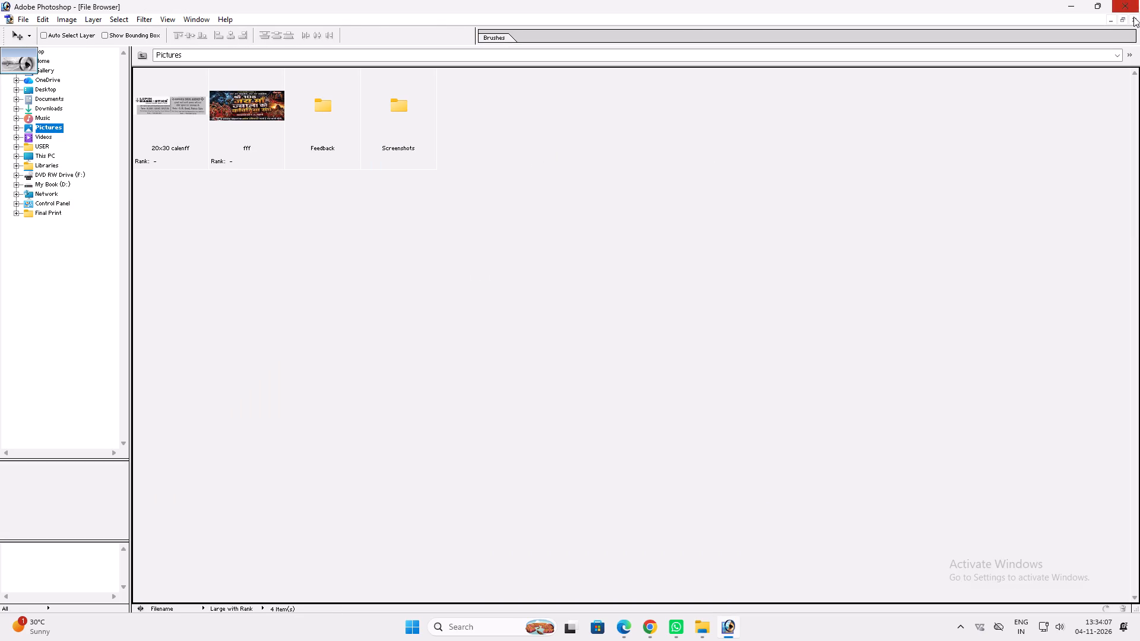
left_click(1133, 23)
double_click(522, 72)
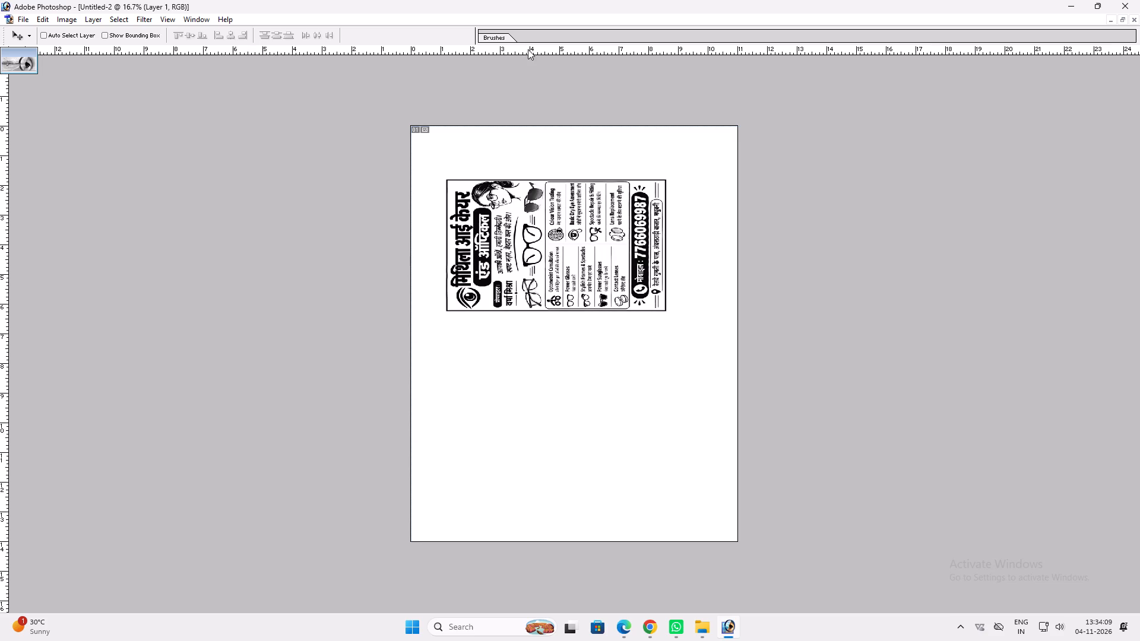
Add a horizontal guide at about 2 inches and move the pamphlet so its upper edge meets it.
left_click_drag(528, 49, 533, 186)
left_click(537, 207, "ctrl")
left_click_drag(537, 207, 540, 217, "shift")
Center the pamphlet horizontally on the page by aligning it to a full-page selection.
key("ctrl+a")
key("alt+l")
key("alt+i")
key("alt+h")
key("ctrl+d")
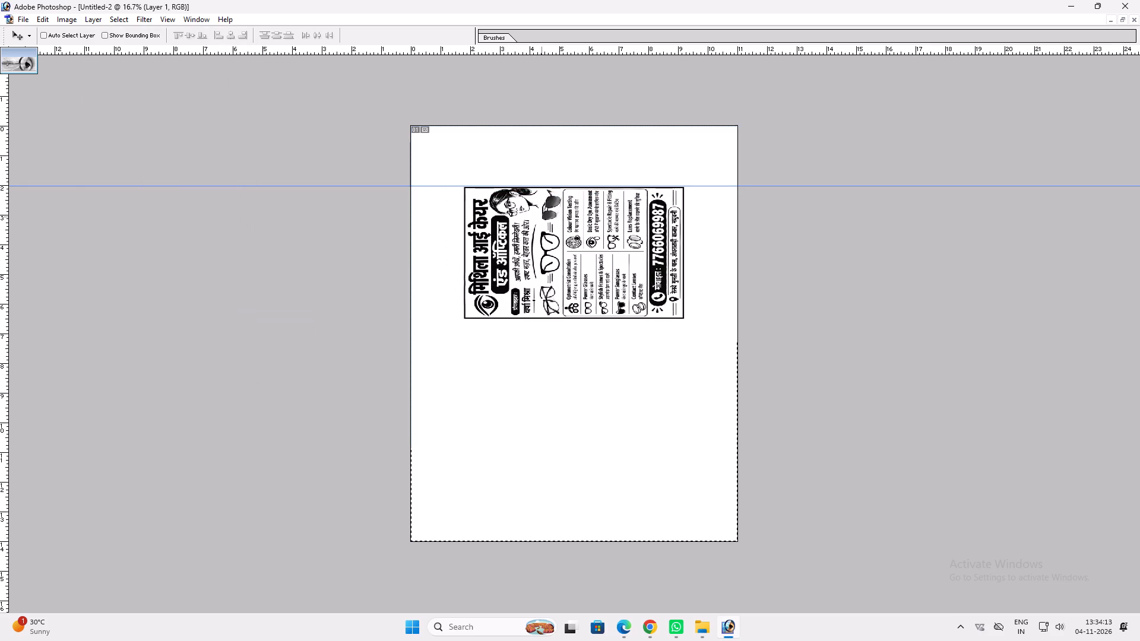
Duplicate the pamphlet below the original and nudge the copy down toward a new horizontal guide at about 12 inches.
left_click_drag(541, 217, 534, 367, "alt+shift")
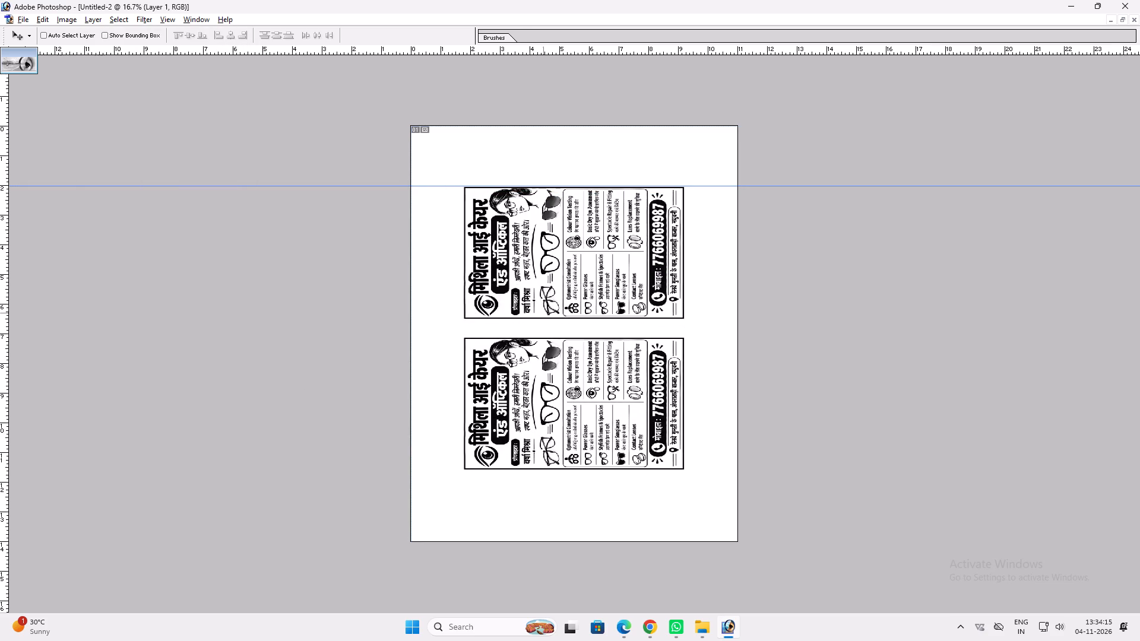
left_click_drag(515, 51, 518, 484)
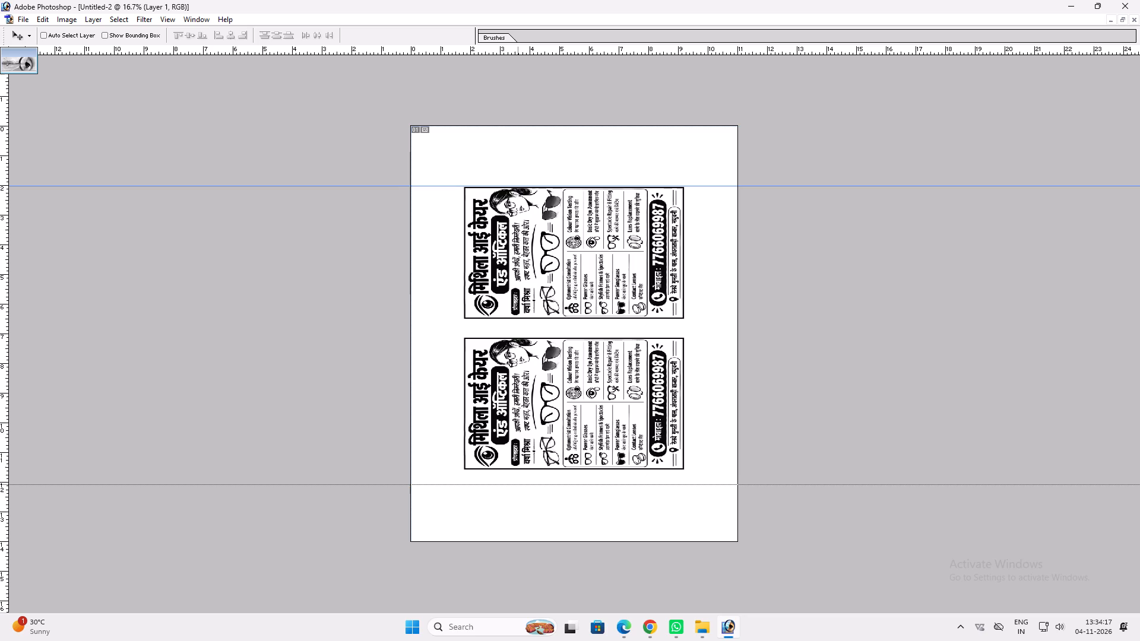
left_click_drag(518, 484, 518, 483)
left_click(502, 421, "ctrl")
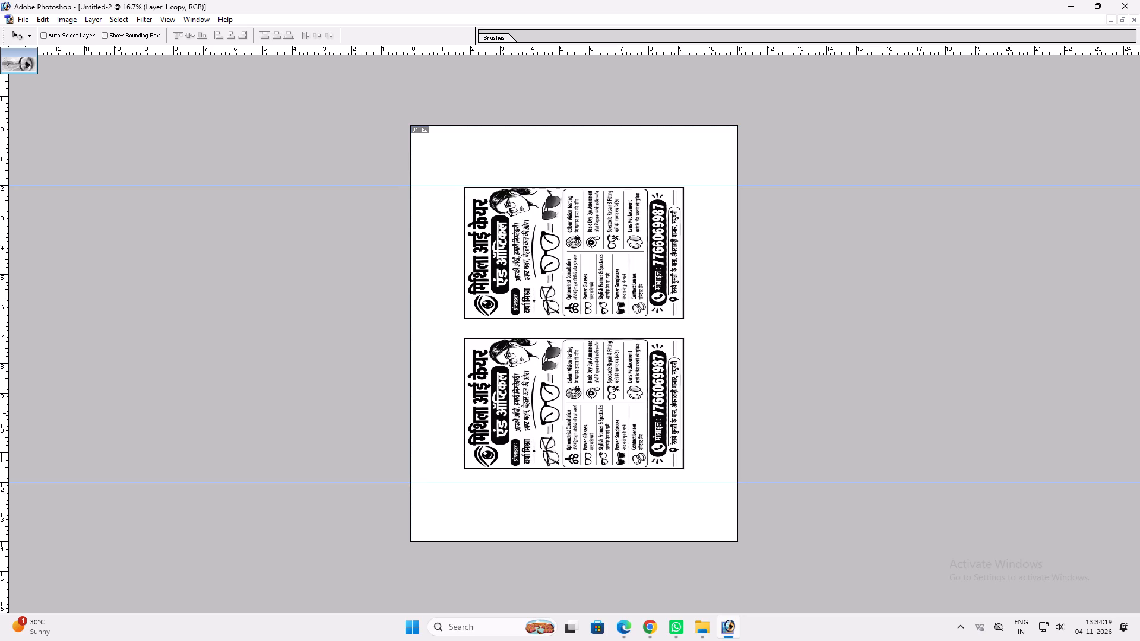
left_click(501, 413, "shift")
key("Down")
key("Down")
key("Down")
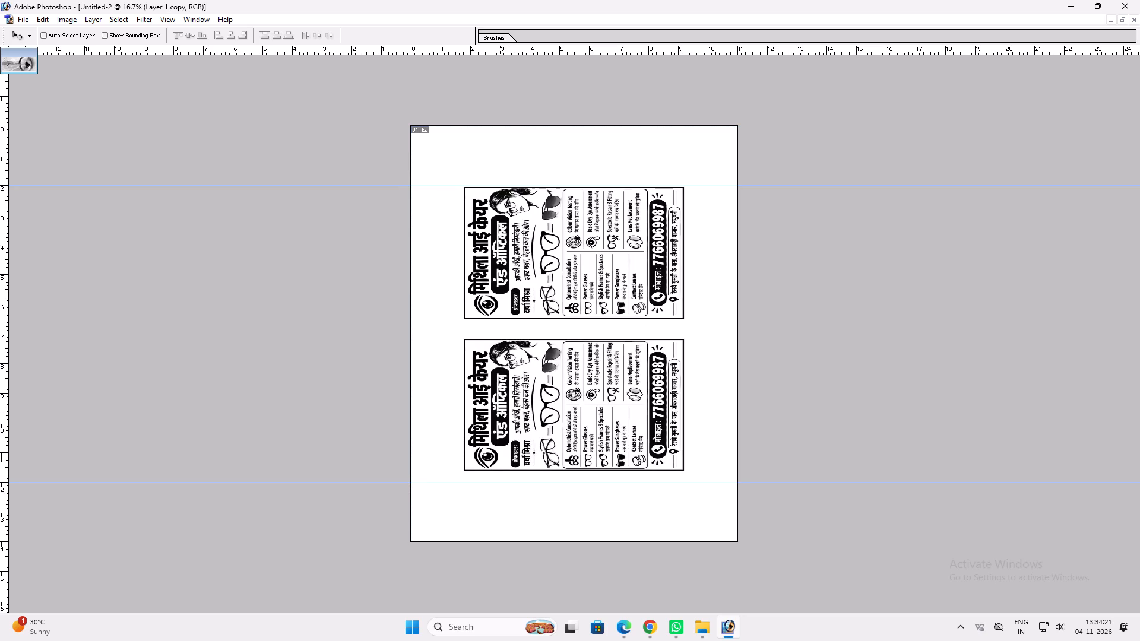
key("Down")
Link the two pamphlet layers and align their horizontal centers to the full page.
left_click(480, 302, "ctrl+shift")
key("ctrl+a")
key("alt+l")
key("alt+i")
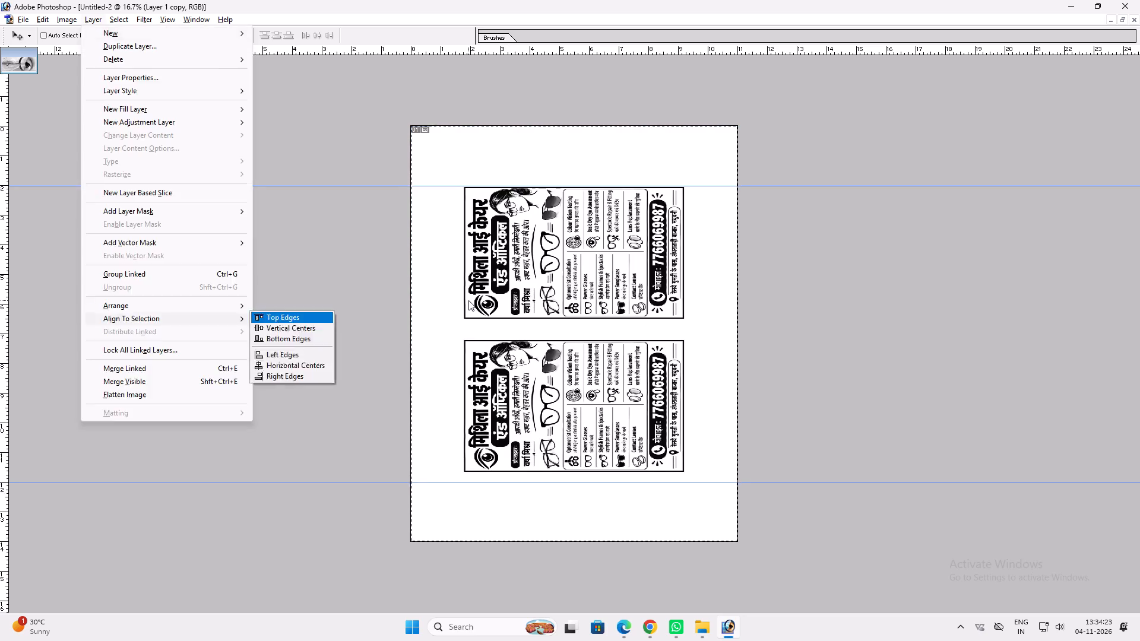
key("alt+h")
key("ctrl+d")
Select the lower pamphlet copy's layer and shift it slightly down toward the lower guide.
key("ctrl+0")
key("ctrl+plus")
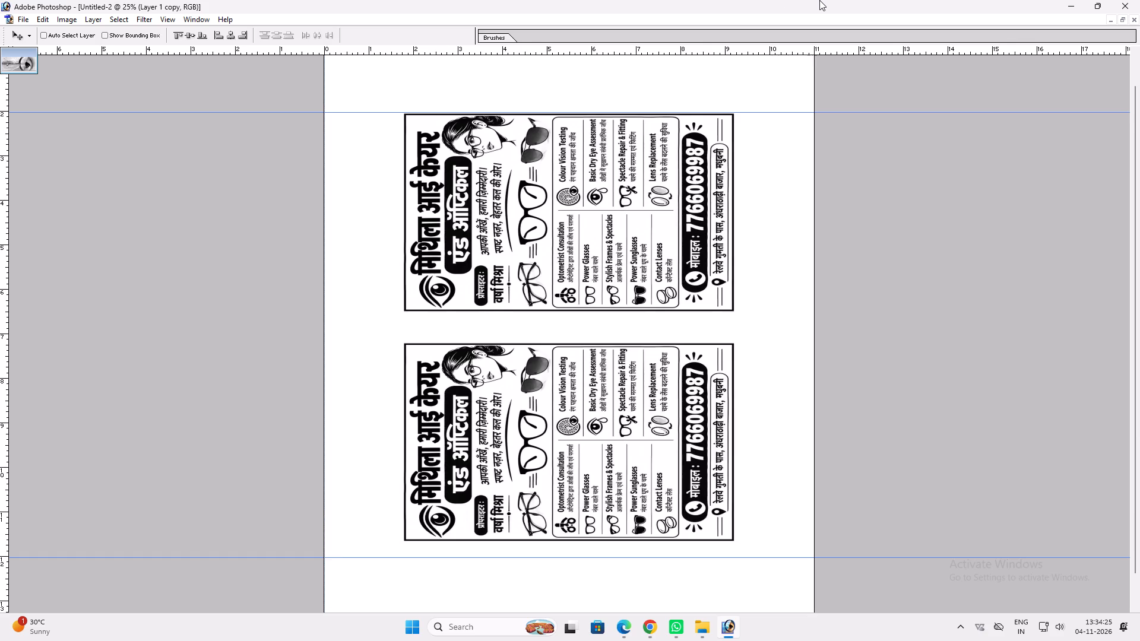
key("ctrl+plus")
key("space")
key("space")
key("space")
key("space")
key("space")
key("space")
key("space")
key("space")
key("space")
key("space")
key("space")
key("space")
left_click_drag(579, 287, 553, 206)
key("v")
right_click(465, 350)
left_click(477, 353)
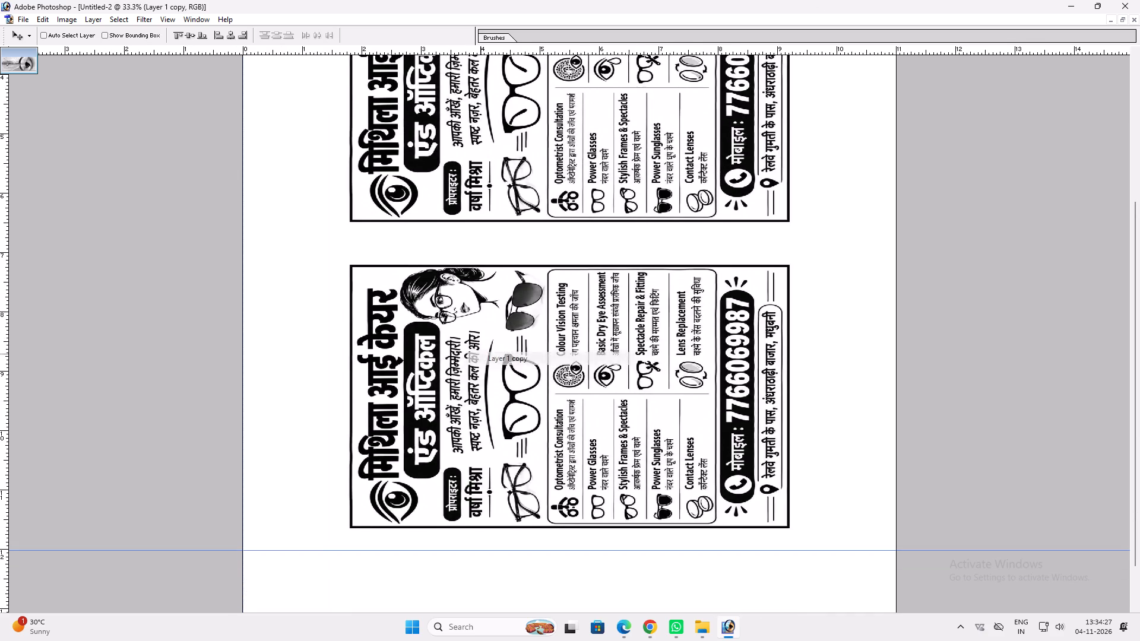
right_click(470, 341, "ctrl+shift")
left_click(480, 344, "ctrl+shift")
left_click(484, 345, "shift")
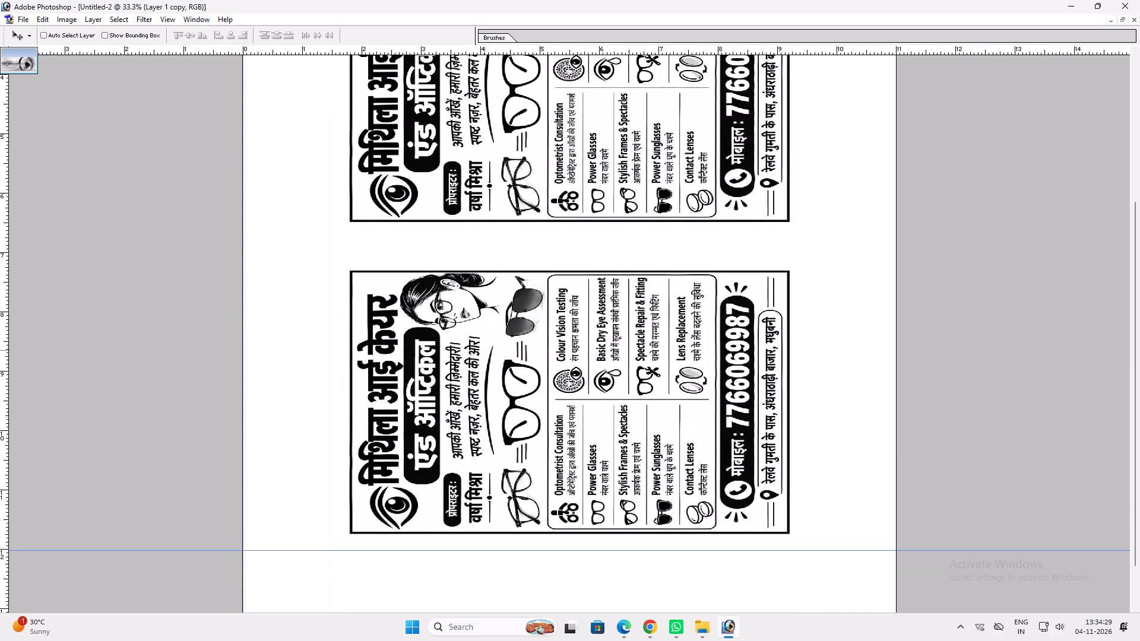
Link the upper pamphlet to the copy again and align both to the page's horizontal center.
left_click(480, 198, "ctrl+shift")
key("ctrl+a")
key("alt+l")
key("alt+i")
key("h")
key("ctrl+d")
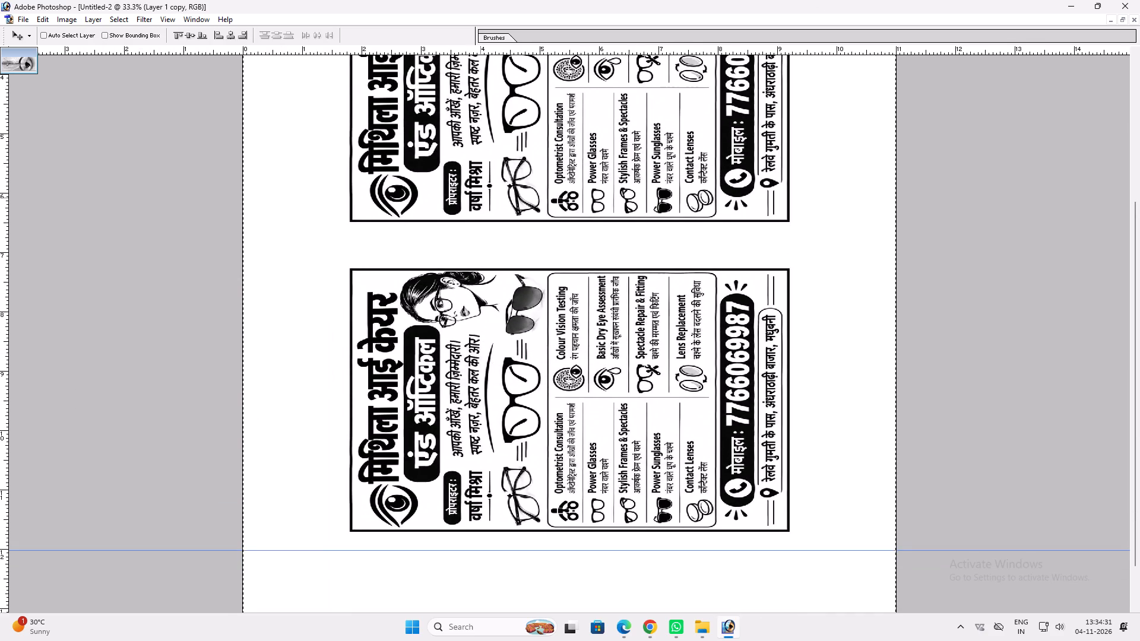
Print one copy of the two-pamphlet sheet at 100% scale on the HP LaserJet 1020, proceeding despite clipping.
key("ctrl+p")
left_click(734, 221)
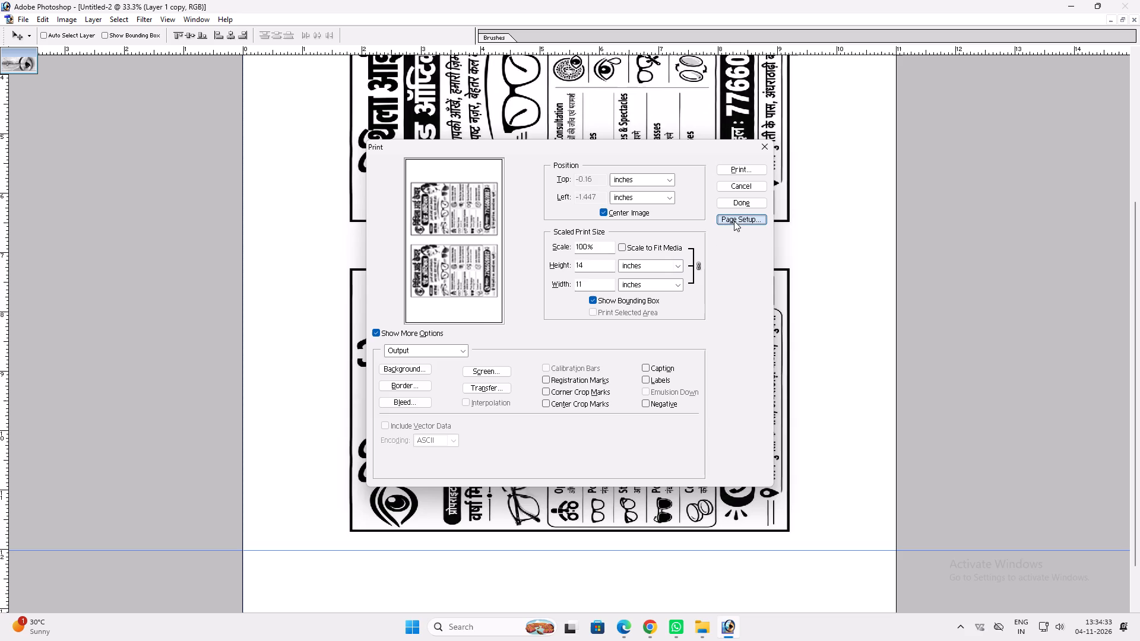
key("Return")
key("Return")
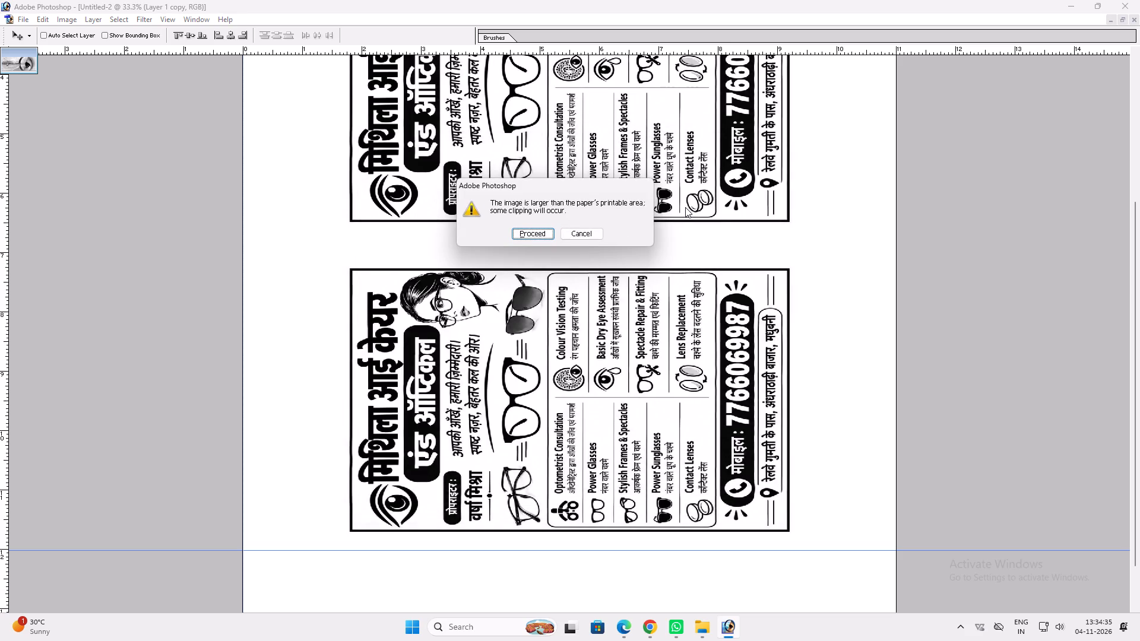
key("Return")
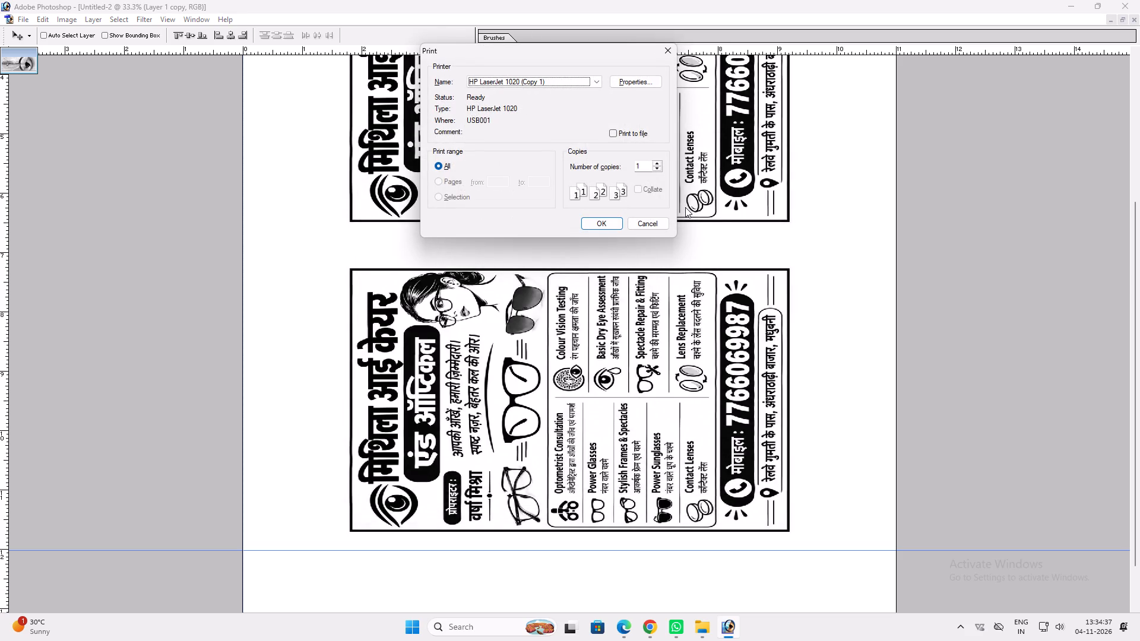
key("Return")
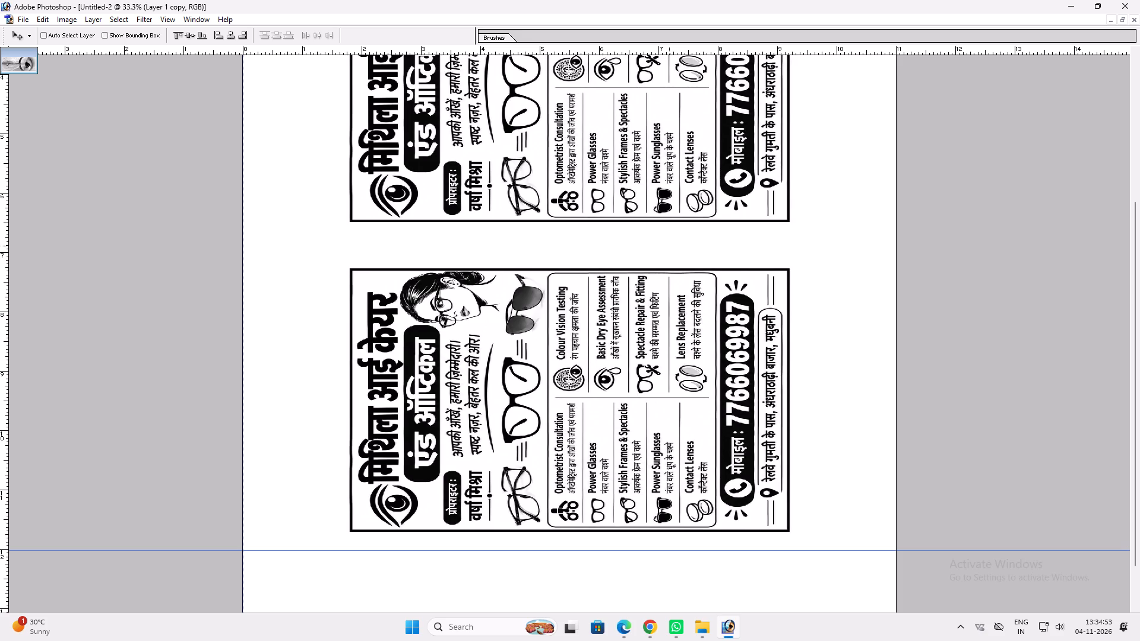
Close the two-pamphlet sheet and the pamphlet PDF without saving changes.
key("ctrl+w")
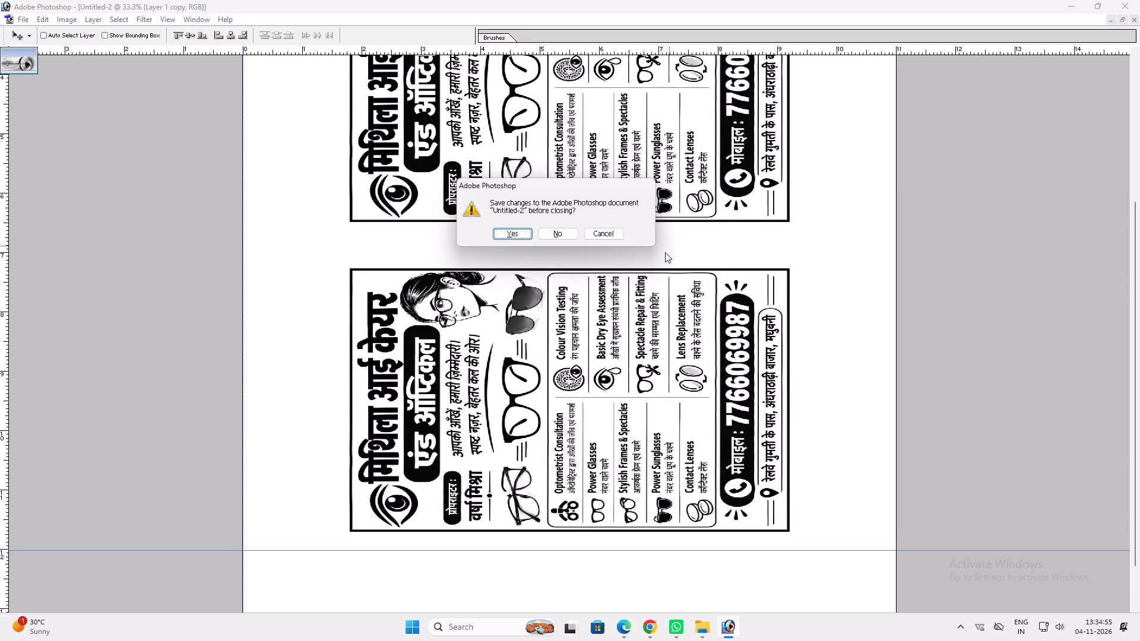
left_click(575, 238)
key("ctrl+w")
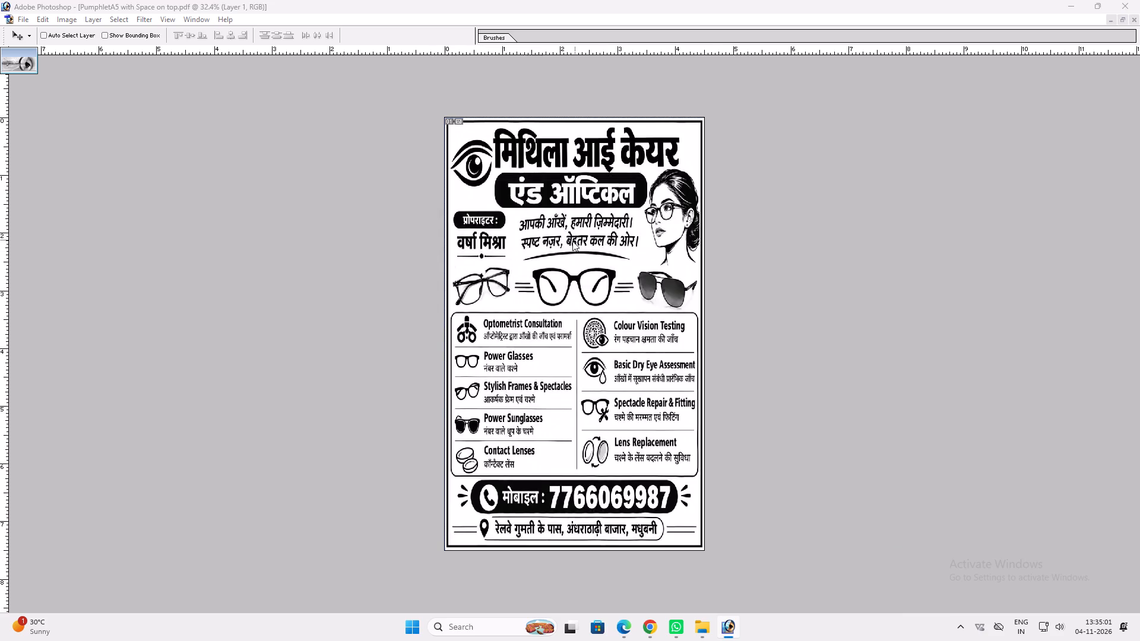
left_click(557, 236)
Replace the clothing banner's large headline text with "साही वस्त्रालय".
key("ctrl+0")
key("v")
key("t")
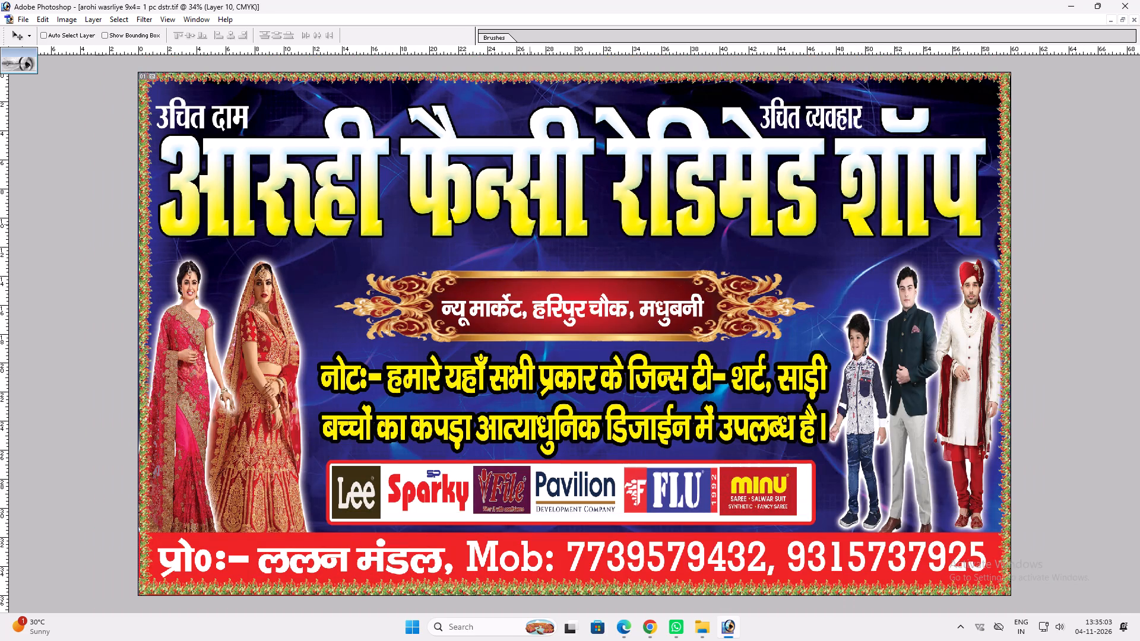
left_click(523, 218)
key("ctrl+a")
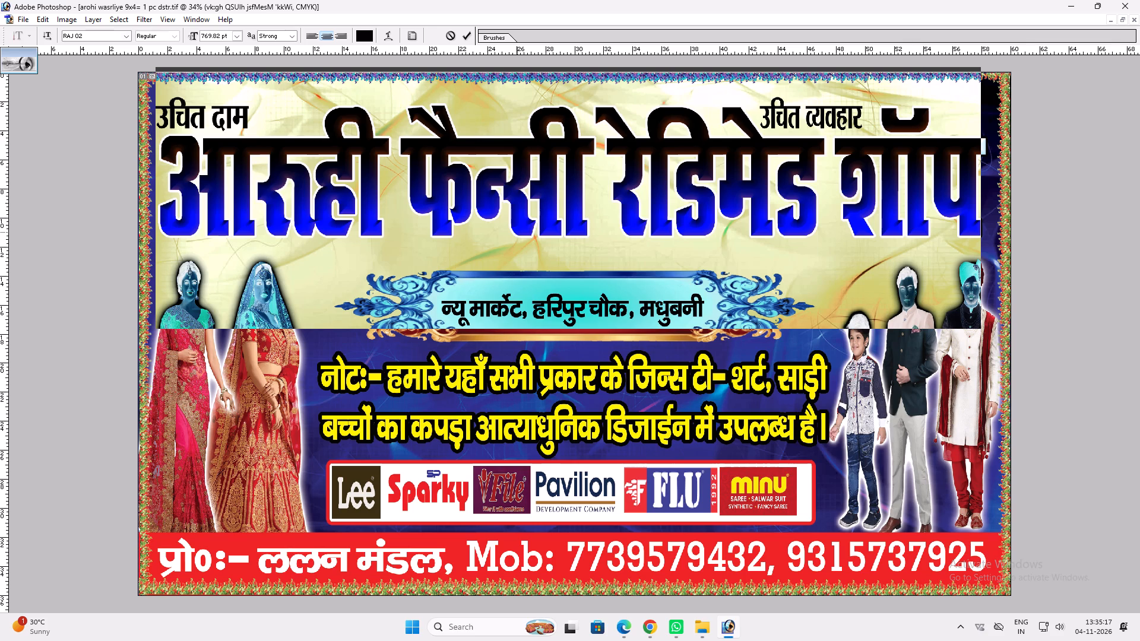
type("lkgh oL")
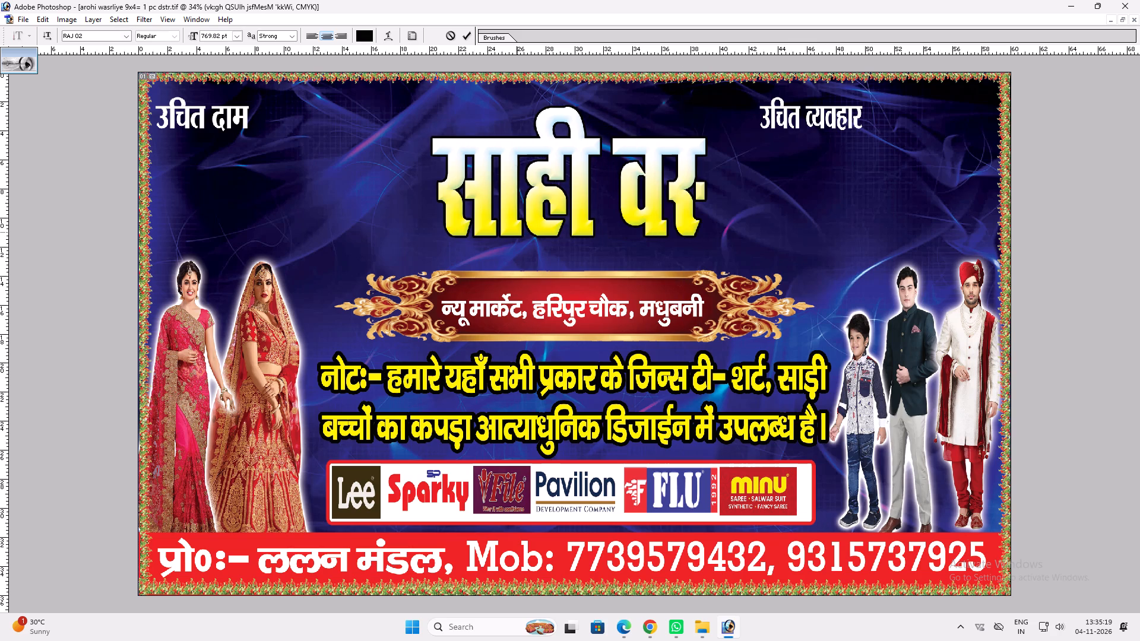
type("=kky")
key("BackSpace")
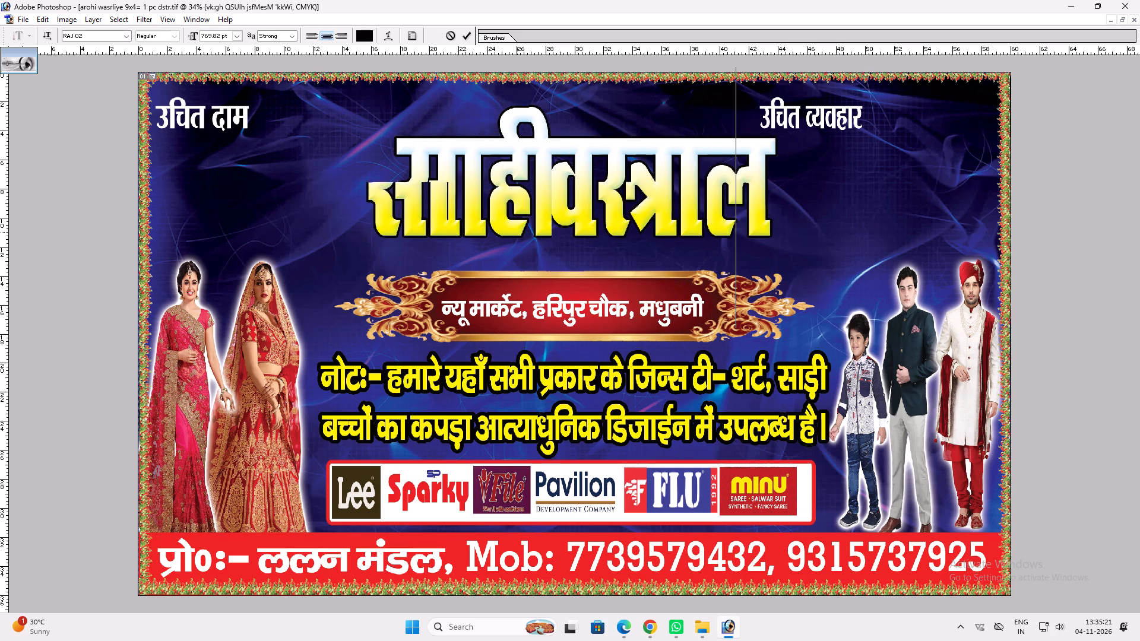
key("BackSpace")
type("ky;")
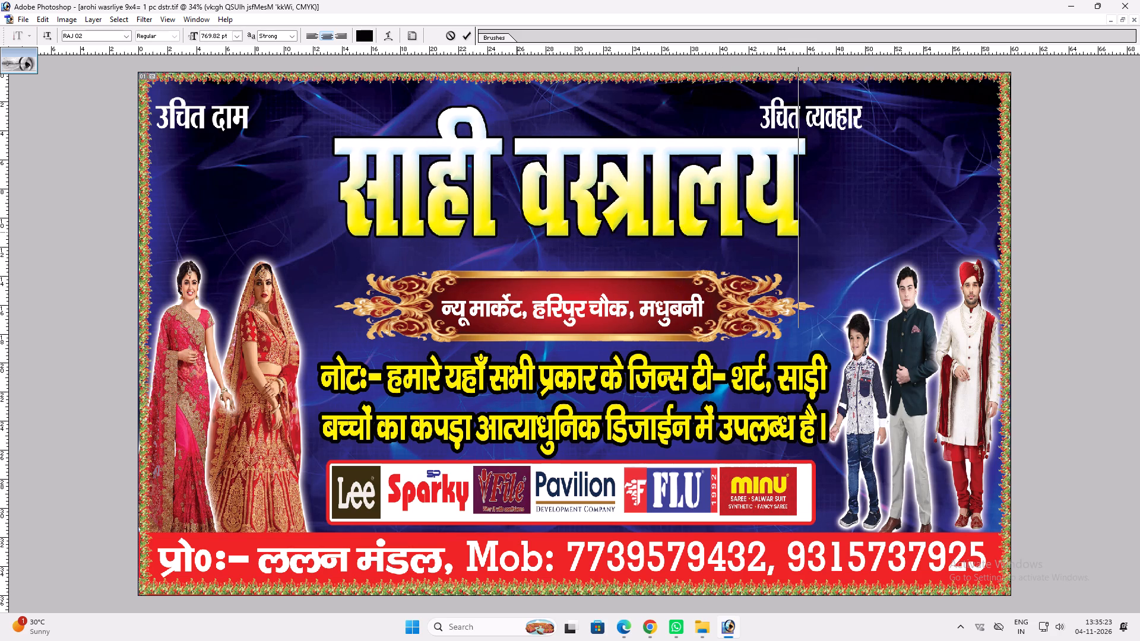
Correct the first word of the banner headline to "साई", without the dot above it.
left_click(427, 187)
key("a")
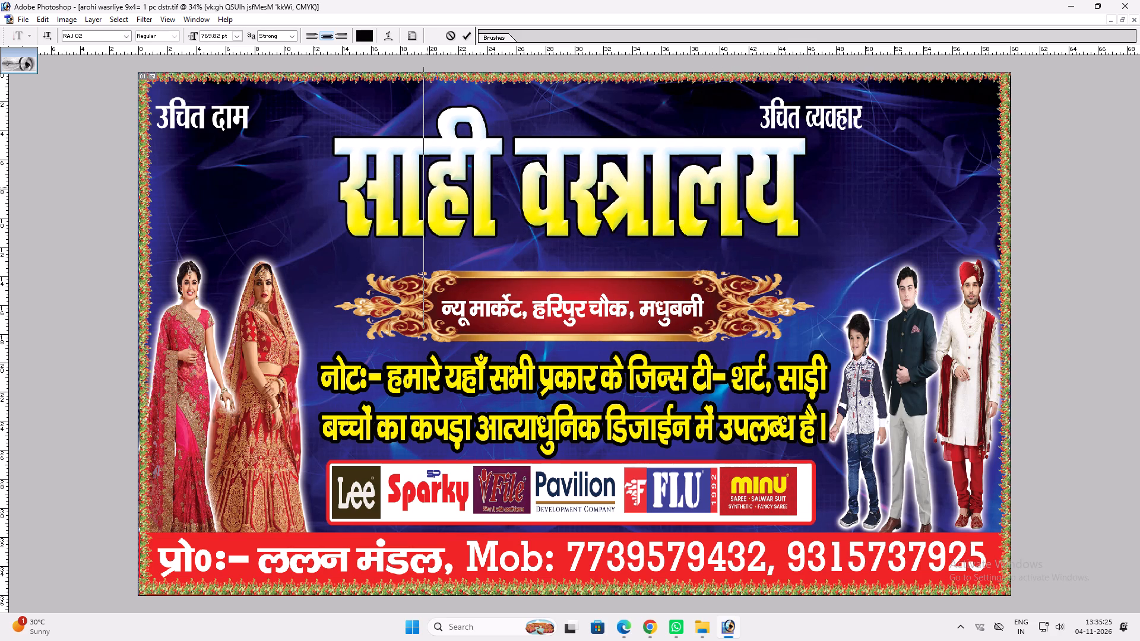
left_click_drag(425, 189, 382, 195)
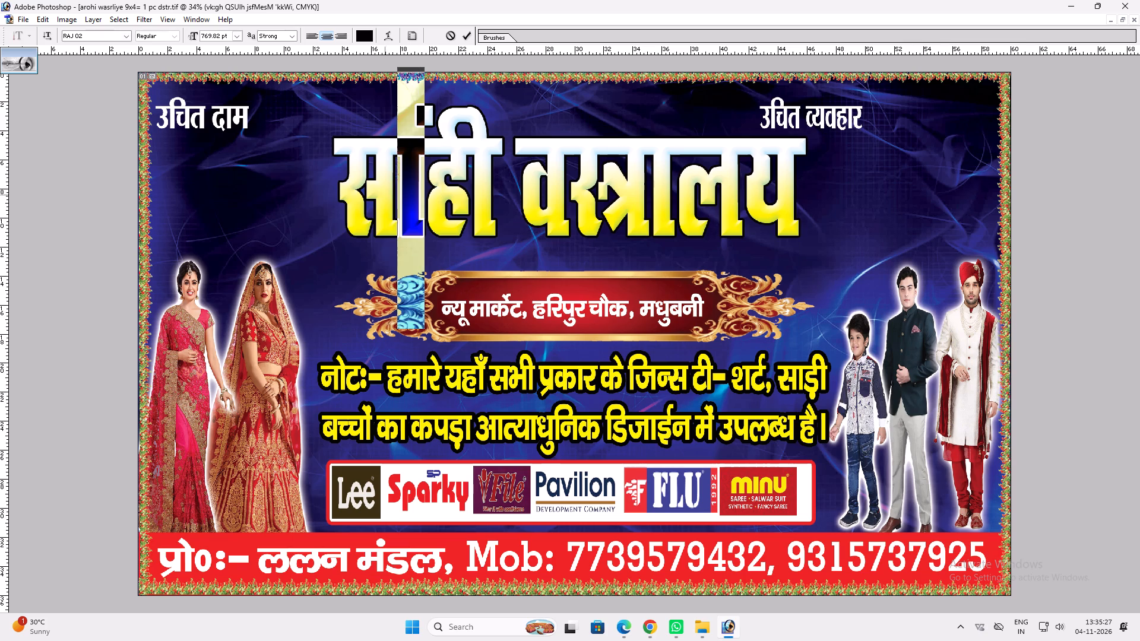
left_click_drag(382, 195, 361, 191)
left_click_drag(442, 184, 492, 177)
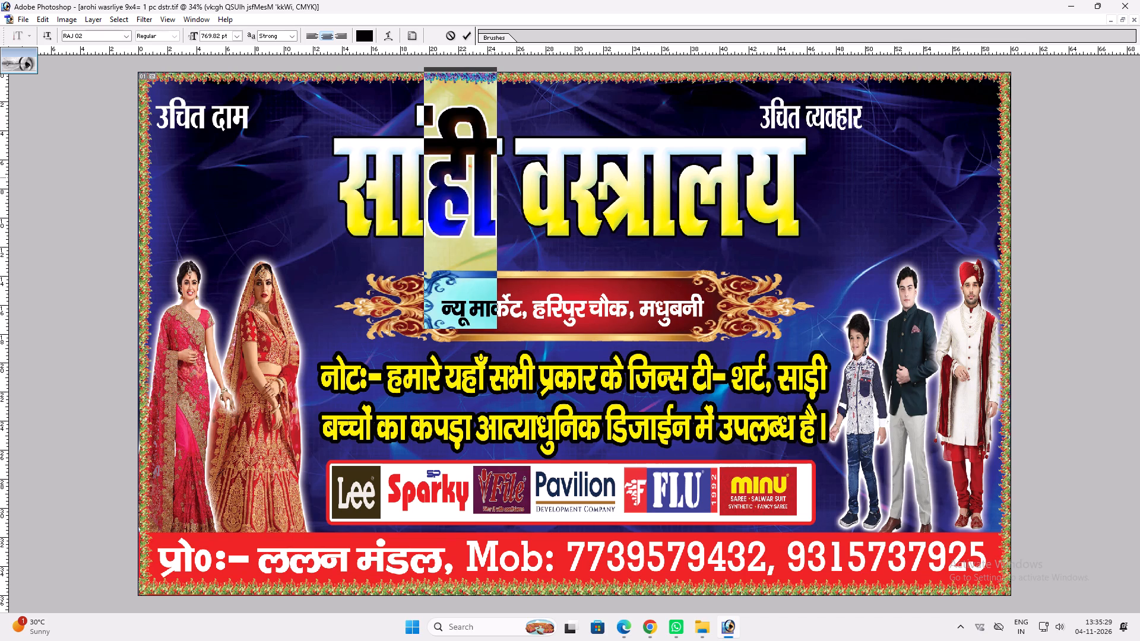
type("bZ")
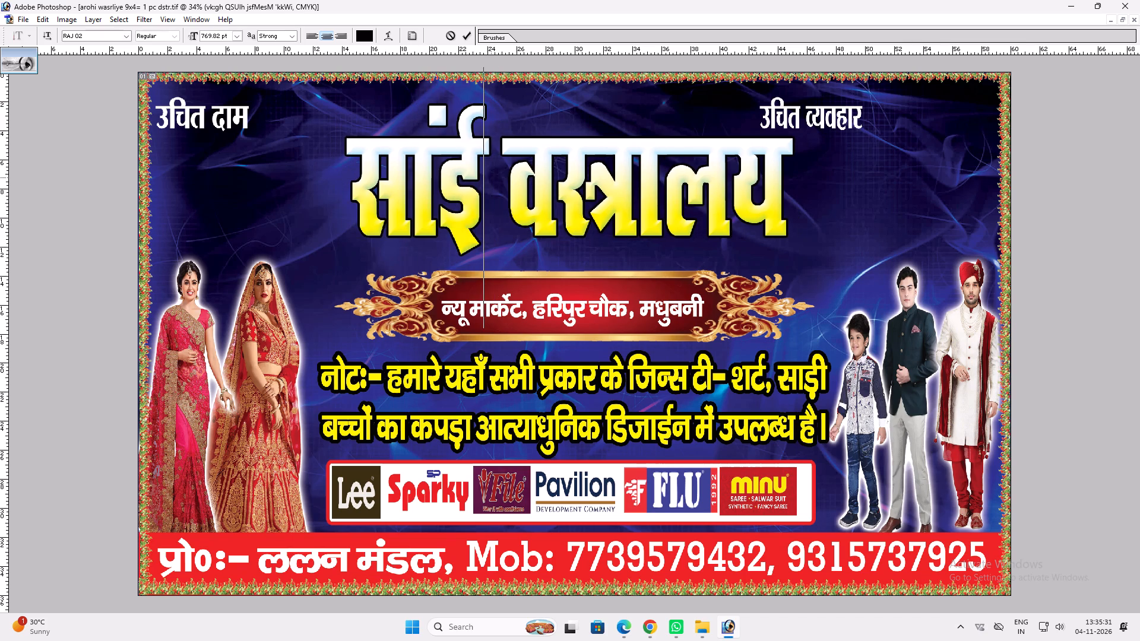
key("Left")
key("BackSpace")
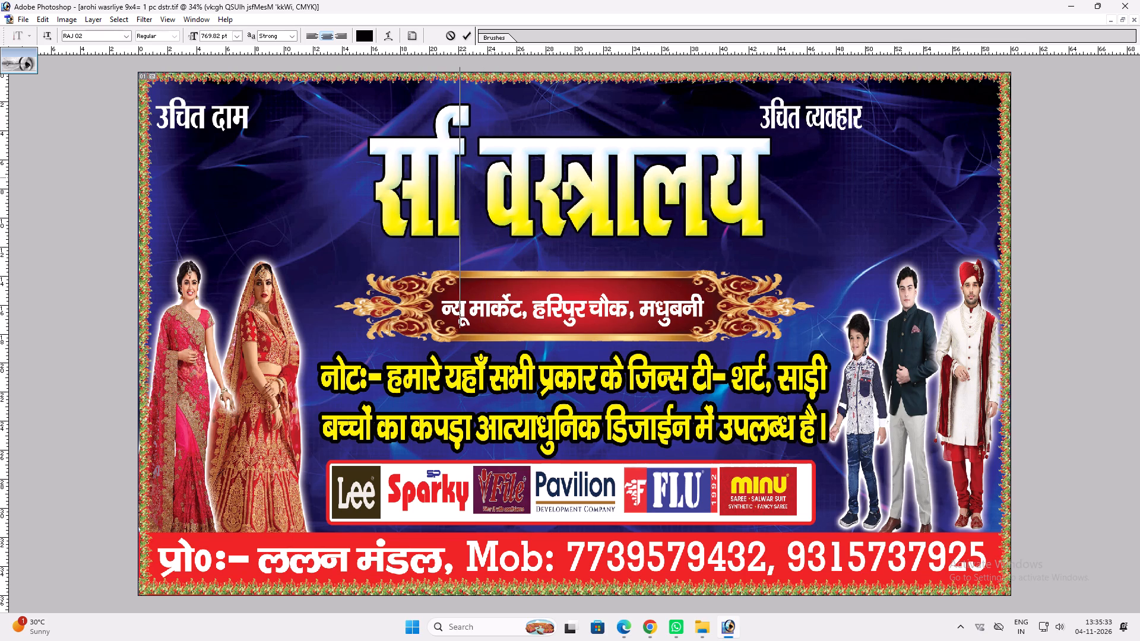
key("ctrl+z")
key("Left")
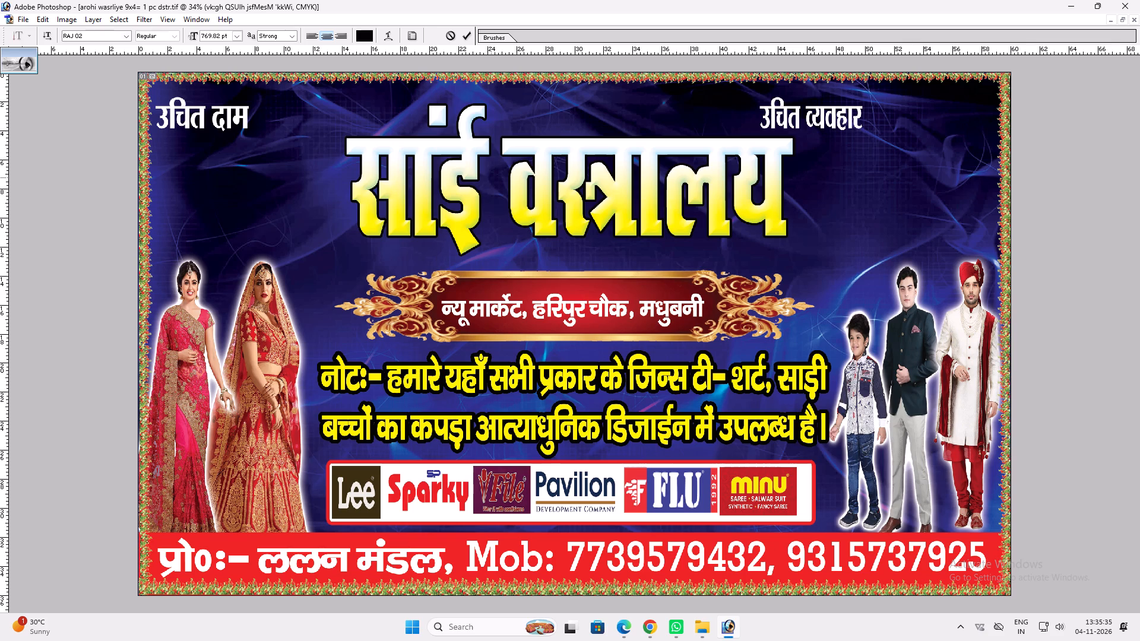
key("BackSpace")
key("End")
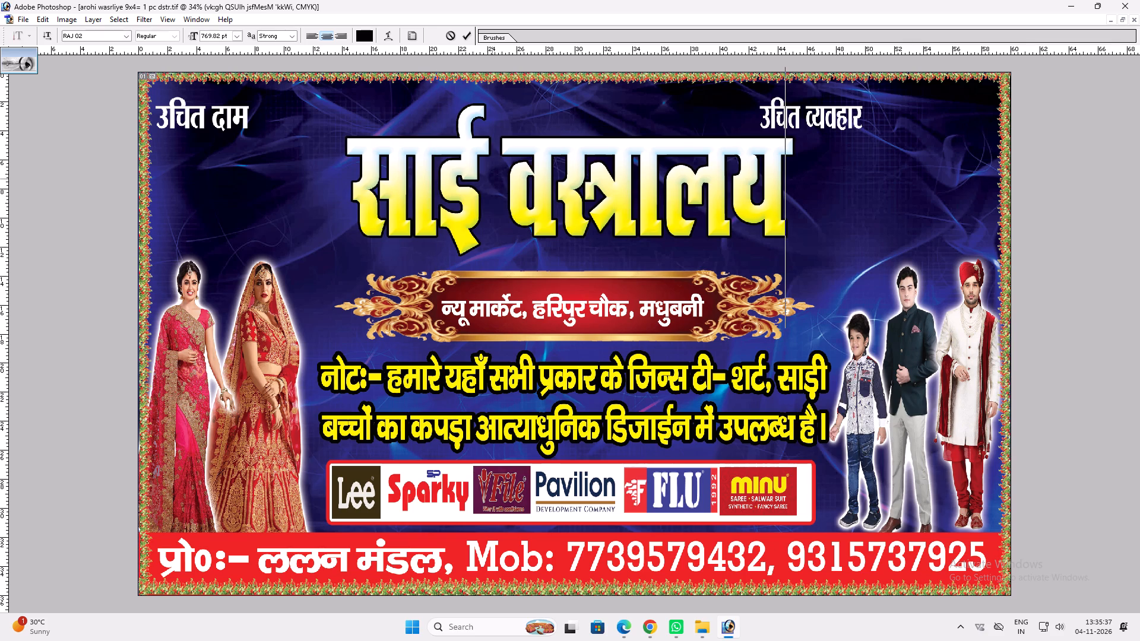
Append "एण्ड रेडिमेड" to the end of the banner headline.
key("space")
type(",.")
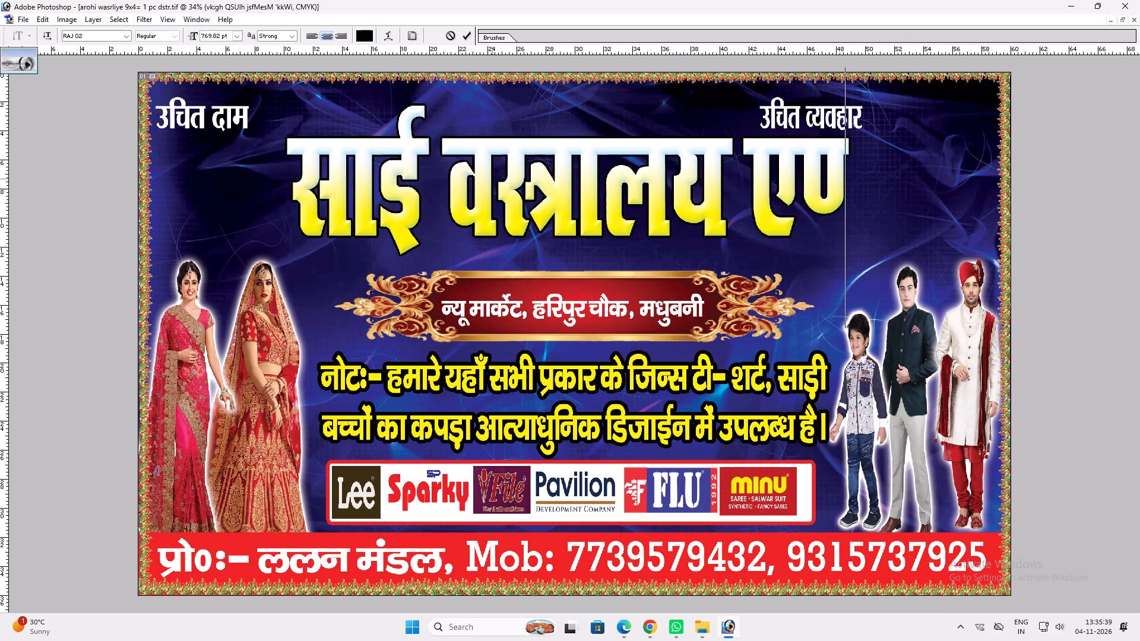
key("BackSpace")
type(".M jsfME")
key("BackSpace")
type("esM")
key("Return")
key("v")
Narrow the headline slightly from both sides so it clears the banner's floral border.
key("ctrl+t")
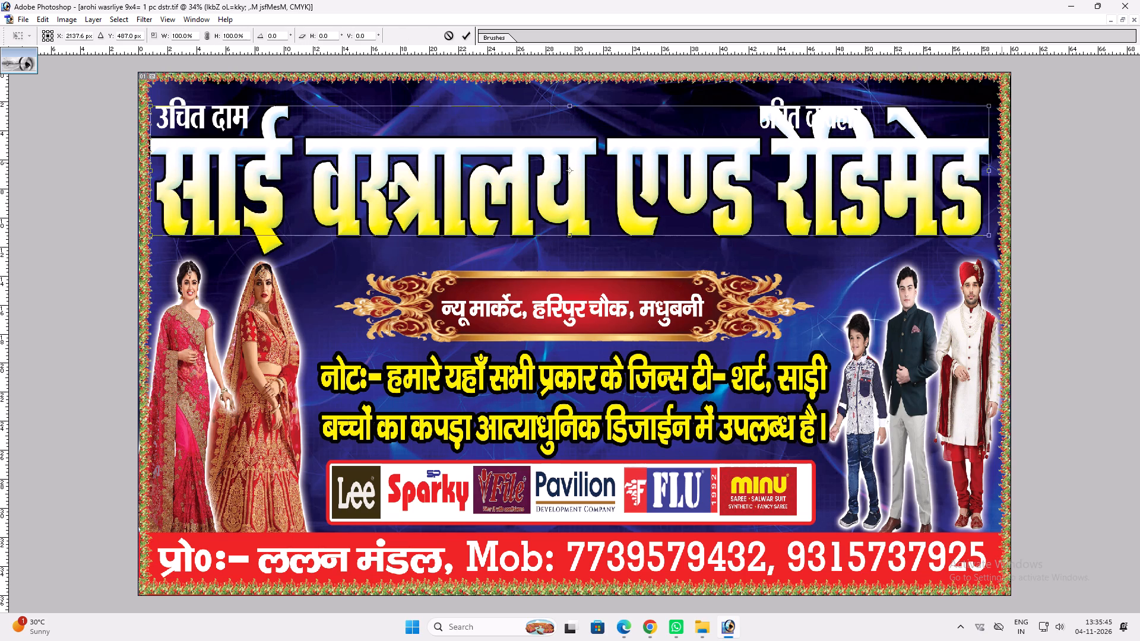
left_click_drag(989, 166, 974, 166, "alt+shift")
key("Return")
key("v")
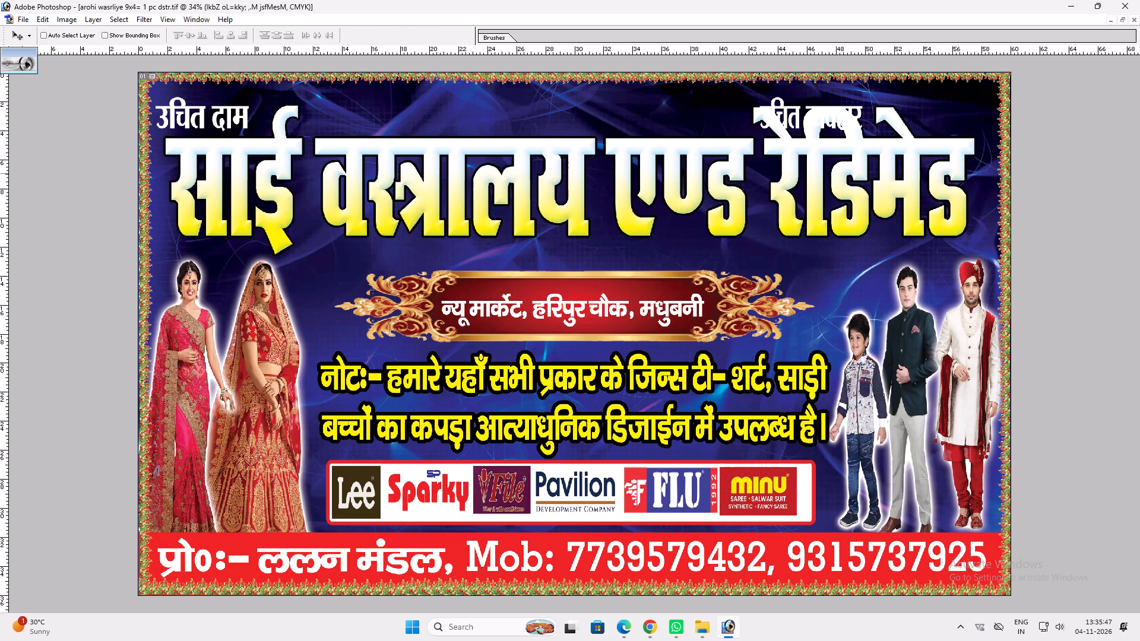
Set the whole headline's text colour to pure yellow: C 0, M 0, Y 100, K 0.
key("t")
left_click(615, 173)
key("ctrl+a")
left_click(364, 36)
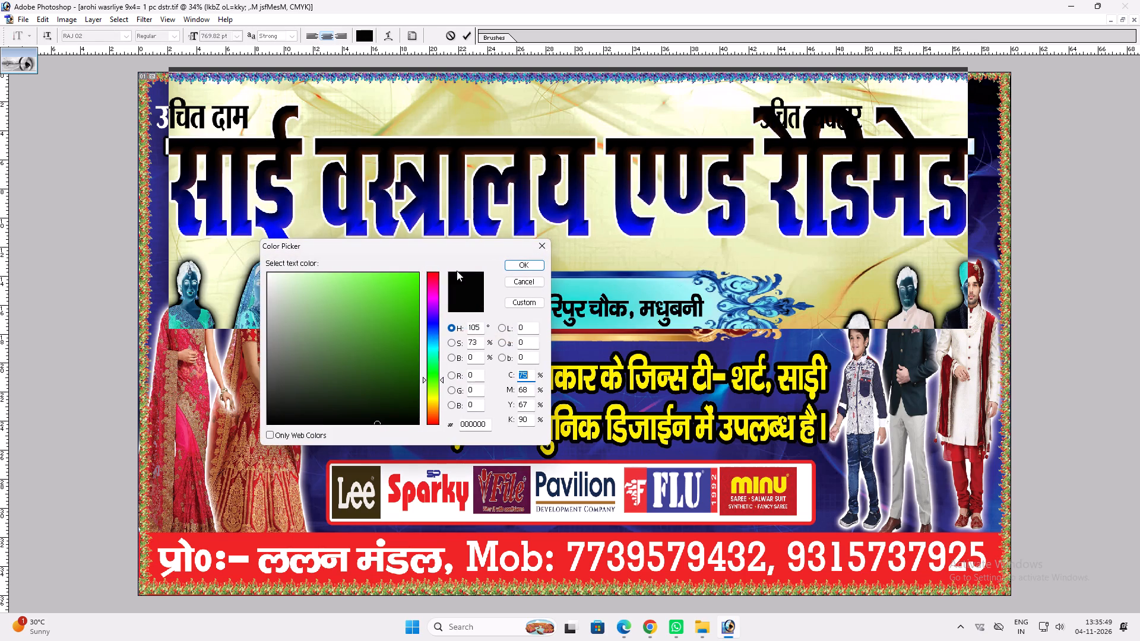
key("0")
key("Tab")
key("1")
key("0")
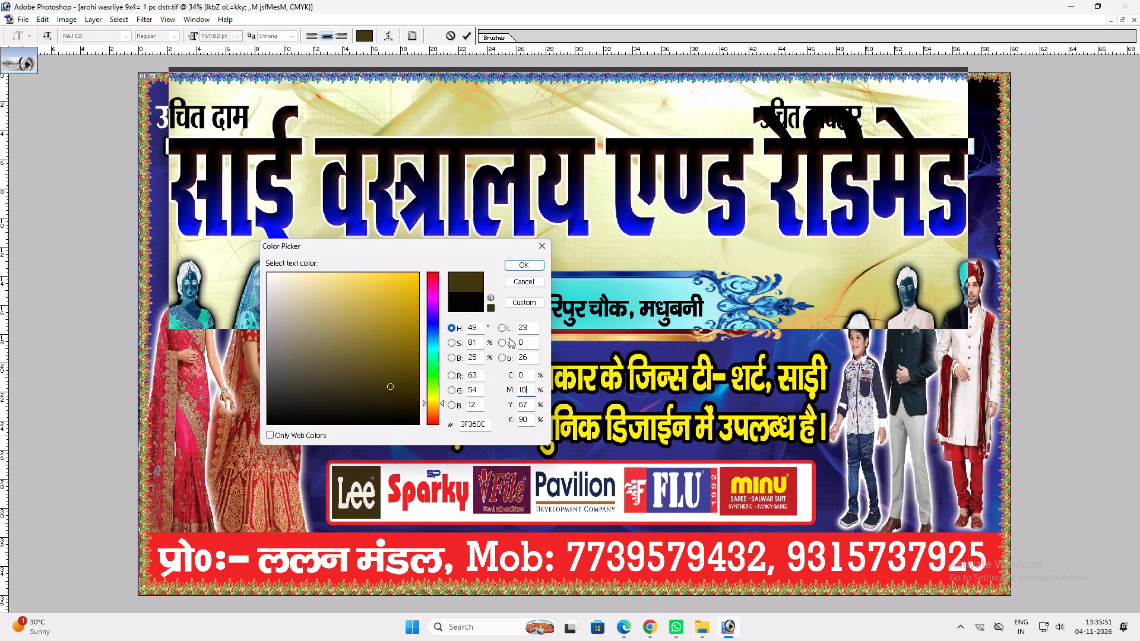
key("shift+Tab")
key("Tab")
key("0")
key("Tab")
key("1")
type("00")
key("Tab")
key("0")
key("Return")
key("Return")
Turn off the Gradient Overlay effect in the headline's layer style.
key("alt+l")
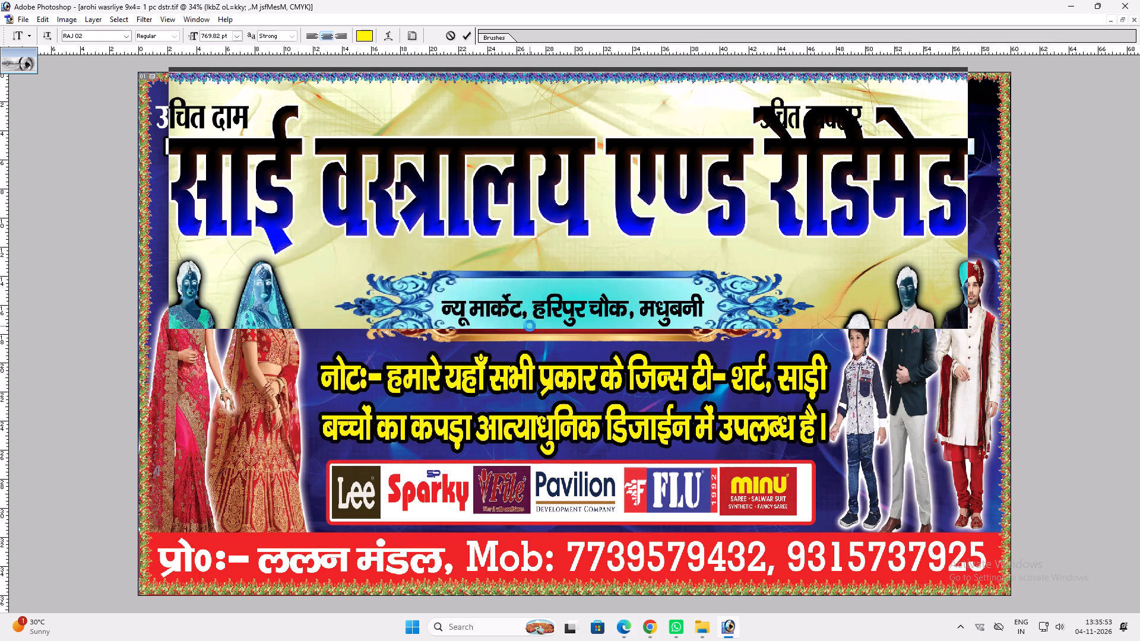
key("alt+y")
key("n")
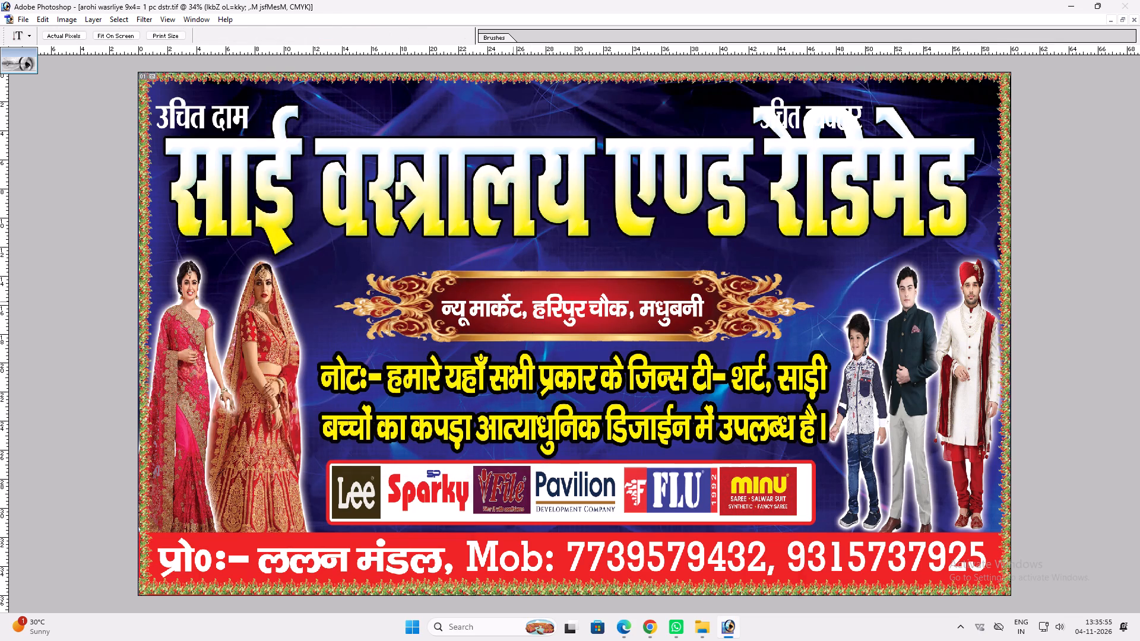
left_click(477, 525)
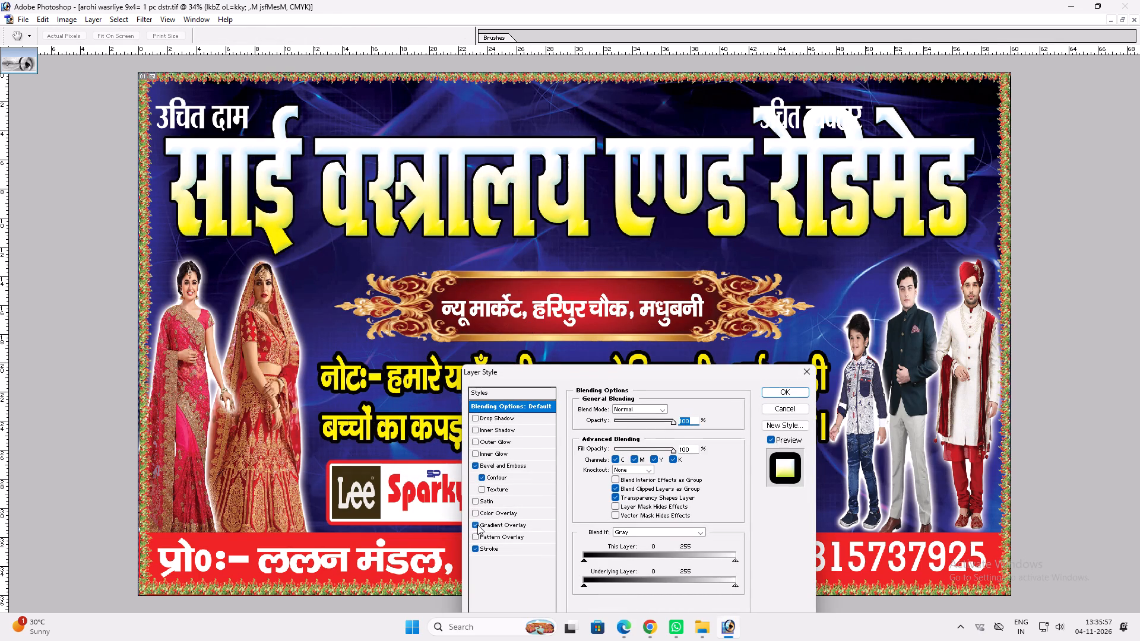
key("Return")
key("Return")
Recolour the words "साई वस्त्रालय" in the headline white.
left_click_drag(594, 233, 51, 212)
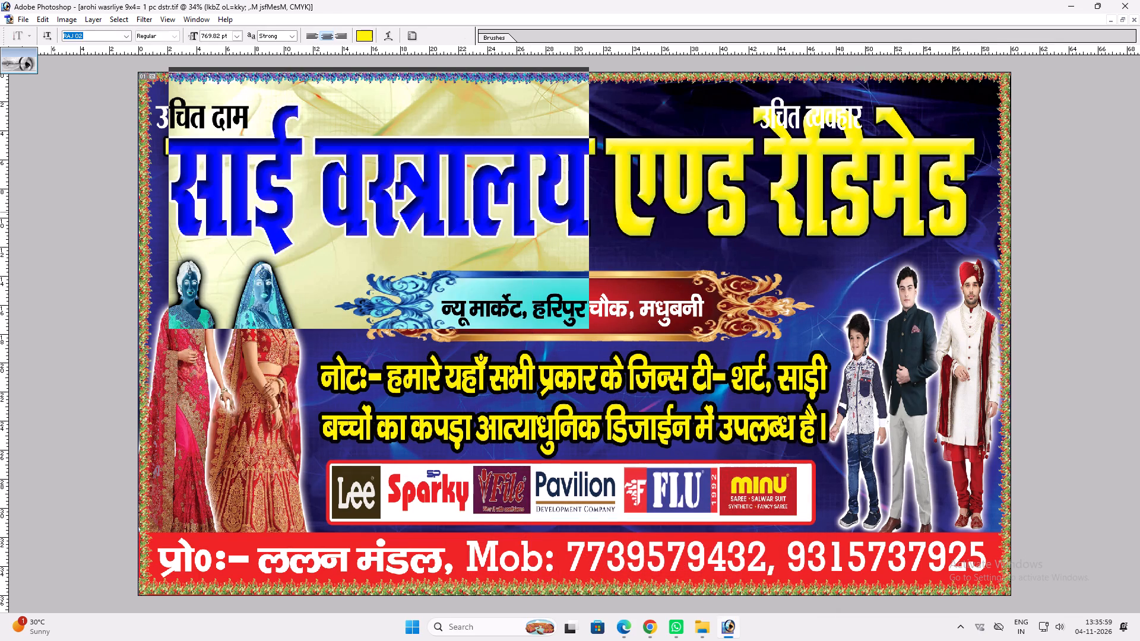
left_click(366, 29)
left_click(362, 38)
left_click_drag(335, 326, 114, 143)
key("Return")
key("Return")
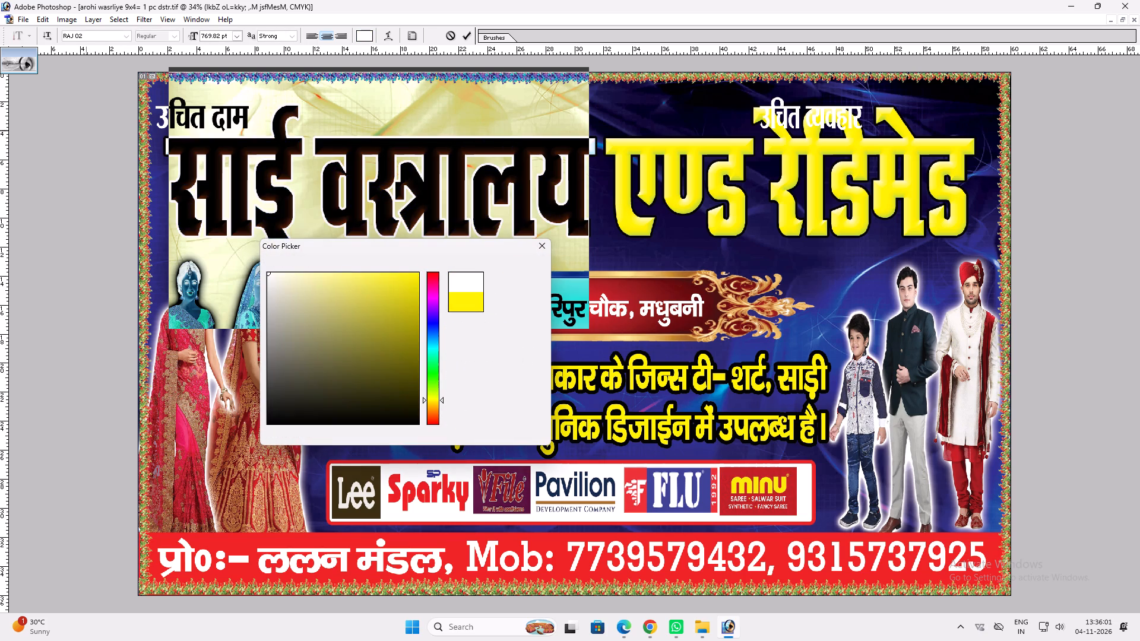
Widen the two-colour headline slightly with Free Transform.
key("ctrl+t")
left_click(670, 107, "shift")
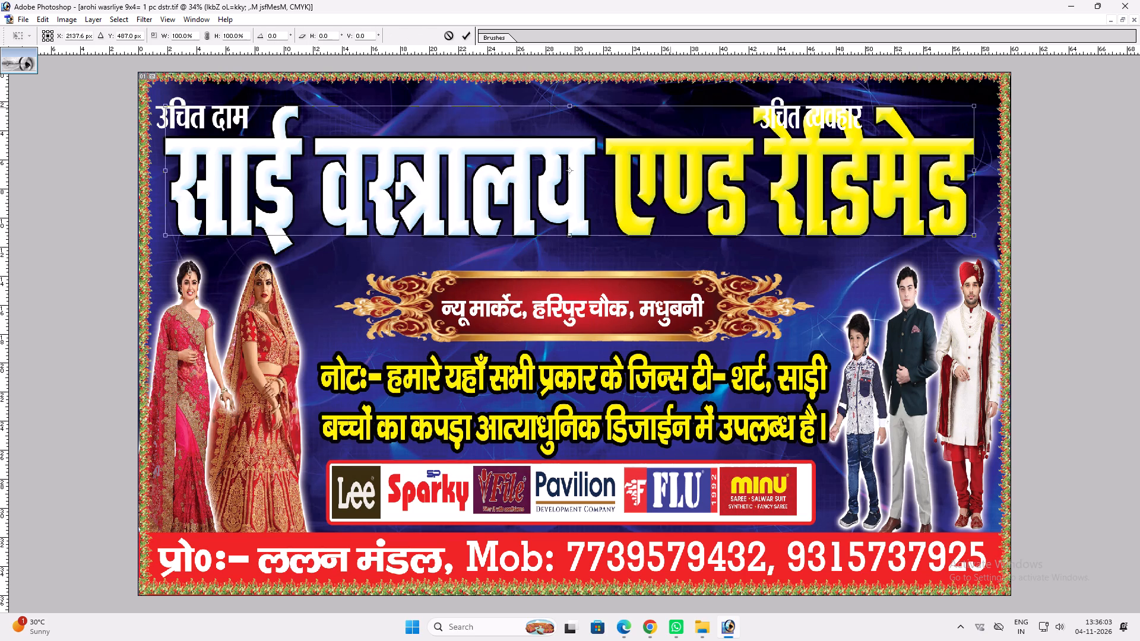
key("Return")
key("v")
key("ctrl+t")
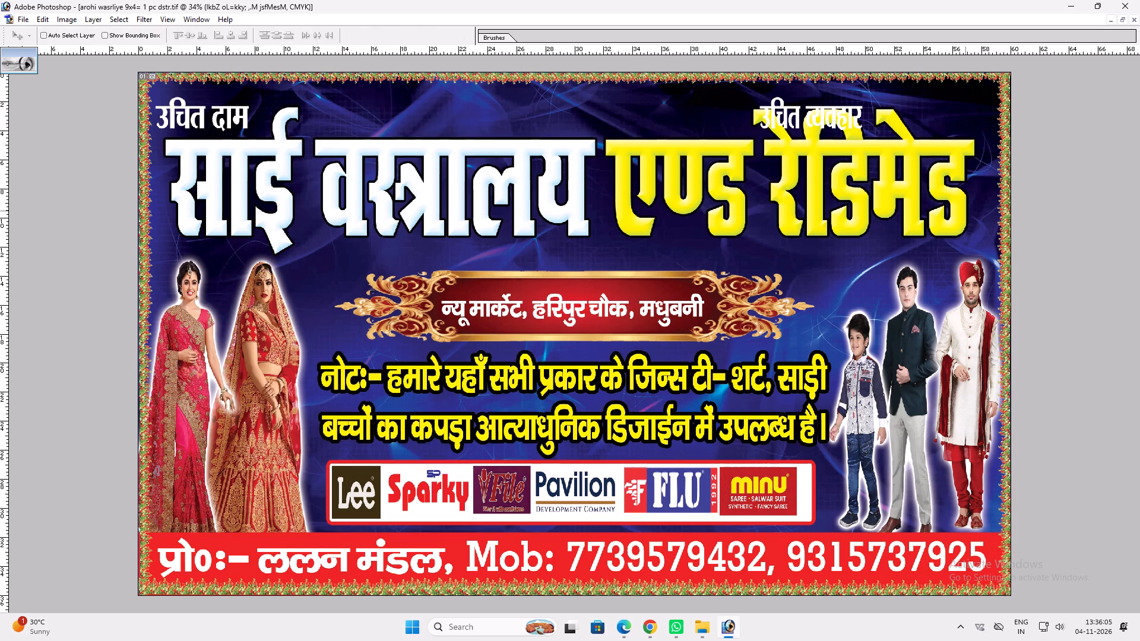
left_click_drag(971, 176, 981, 172, "shift")
key("shift+Return")
Change the whole headline's font to a wider Extrabold typeface from the RAJ font family.
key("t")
left_click(688, 158)
key("ctrl+a")
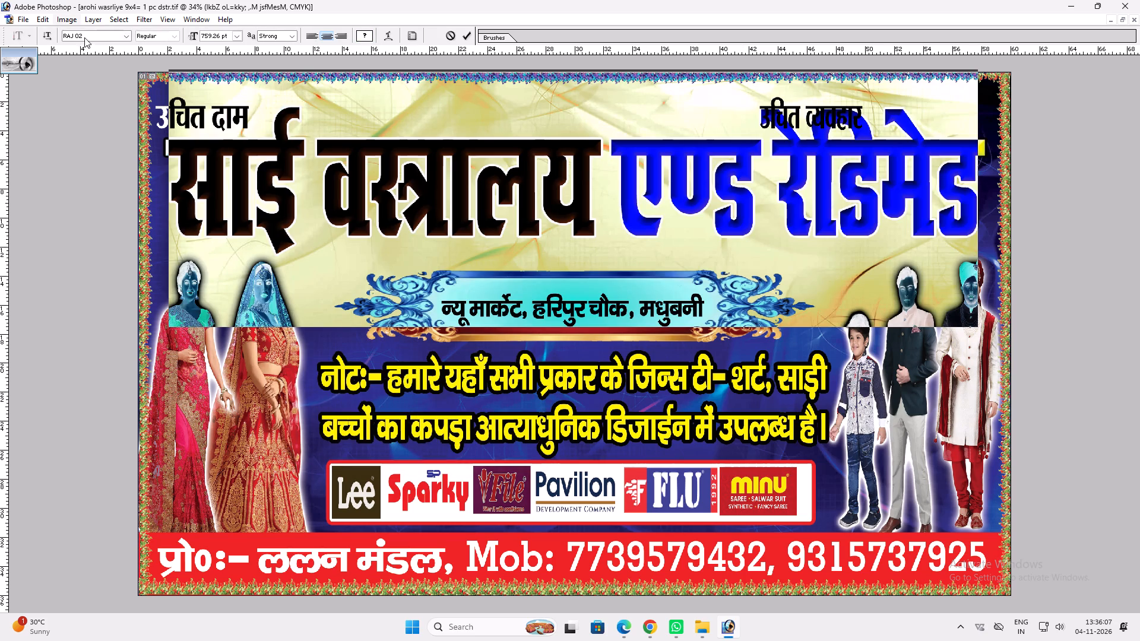
left_click(87, 34)
key("Down")
key("Down")
key("Down")
key("Down")
key("Down")
key("Down")
key("Down")
key("Down")
key("Down")
key("Down")
key("Down")
key("Down")
key("Down")
key("Down")
key("Down")
key("Down")
key("Down")
key("Down")
key("Down")
key("Down")
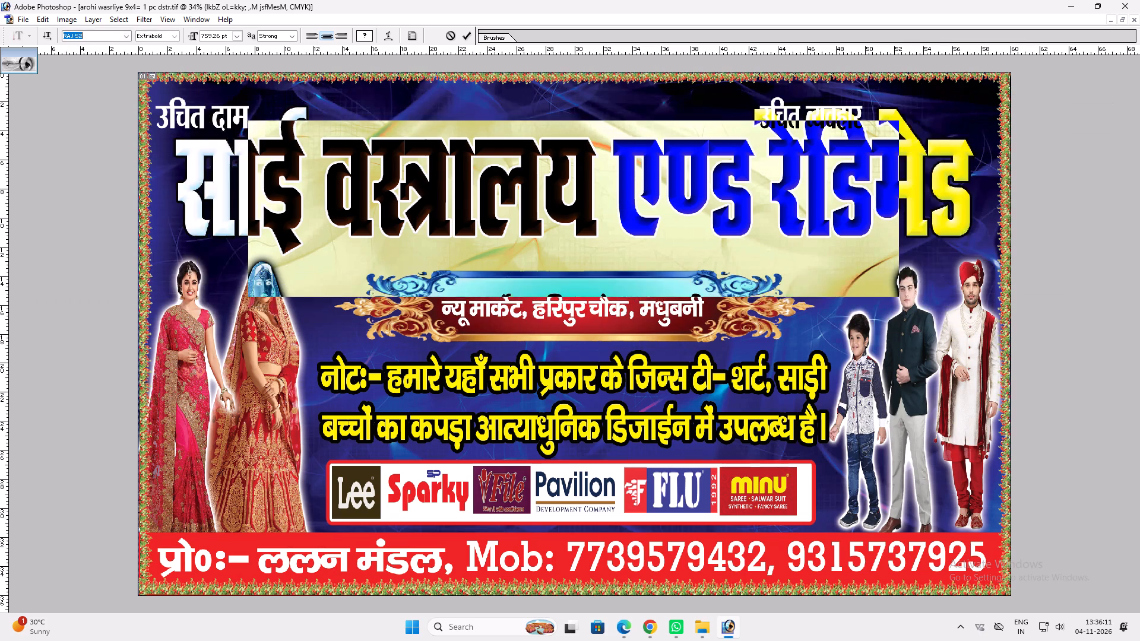
key("Up")
key("Up")
key("Up")
key("Up")
key("Up")
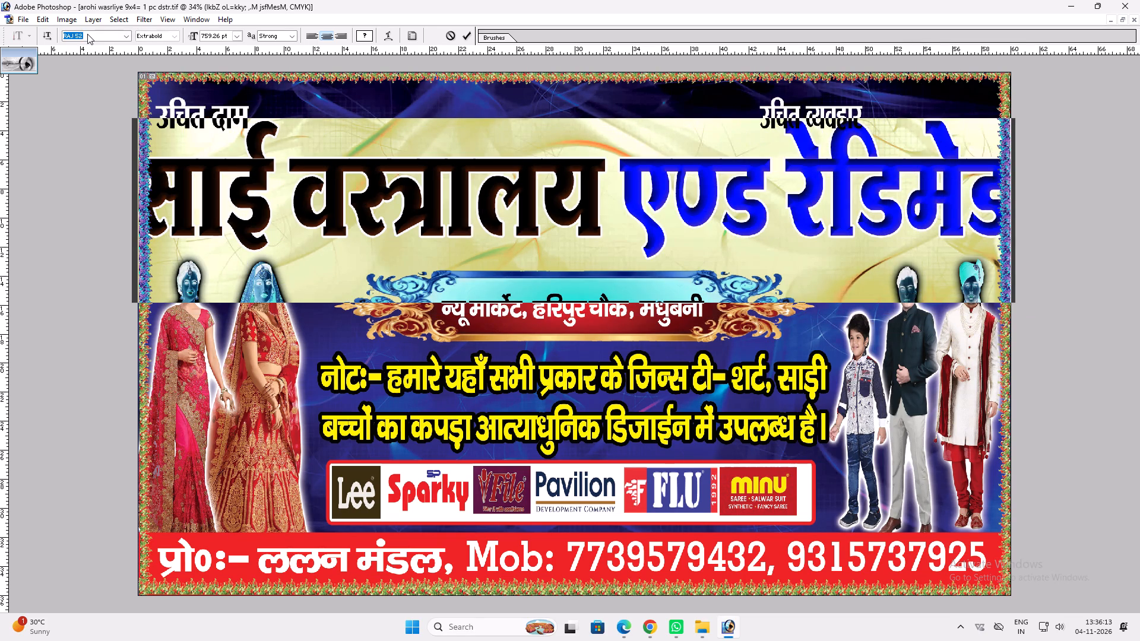
key("Return")
key("Return")
Scale the headline down to fit inside the floral border and move it up near the banner's top edge.
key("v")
key("ctrl+t")
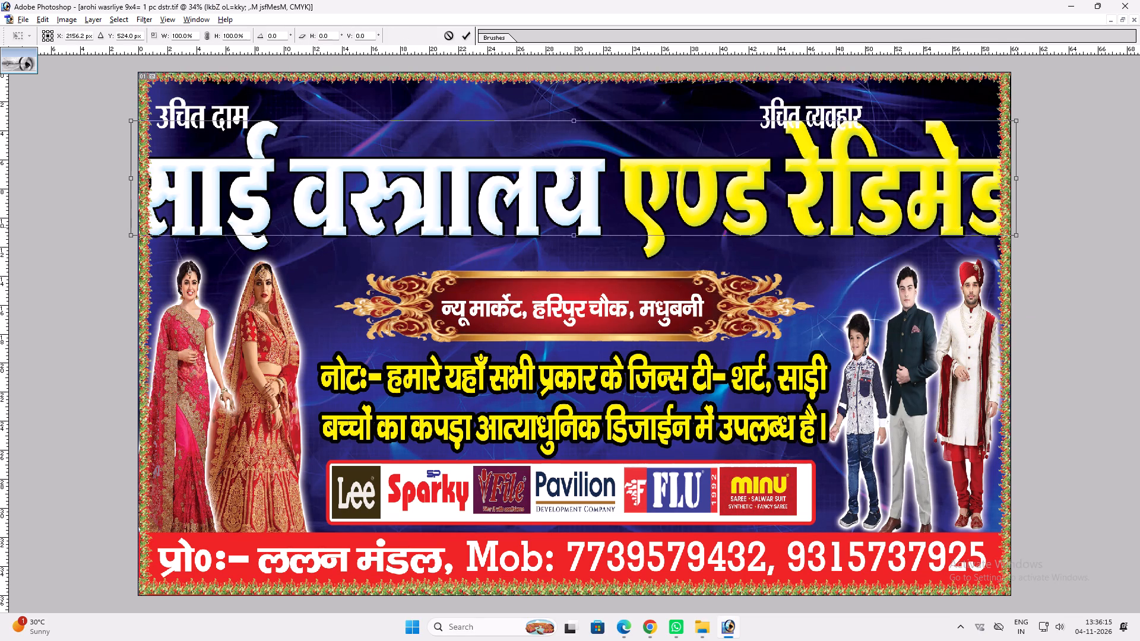
left_click_drag(1017, 233, 984, 234, "alt+shift")
key("Return")
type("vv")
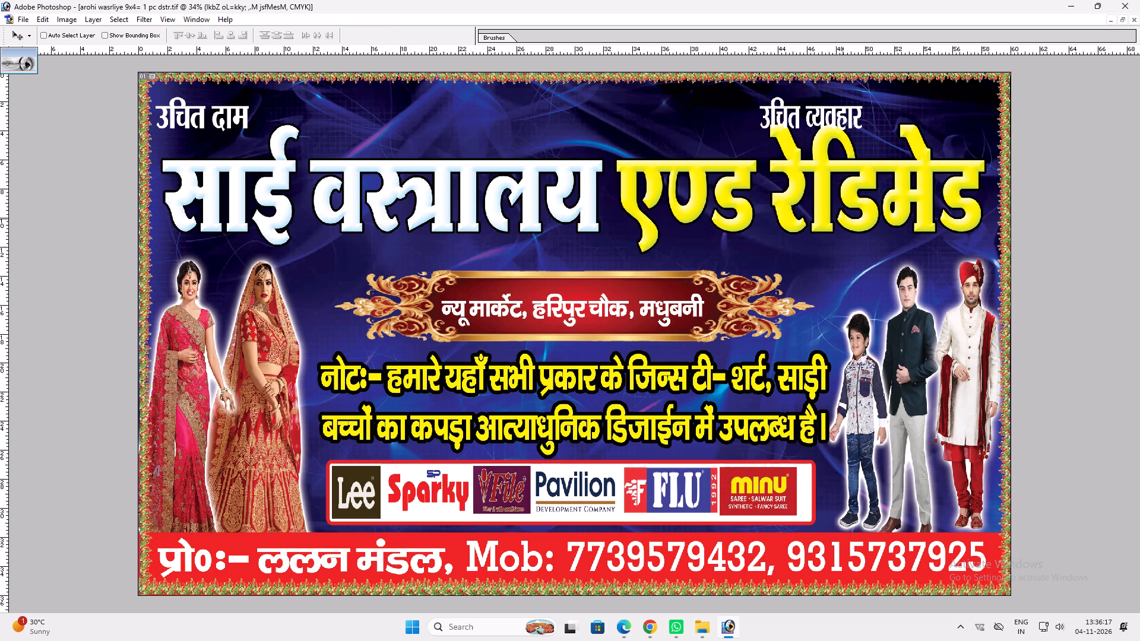
left_click_drag(445, 186, 445, 149, "shift")
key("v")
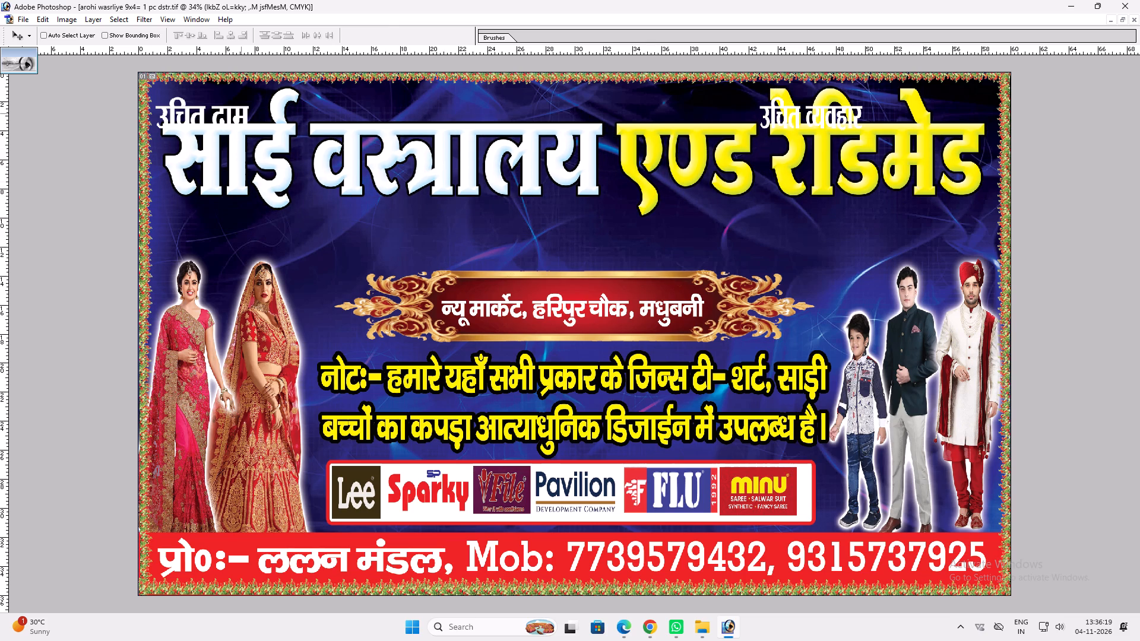
Shrink the "उचित दाम" tagline and place it in the banner's upper-left corner, clear of the headline.
left_click(238, 117, "ctrl")
left_click_drag(237, 118, 237, 107)
key("ctrl+t")
left_click_drag(230, 113, 233, 110, "shift")
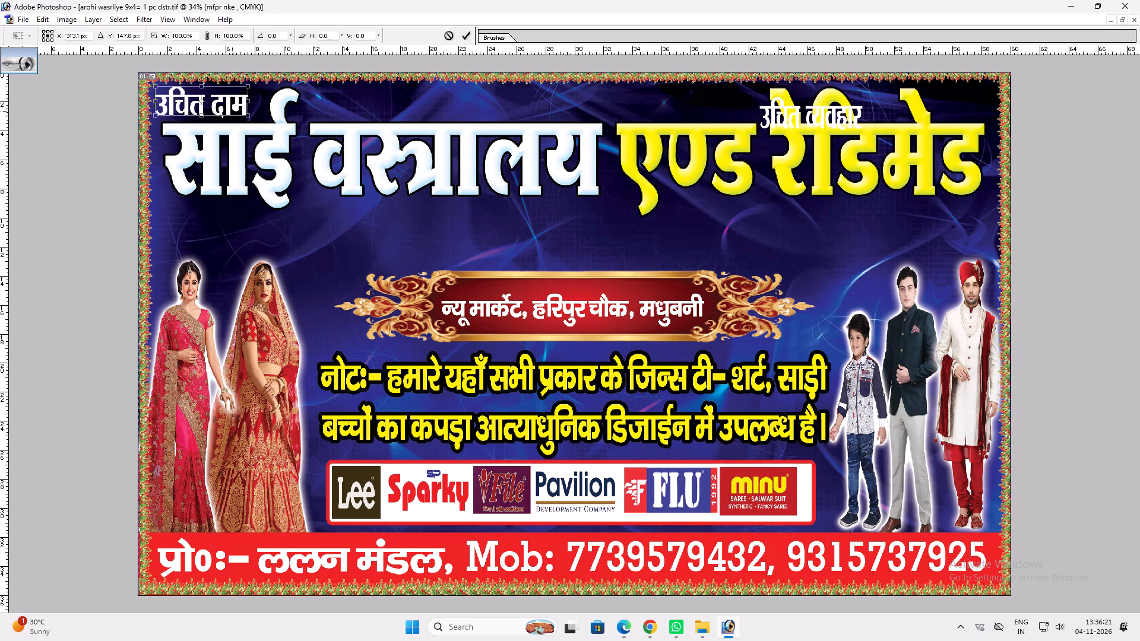
left_click_drag(233, 110, 235, 109, "shift")
left_click_drag(243, 111, 220, 104, "shift")
key("shift+Return")
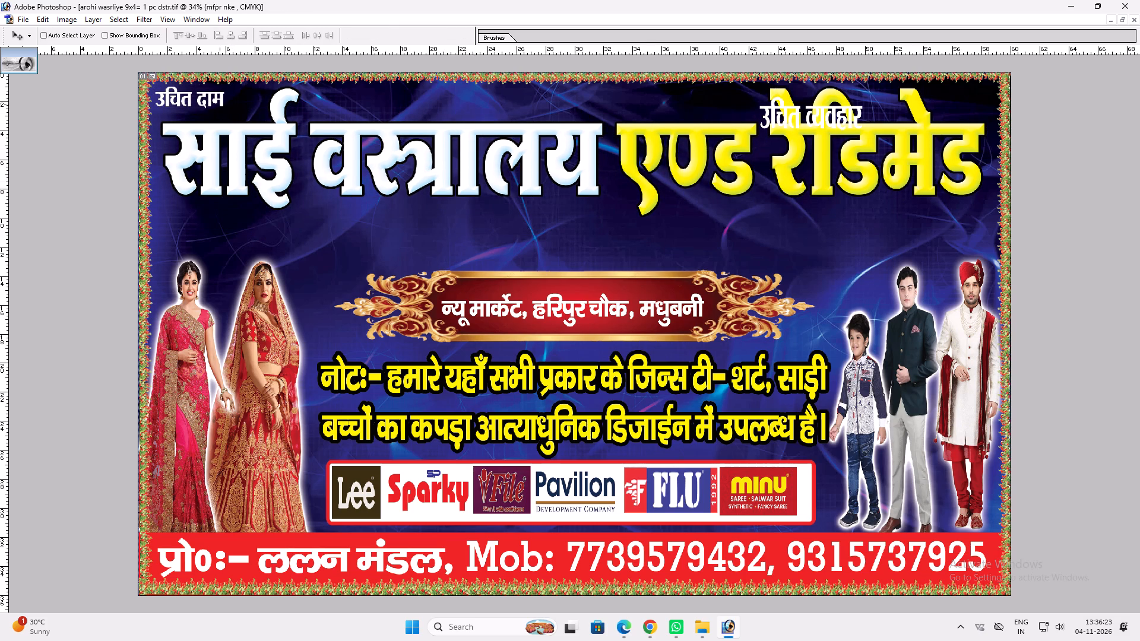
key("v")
left_click(211, 106)
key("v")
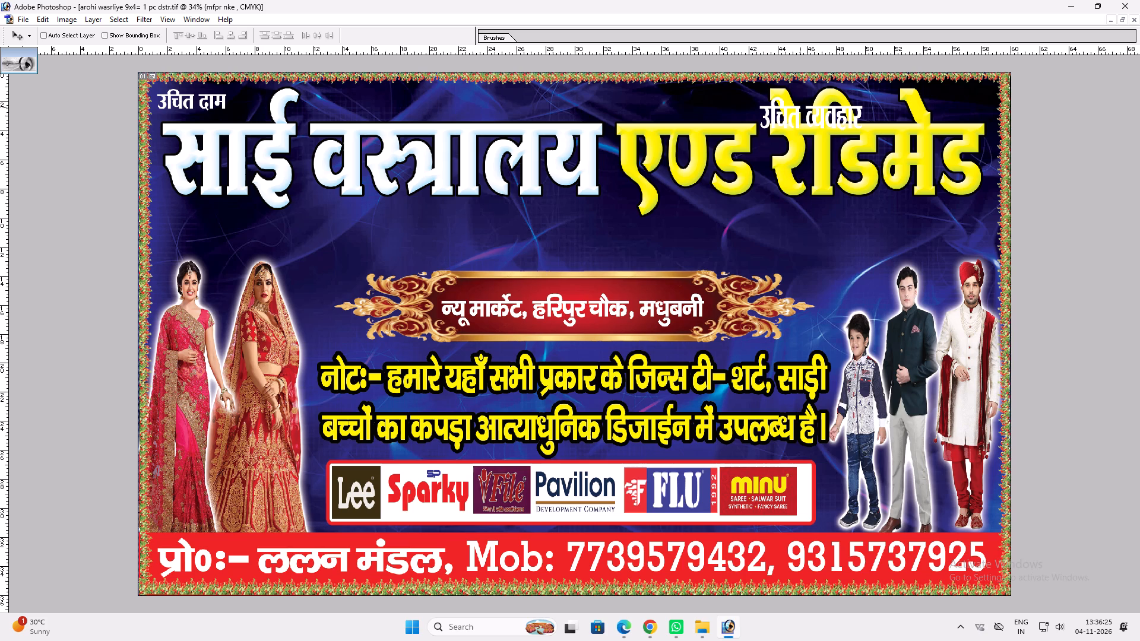
Move the "उचित व्यवहार" tagline above "एण्ड" in the headline and reduce its height to clear the letters.
left_click(797, 107, "ctrl")
left_click_drag(797, 105, 685, 93)
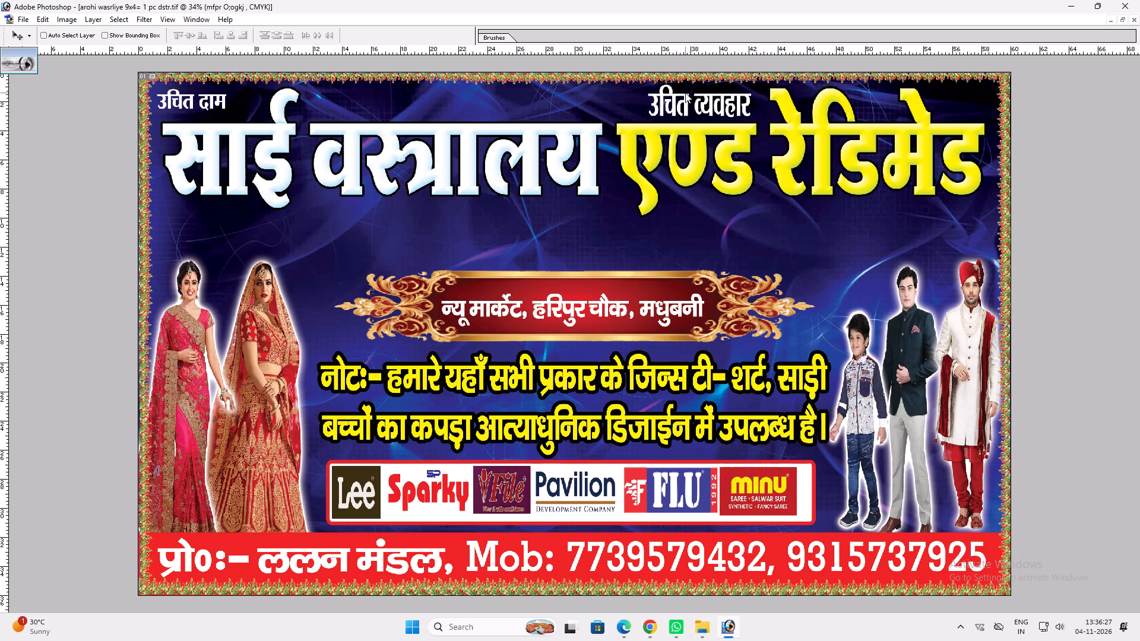
key("ctrl+t")
left_click_drag(705, 86, 696, 94)
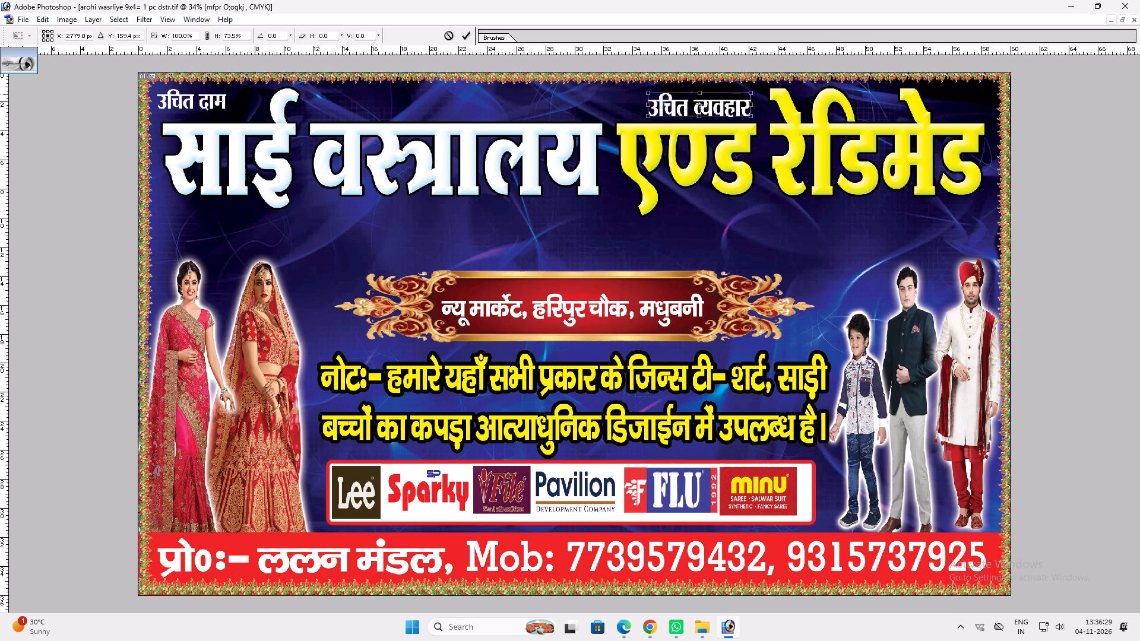
left_click_drag(696, 94, 695, 96)
key("Return")
Duplicate the two-colour headline and apply Motion Blur to one copy at a 57° angle, increasing the blur distance.
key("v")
left_click(585, 139, "ctrl")
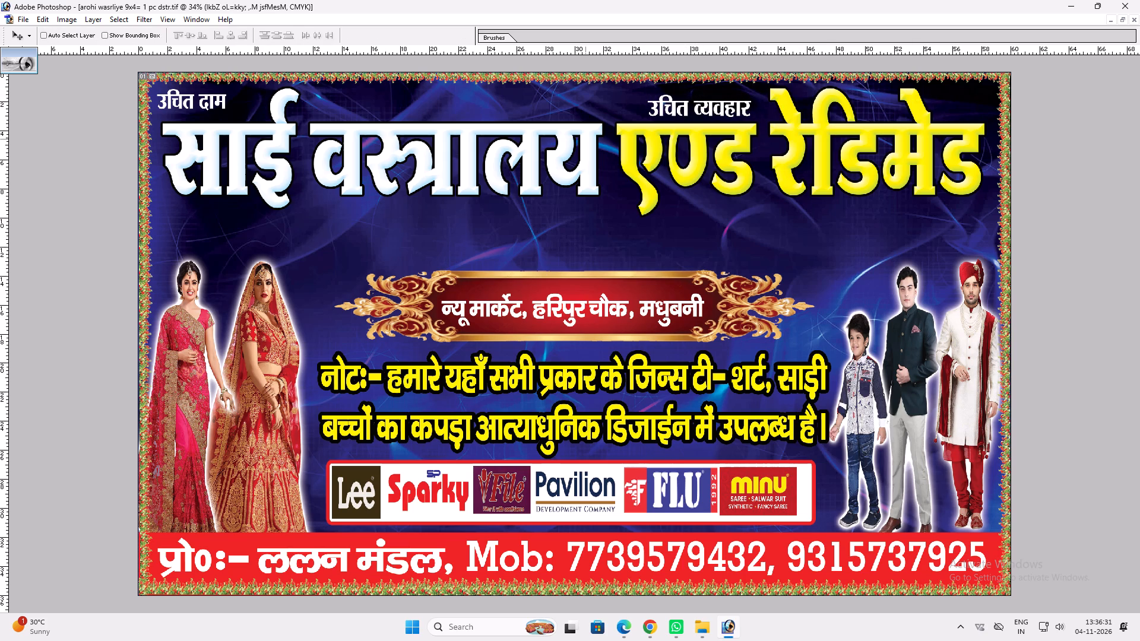
key("ctrl+j")
key("alt+l")
key("alt+t")
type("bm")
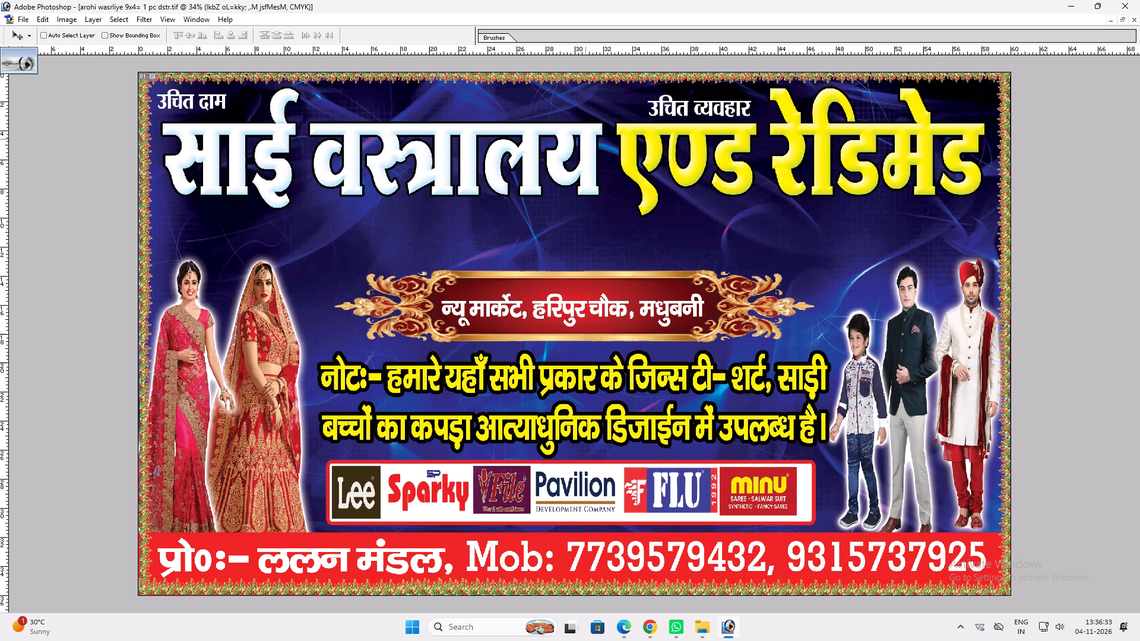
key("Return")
right_click(590, 158)
left_click(613, 179)
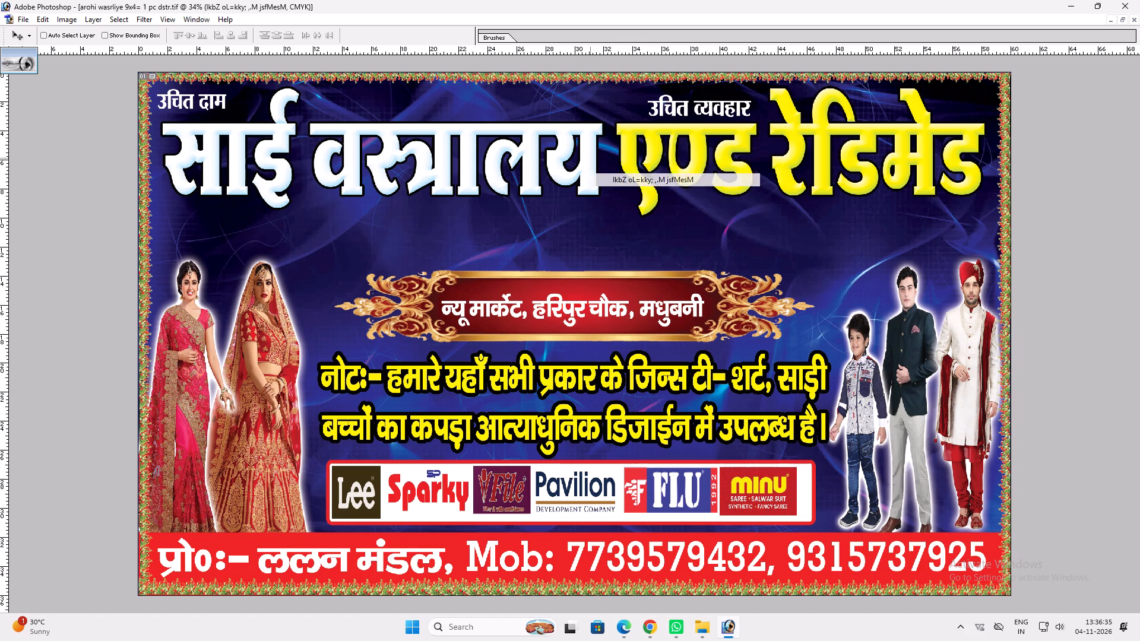
key("alt+t")
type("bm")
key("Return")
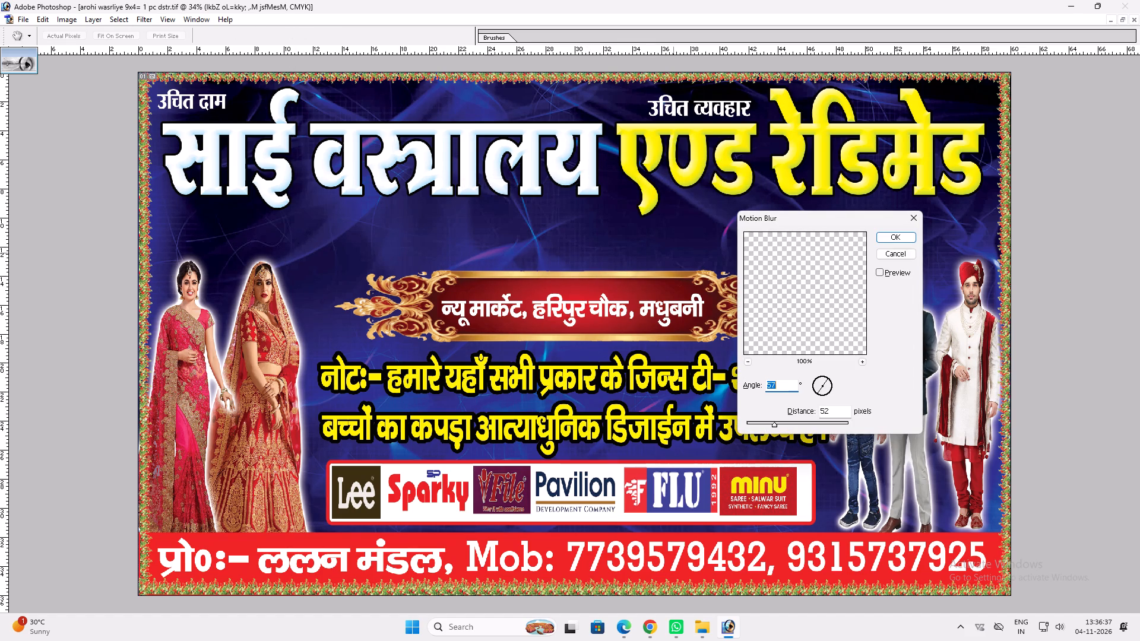
left_click(779, 424)
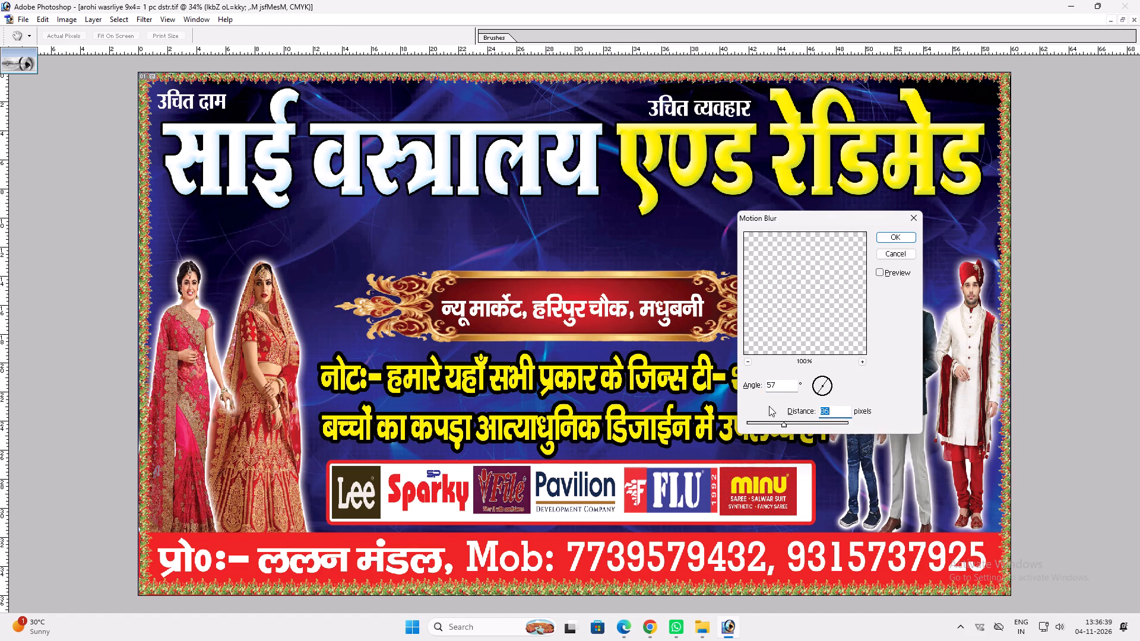
key("Return")
Send the blurred headline copy behind the original and offset it slightly down and to the left as a shadow.
key("ctrl+bracketleft")
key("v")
left_click_drag(737, 289, 734, 292)
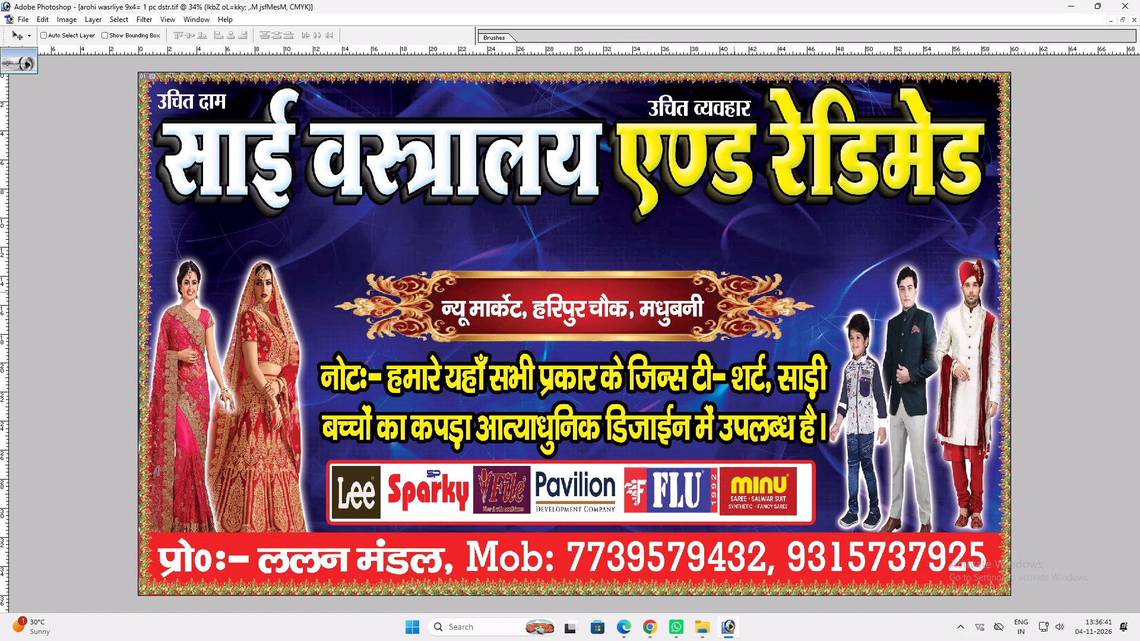
left_click_drag(734, 292, 730, 295)
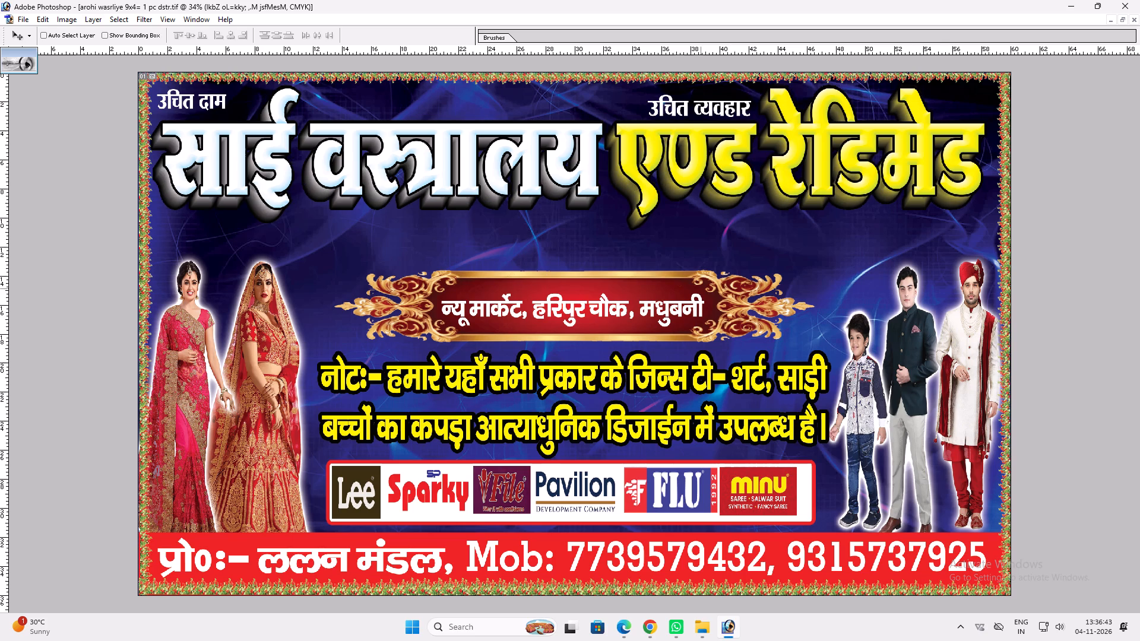
Add a blue Color Overlay with C 100, M 100, Y 0 to the blurred headline shadow.
key("alt+l")
key("alt+y")
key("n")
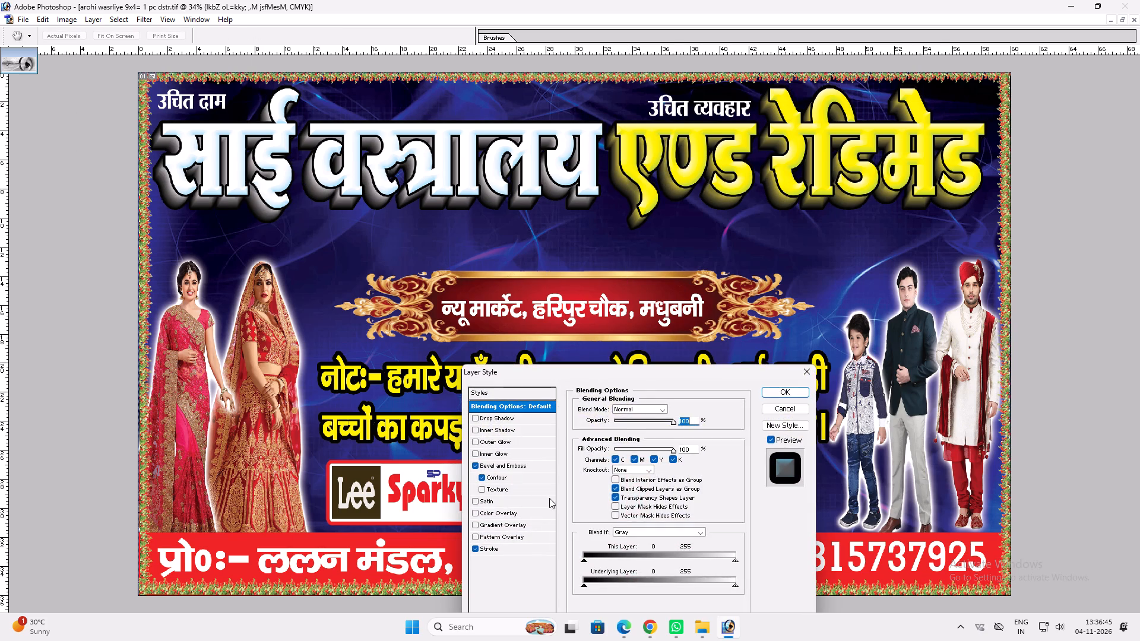
left_click(525, 512)
left_click(676, 410)
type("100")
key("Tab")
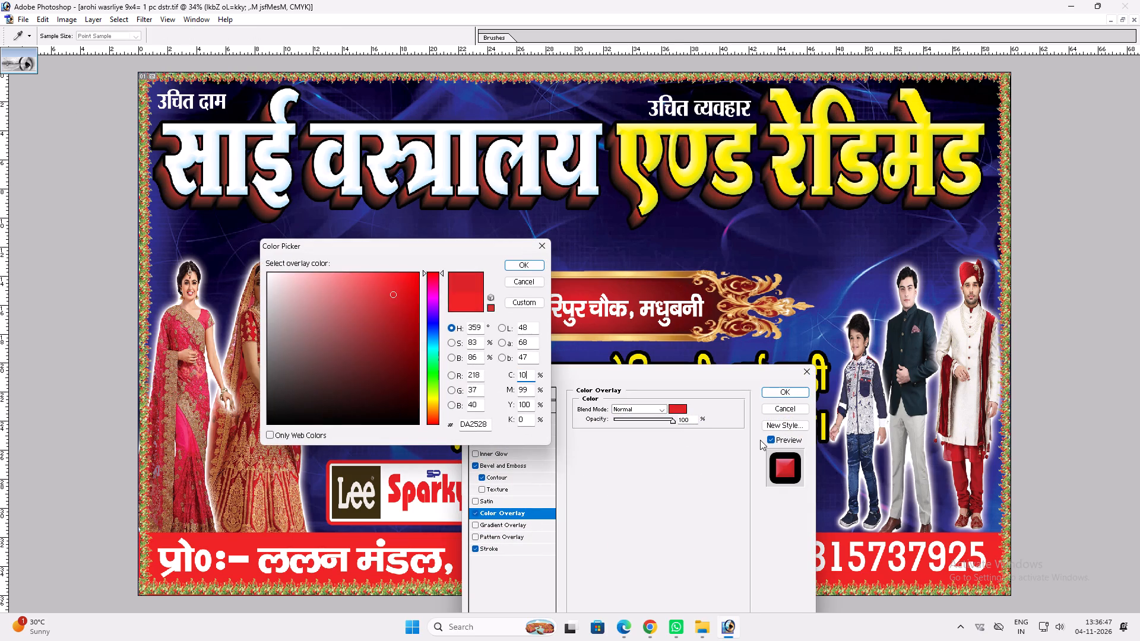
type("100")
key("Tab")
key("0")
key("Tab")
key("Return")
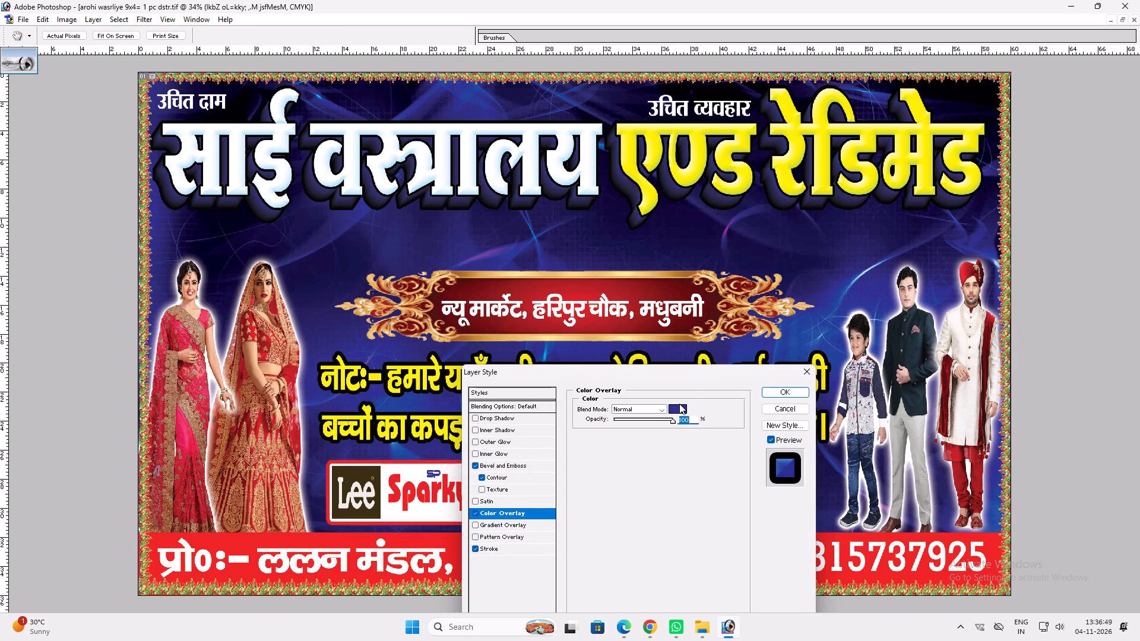
left_click(678, 404)
key("Return")
Recolour the headline shadow's stroke to cyan (C 100, M 0, Y 0, K 0) and make the stroke thinner.
key("alt+l")
key("alt+y")
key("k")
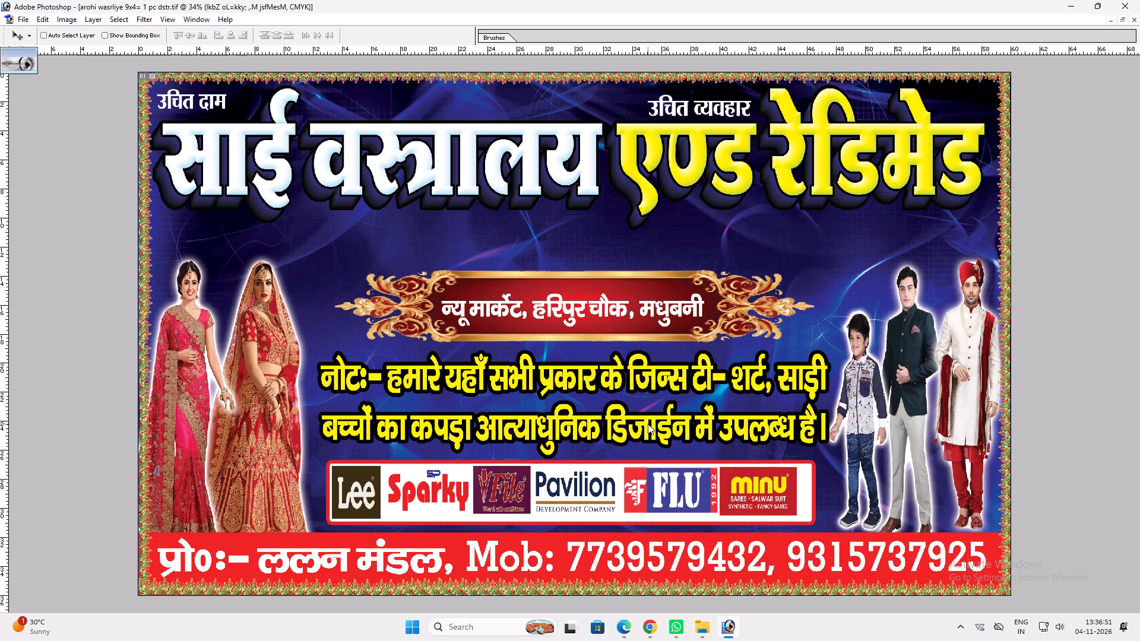
left_click(611, 478)
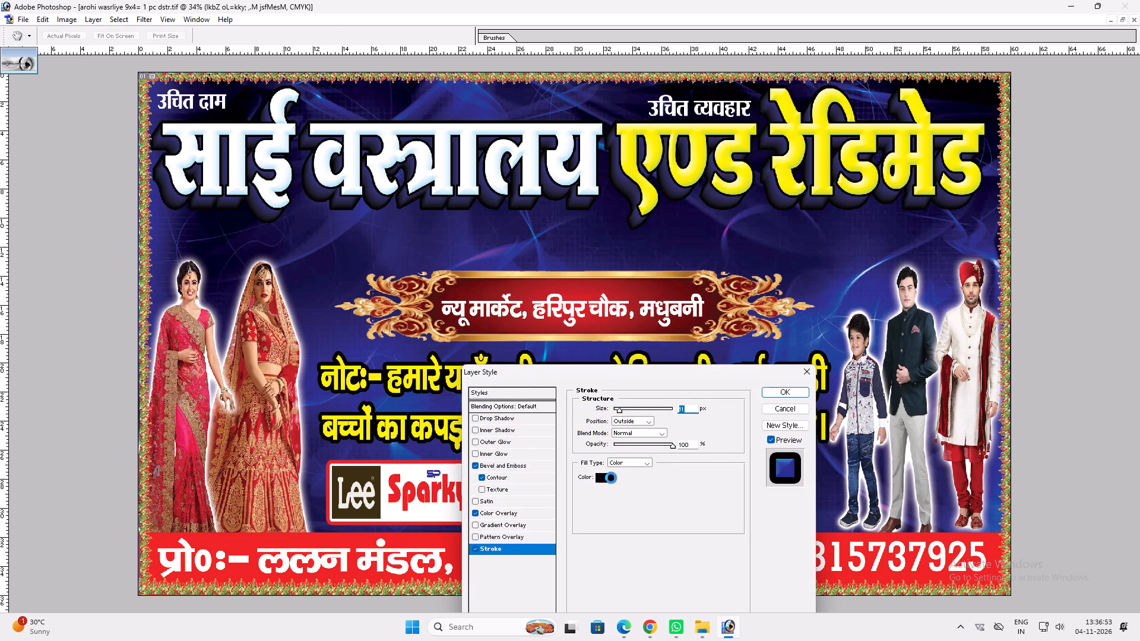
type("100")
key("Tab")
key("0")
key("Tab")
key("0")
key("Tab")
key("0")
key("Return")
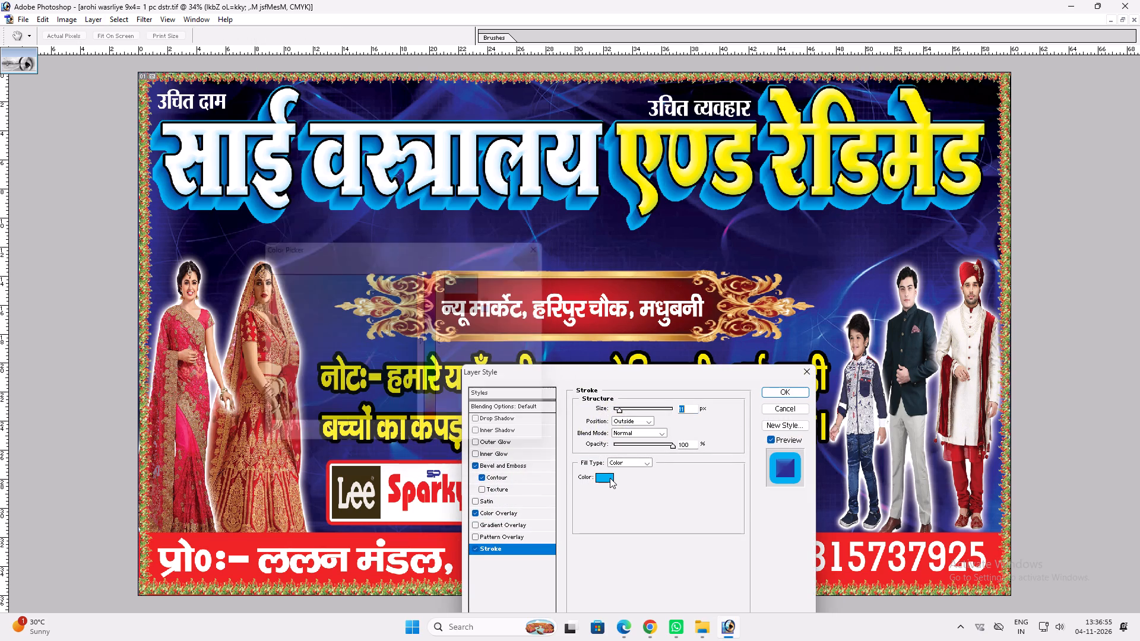
scroll(612, 492, "down", 4)
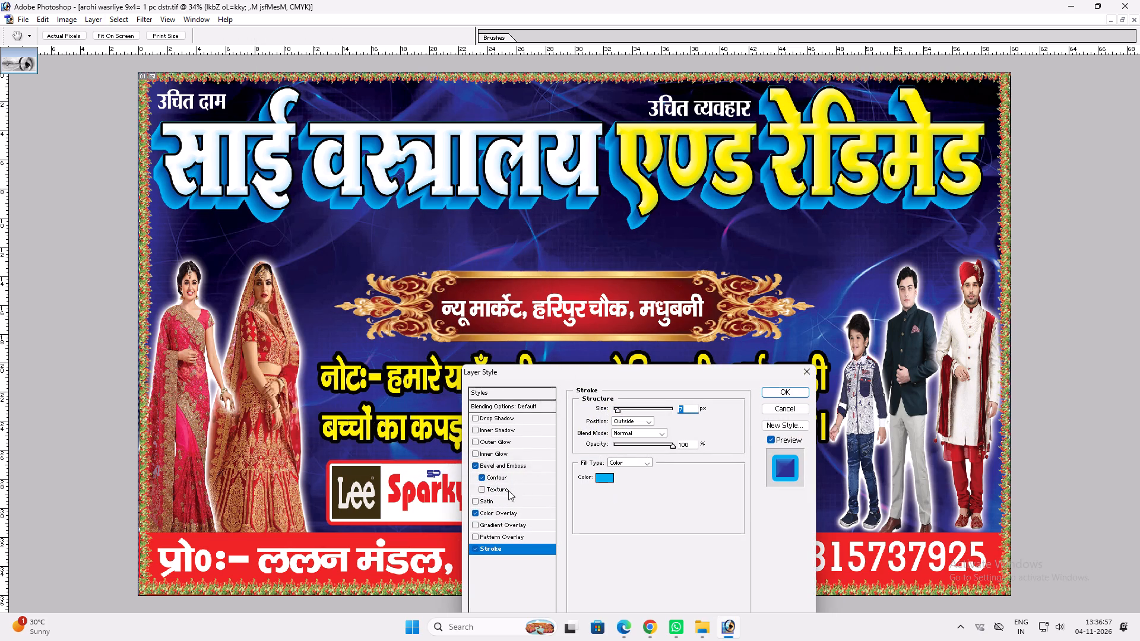
Turn off Bevel and Emboss with its Contour on the headline shadow and nudge the shadow down.
left_click(483, 475)
left_click(476, 468)
left_click(772, 385)
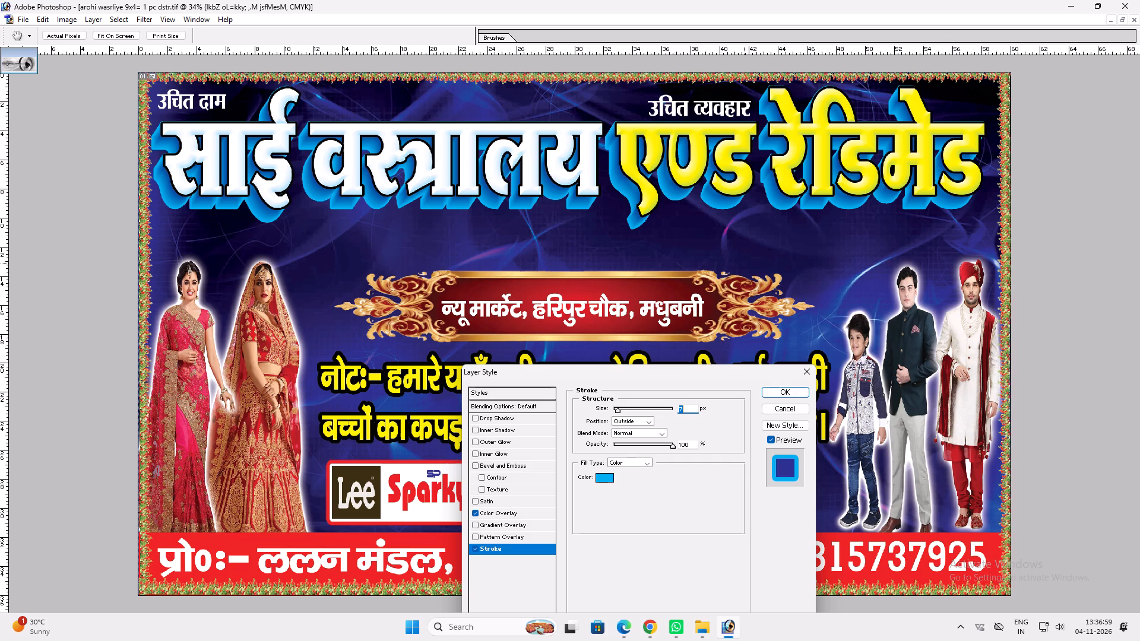
key("Return")
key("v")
key("Down")
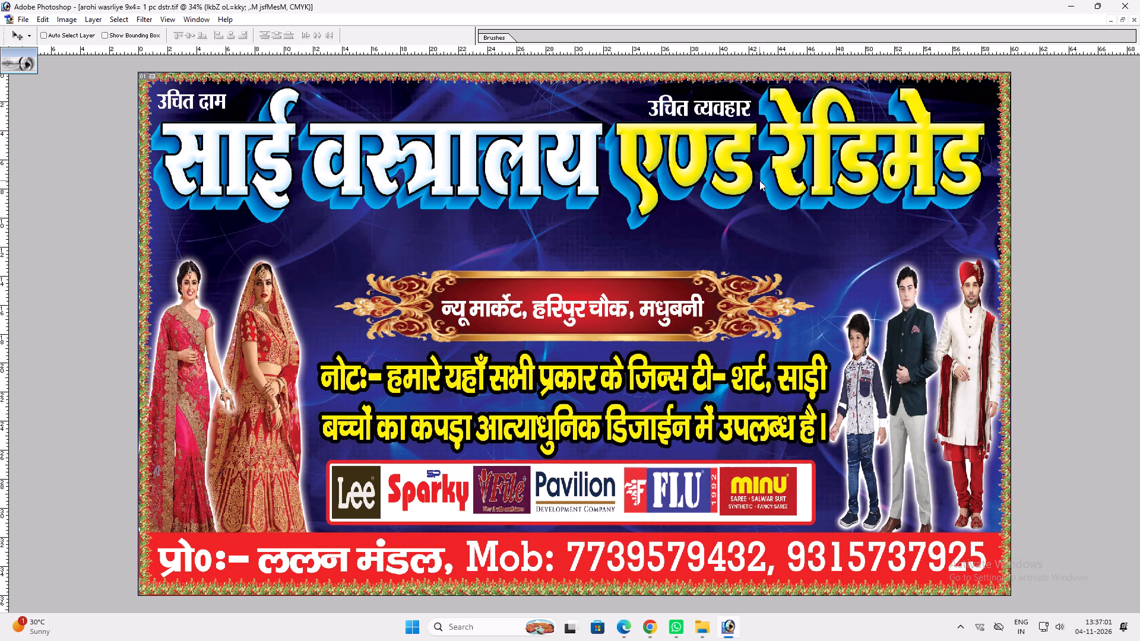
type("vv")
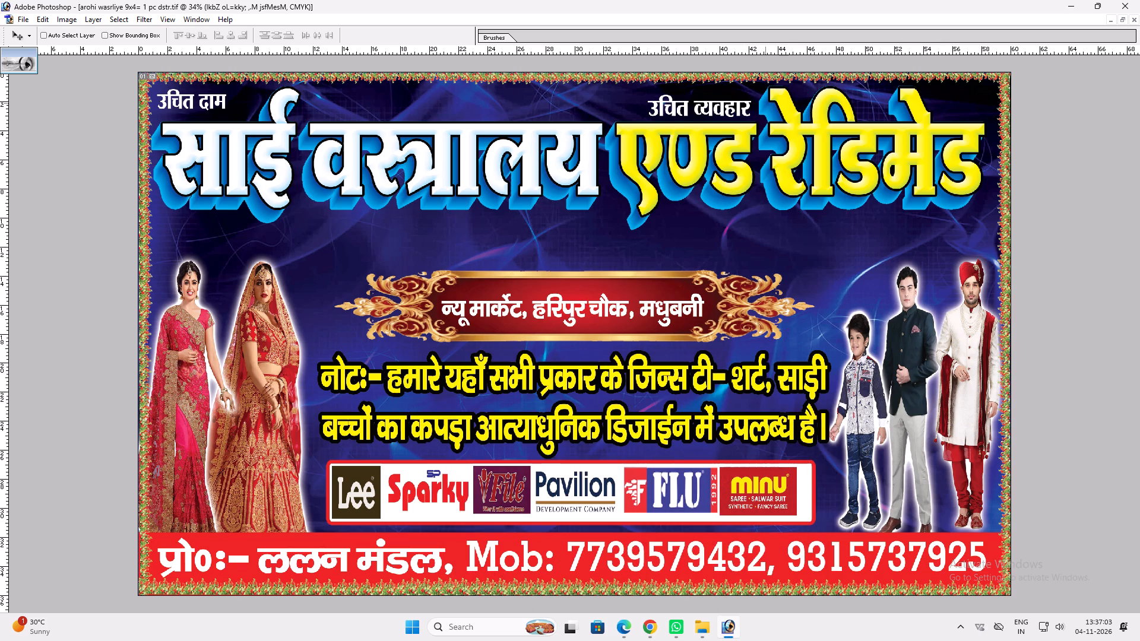
Shift the "उचित व्यवहार" tagline slightly left and up above "एण्ड", and widen it.
left_click(747, 103, "ctrl")
left_click_drag(747, 103, 727, 101, "shift")
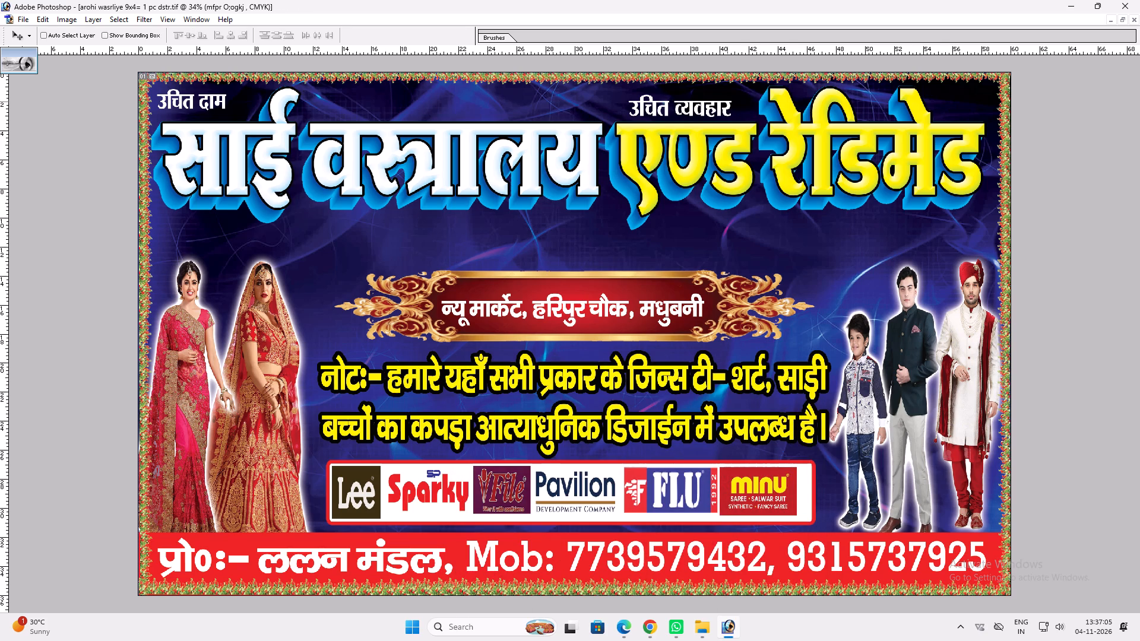
left_click_drag(727, 101, 722, 98, "shift")
key("ctrl+t")
left_click_drag(724, 101, 740, 101, "shift")
key("shift+Return")
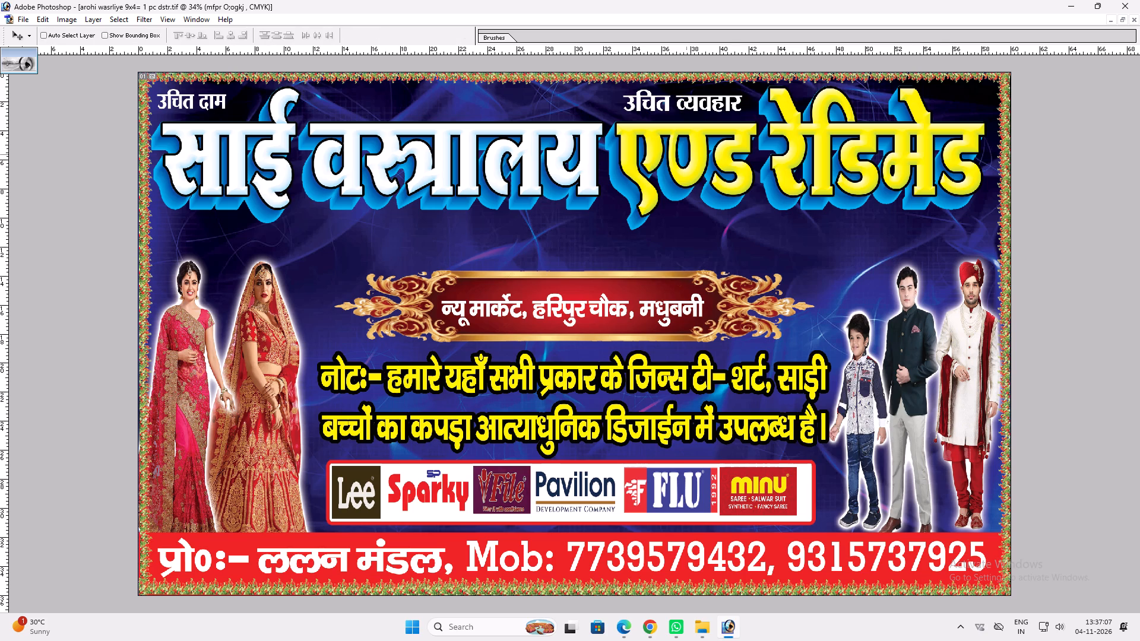
Delete the ornate red-and-gold frame at the banner's centre together with the market address text inside it.
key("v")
left_click(636, 283, "ctrl")
key("alt+l")
key("alt+l")
key("alt+l")
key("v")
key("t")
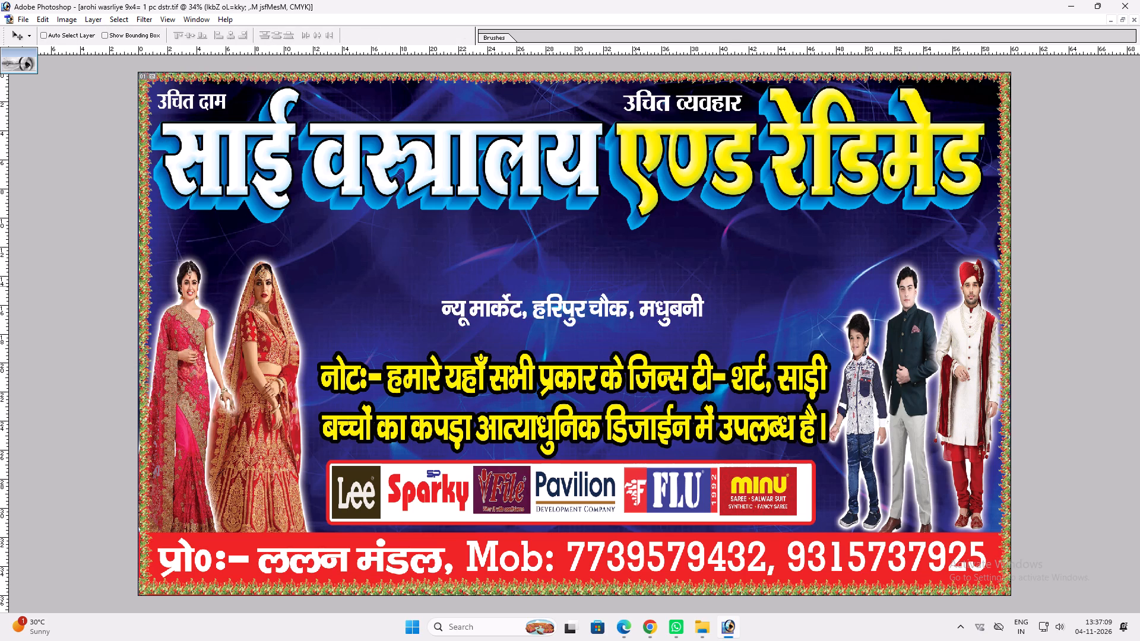
left_click(616, 304)
key("ctrl+a")
left_click_drag(748, 348, 740, 329)
key("BackSpace")
key("Return")
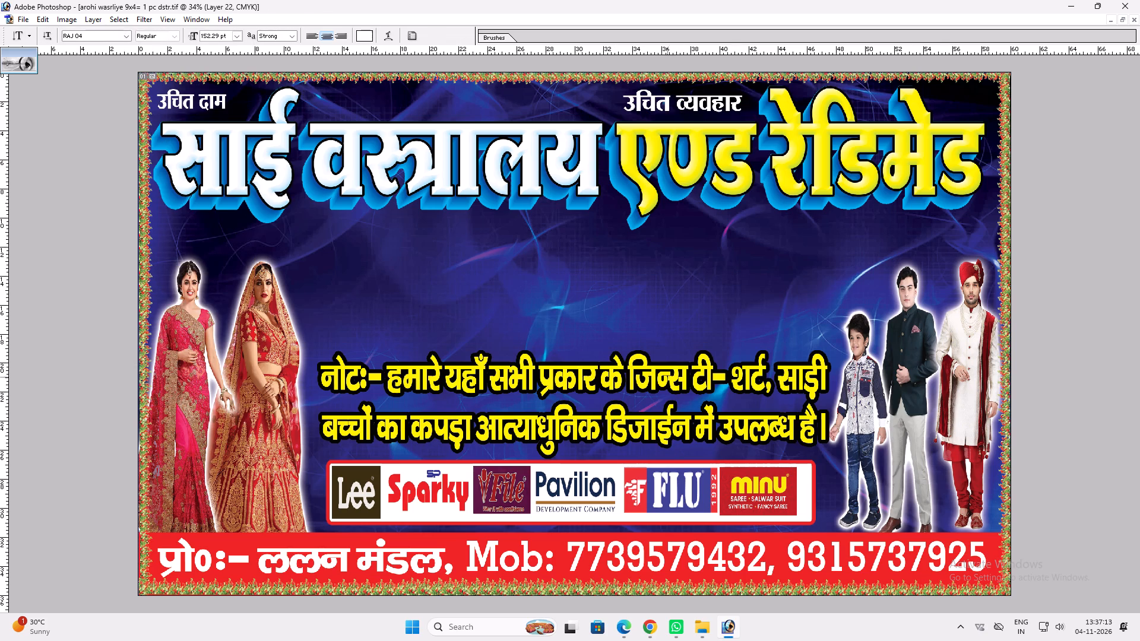
Move the brand-logo strip up beneath the headline and place the yellow "नोटः-" text block below it.
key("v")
left_click(646, 380, "ctrl")
left_click_drag(646, 380, 644, 297)
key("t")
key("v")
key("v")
left_click_drag(609, 320, 609, 386, "shift")
left_click(602, 470, "ctrl")
left_click_drag(600, 478, 610, 262)
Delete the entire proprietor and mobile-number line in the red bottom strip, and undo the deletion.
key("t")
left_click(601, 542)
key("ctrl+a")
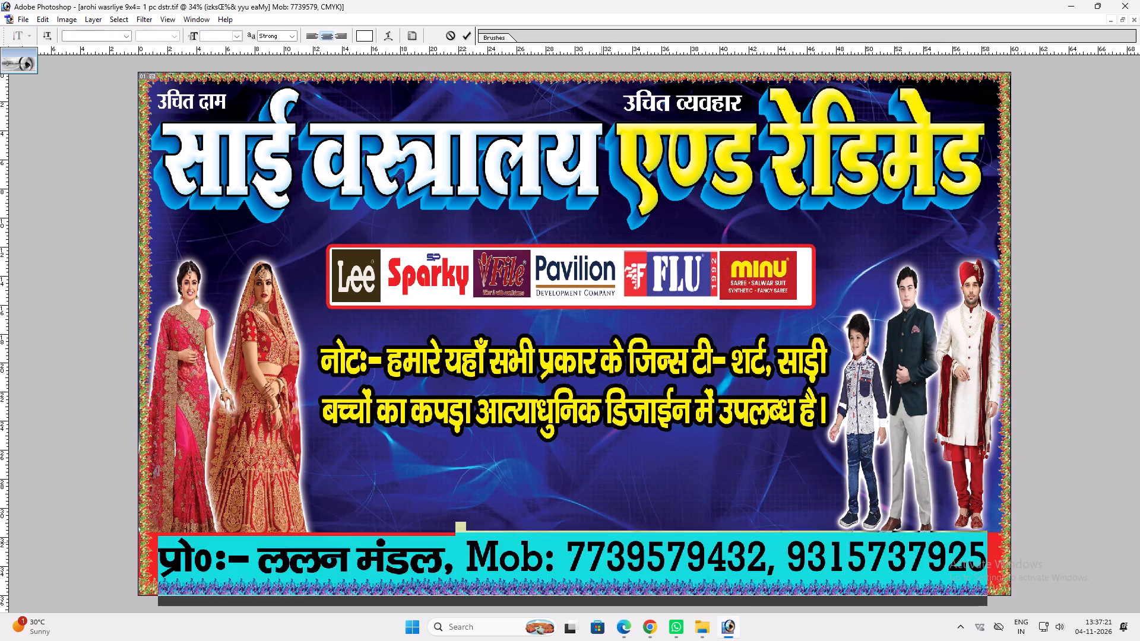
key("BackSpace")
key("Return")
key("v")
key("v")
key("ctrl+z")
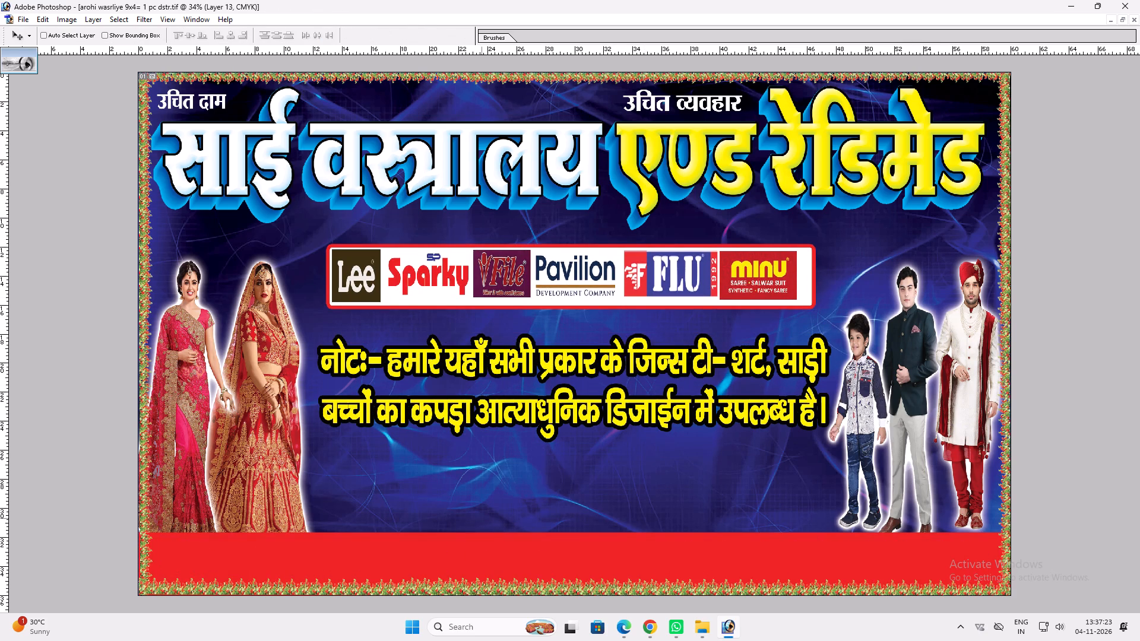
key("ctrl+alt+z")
Replace the proprietor and mobile-number line in the red strip with "प्रो०ः-" followed by the new proprietor's name.
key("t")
left_click_drag(452, 556, 1139, 408)
key("BackSpace")
key("BackSpace")
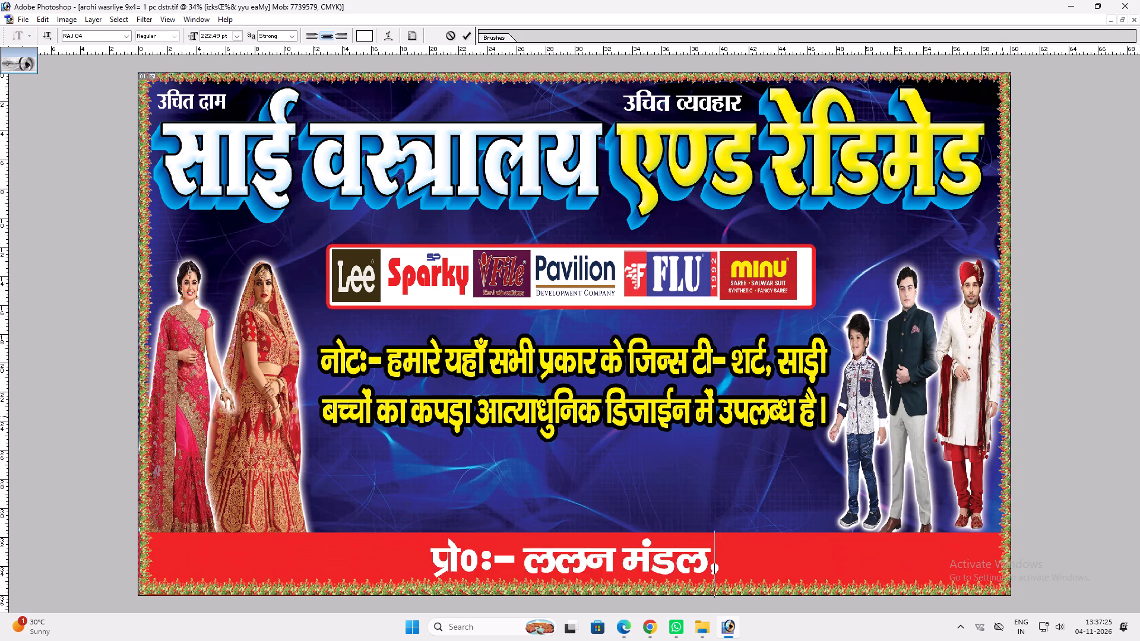
key("BackSpace")
key("ctrl+a")
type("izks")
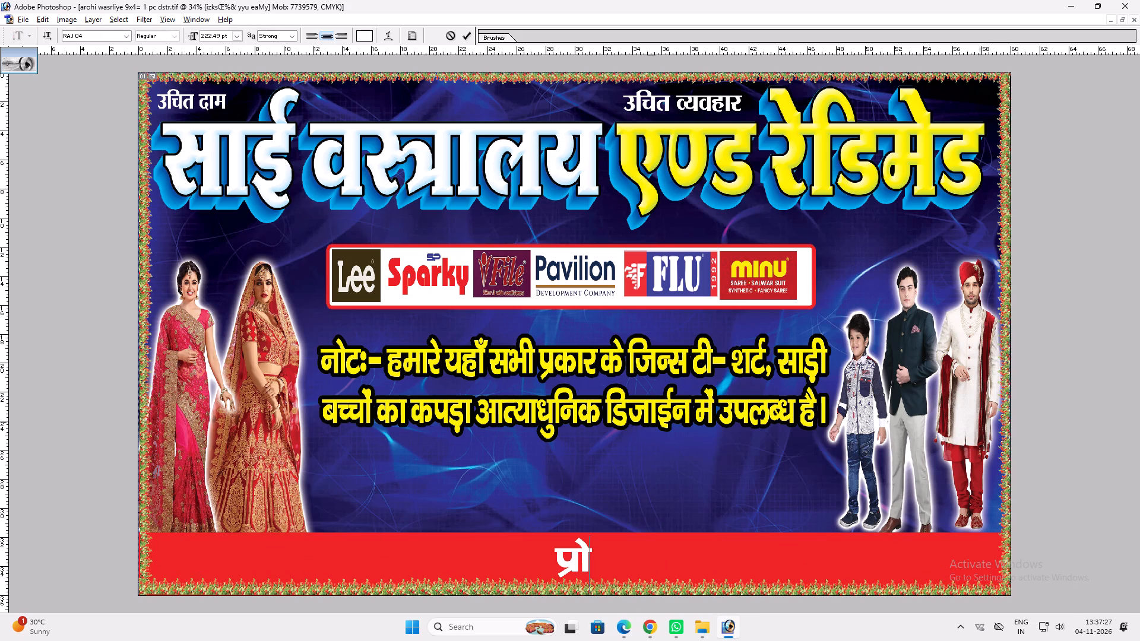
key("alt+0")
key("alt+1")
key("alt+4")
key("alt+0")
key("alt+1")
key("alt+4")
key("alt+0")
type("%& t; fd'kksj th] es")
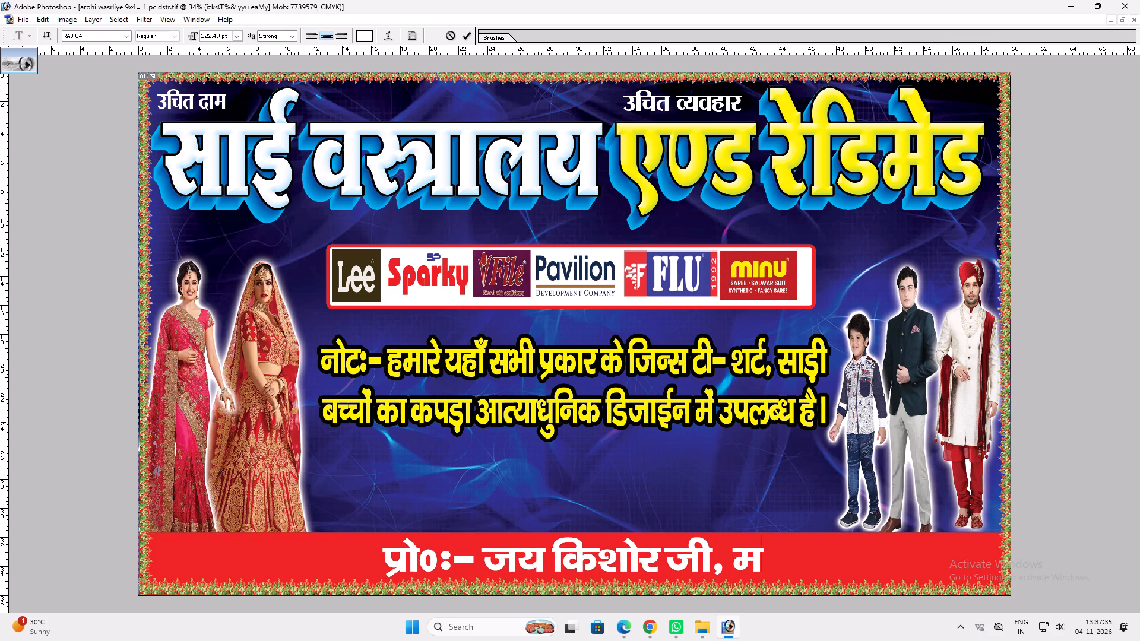
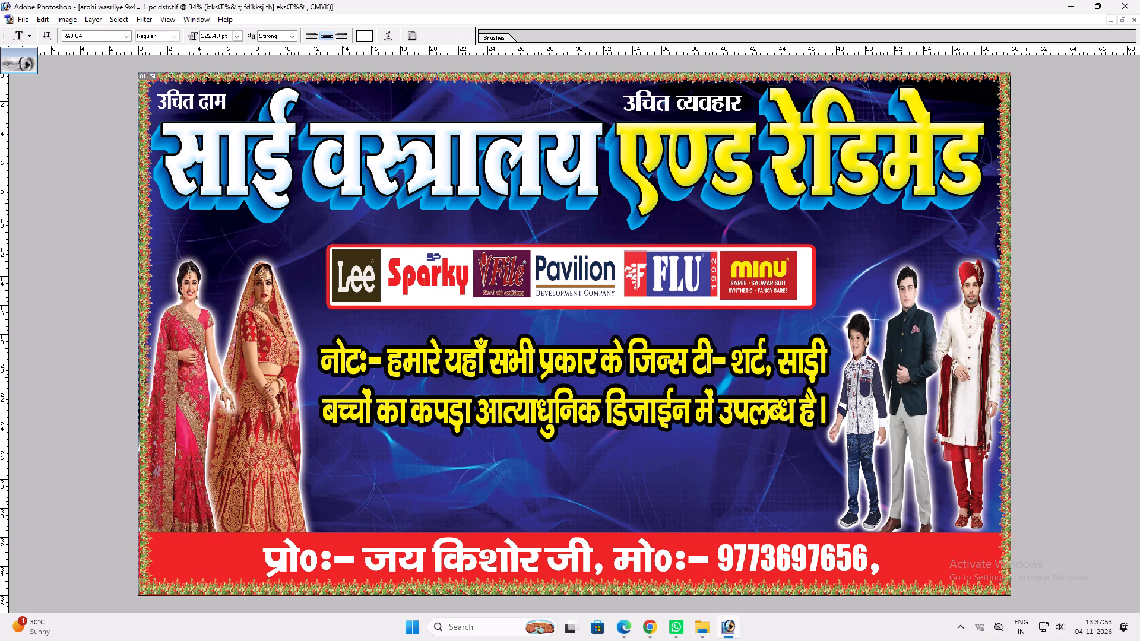
Scale down the proprietor and mobile-number line in the red strip to about 201 pt.
key("ctrl+t")
left_click_drag(881, 540, 821, 533, "shift")
key("shift+Return")
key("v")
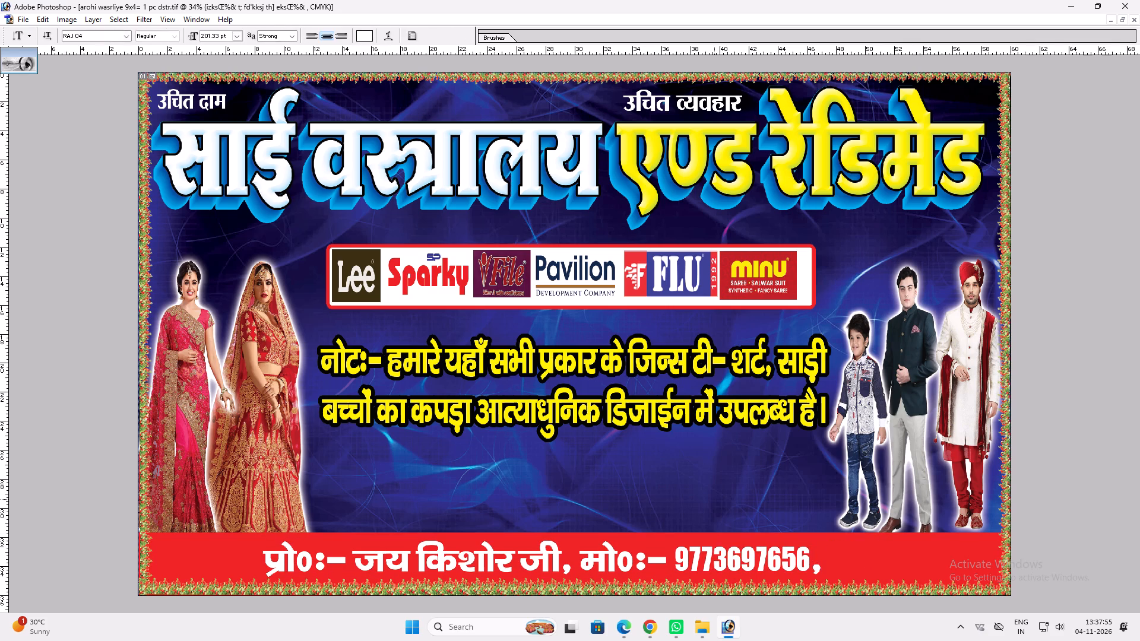
Delete the red strip behind the proprietor and mobile-number line.
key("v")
left_click(213, 557, "ctrl")
key("alt+l")
key("alt+l")
key("alt+l")
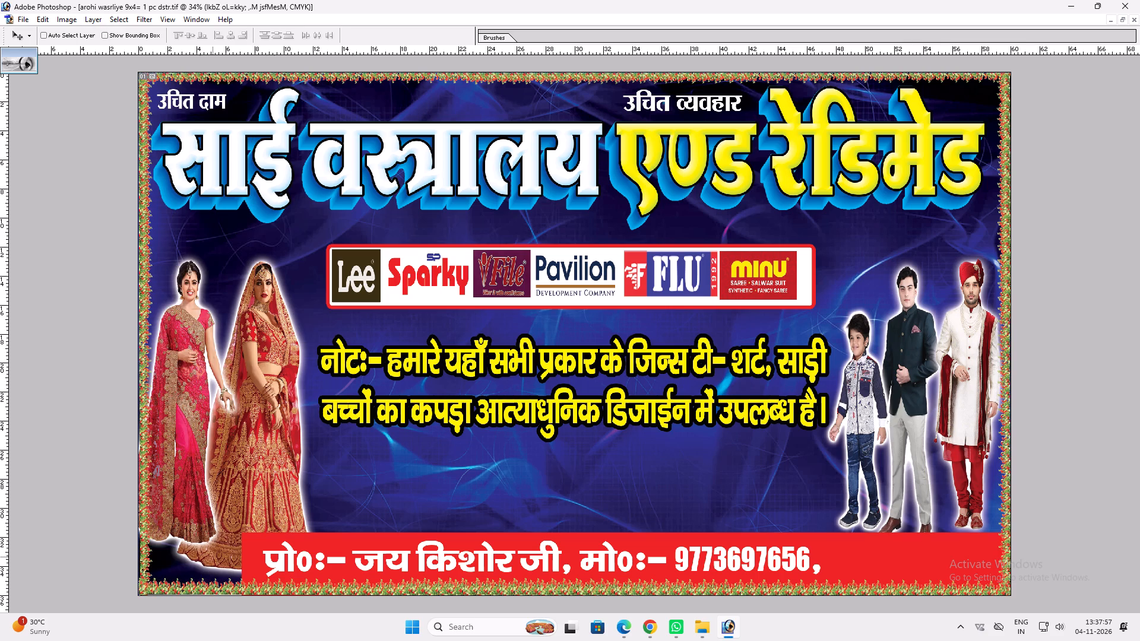
Move the bride in the red lehenga away from the saree woman towards the banner's centre and scale her down.
right_click(245, 421)
left_click(255, 425)
right_click_drag(258, 409, 264, 412, "ctrl")
left_click_drag(272, 415, 277, 417, "ctrl+shift")
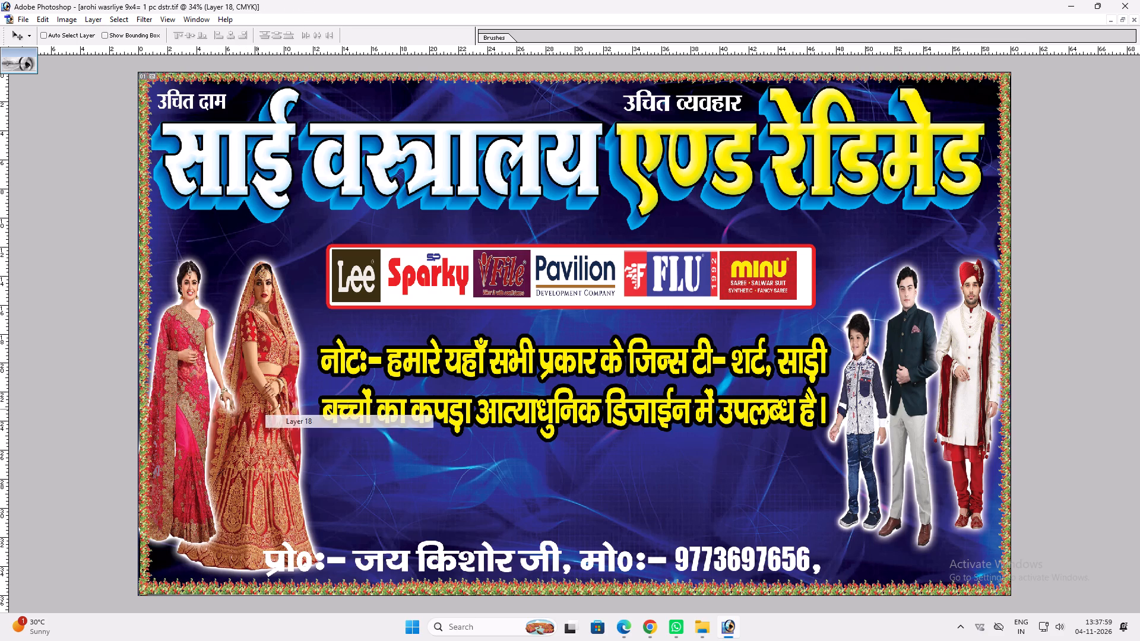
left_click_drag(278, 417, 335, 430)
key("ctrl+t")
left_click_drag(329, 277, 325, 303, "shift")
left_click_drag(325, 303, 325, 323, "shift")
key("shift+Return")
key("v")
left_click_drag(324, 348, 331, 351, "shift")
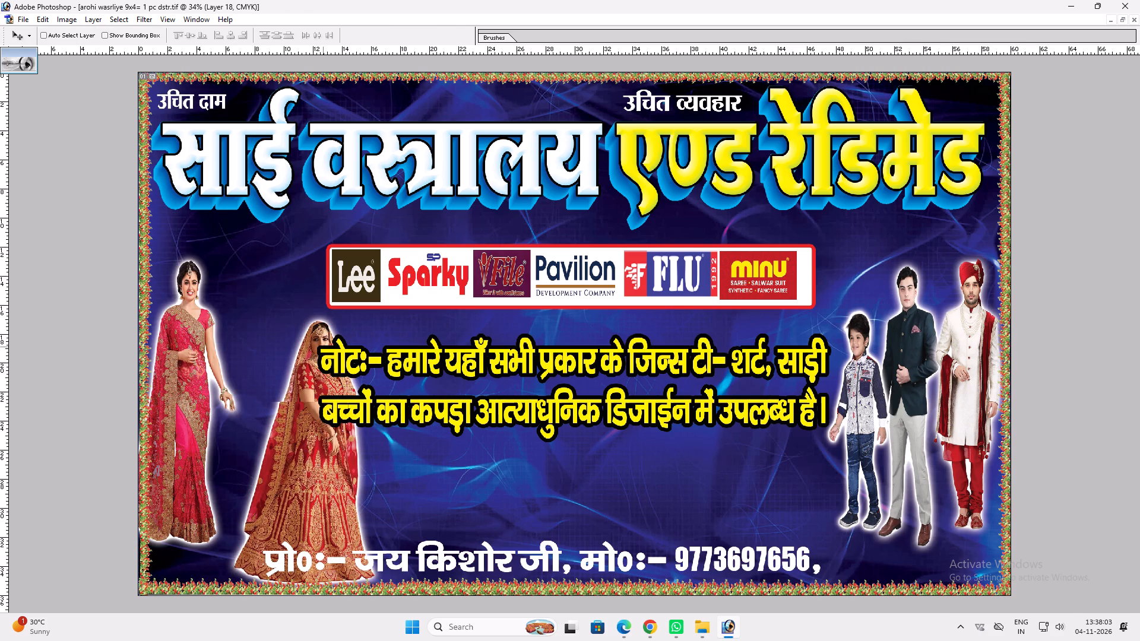
left_click_drag(331, 351, 355, 353, "shift")
Lower the woman in the pink-red saree to the banner's bottom border and enlarge her up to the brand strip's height.
right_click(191, 336)
left_click_drag(206, 342, 213, 344)
left_click_drag(207, 344, 229, 366)
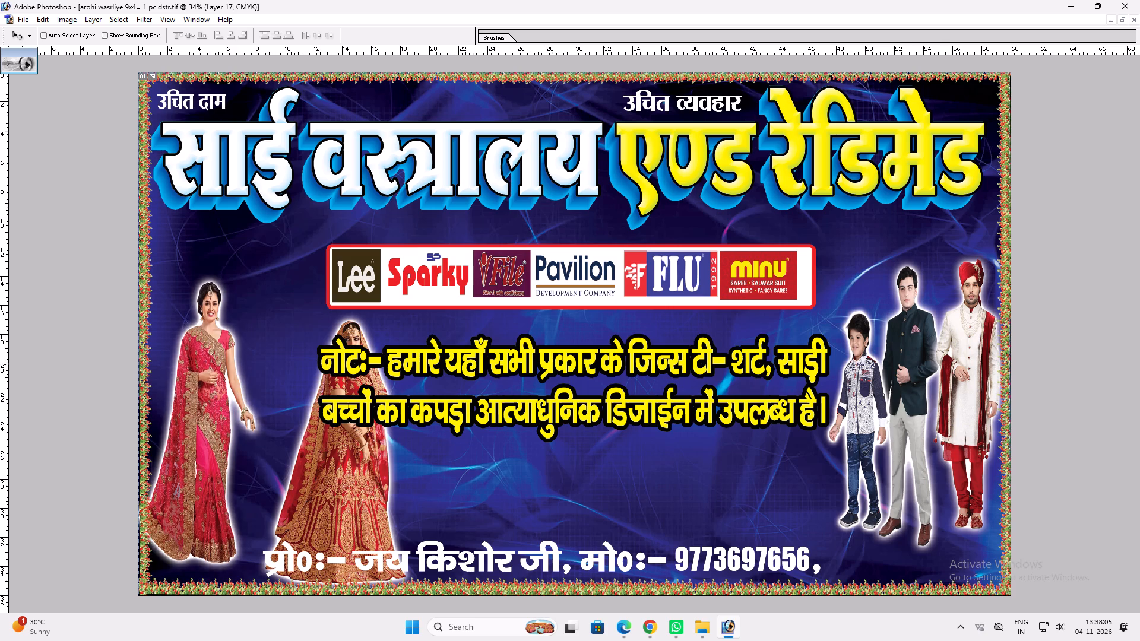
left_click_drag(229, 366, 227, 397)
key("ctrl+t")
left_click_drag(256, 311, 256, 307, "shift")
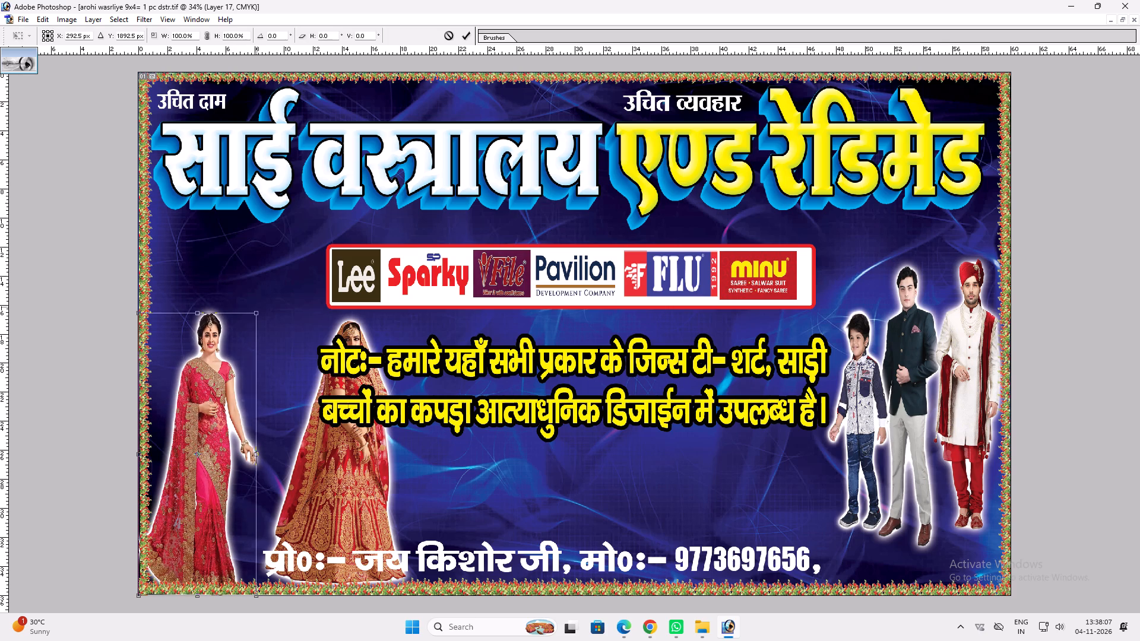
left_click_drag(256, 307, 299, 234, "shift")
left_click_drag(293, 296, 310, 288, "alt+shift")
key("Return")
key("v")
left_click_drag(286, 328, 286, 339, "shift")
Move the lehenga bride back close beside the enlarged saree woman.
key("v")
left_click(333, 434, "ctrl")
left_click_drag(332, 435, 310, 438)
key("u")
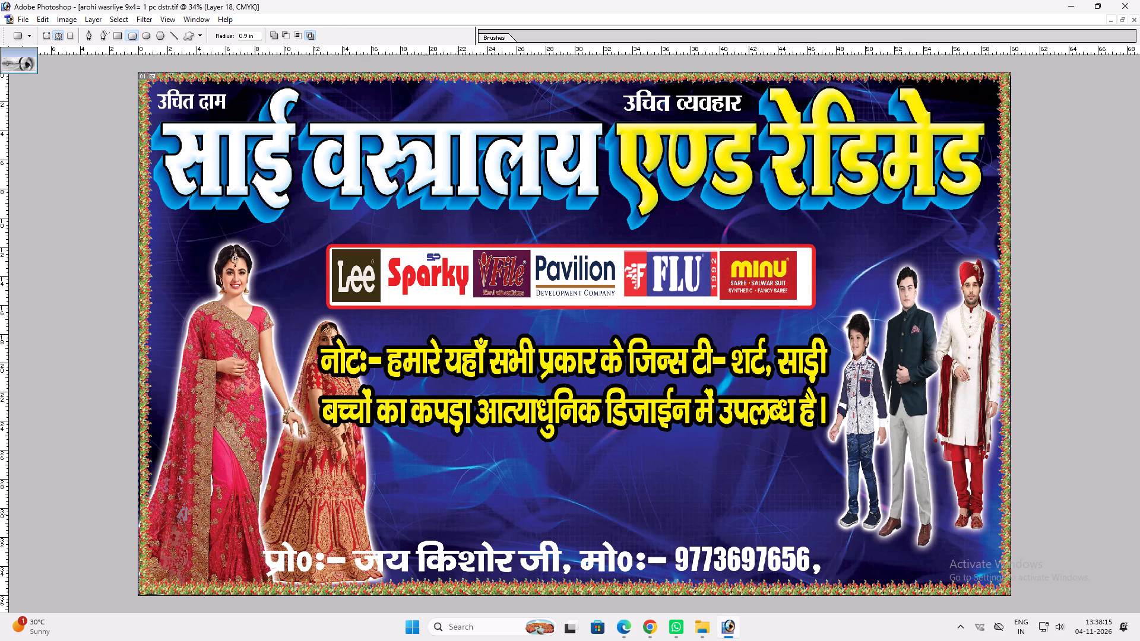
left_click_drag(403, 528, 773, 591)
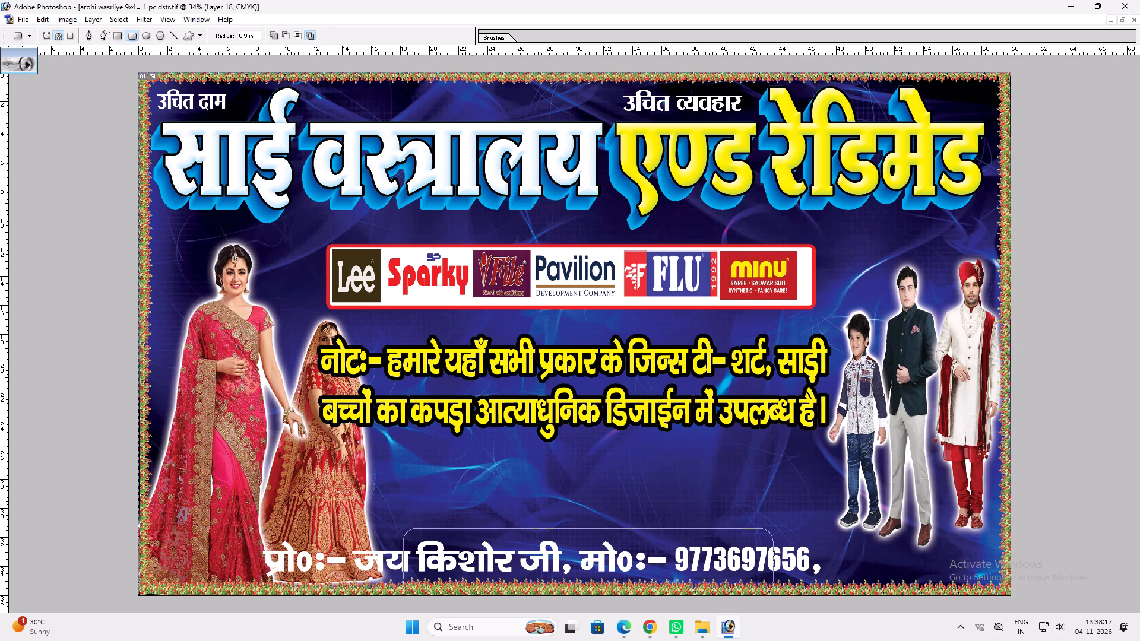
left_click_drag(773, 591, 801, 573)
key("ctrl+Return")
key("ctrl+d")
Make a rounded-rectangle selection with corner radius 6 across the bottom centre, over the proprietor and mobile-number line.
left_click_drag(262, 31, 225, 31)
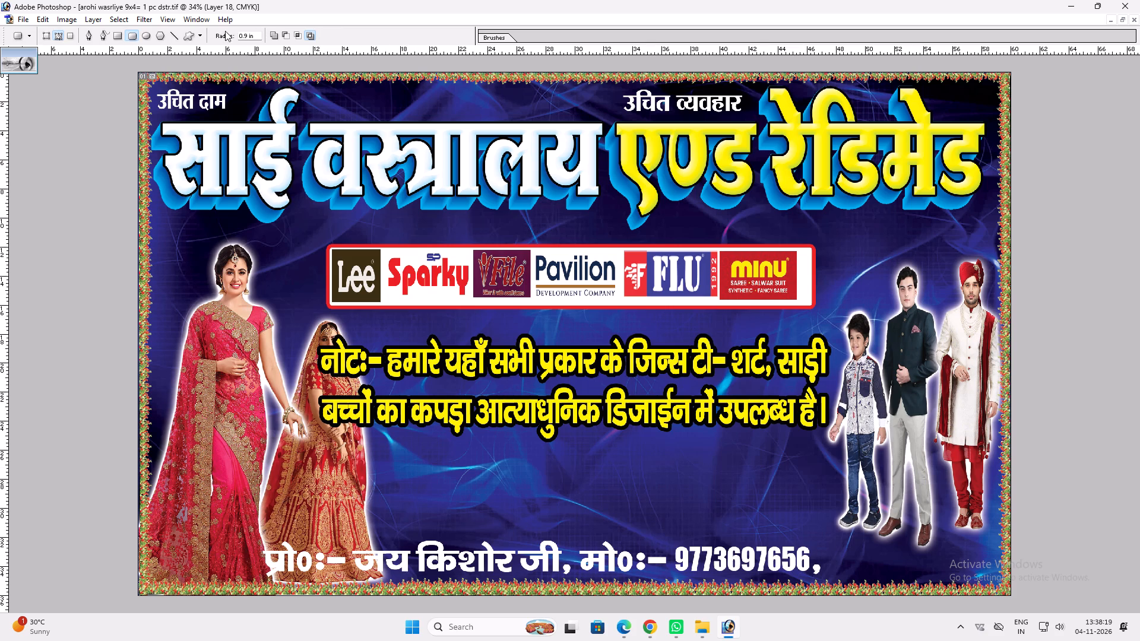
left_click_drag(225, 31, 225, 31)
left_click_drag(258, 36, 152, 42)
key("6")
left_click_drag(387, 531, 812, 573)
key("ctrl+Return")
Copy the selected area of the Background layer onto a new layer and bring it to the front.
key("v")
right_click(683, 513)
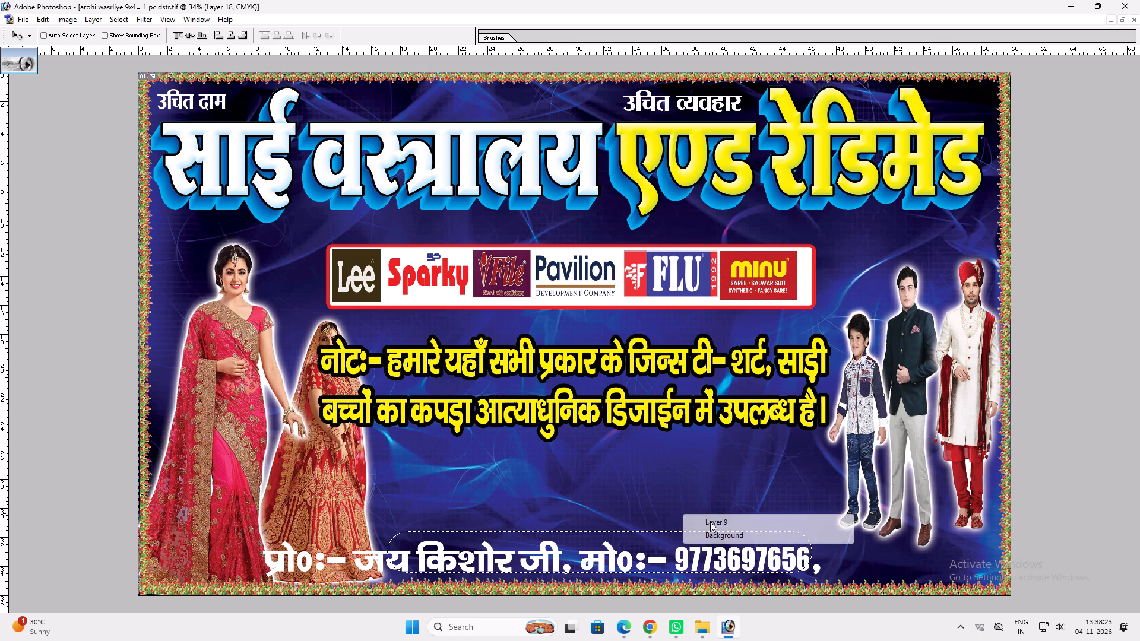
left_click(725, 532)
key("ctrl+c")
key("ctrl+v")
key("ctrl+bracketright")
key("ctrl+shift+bracketright")
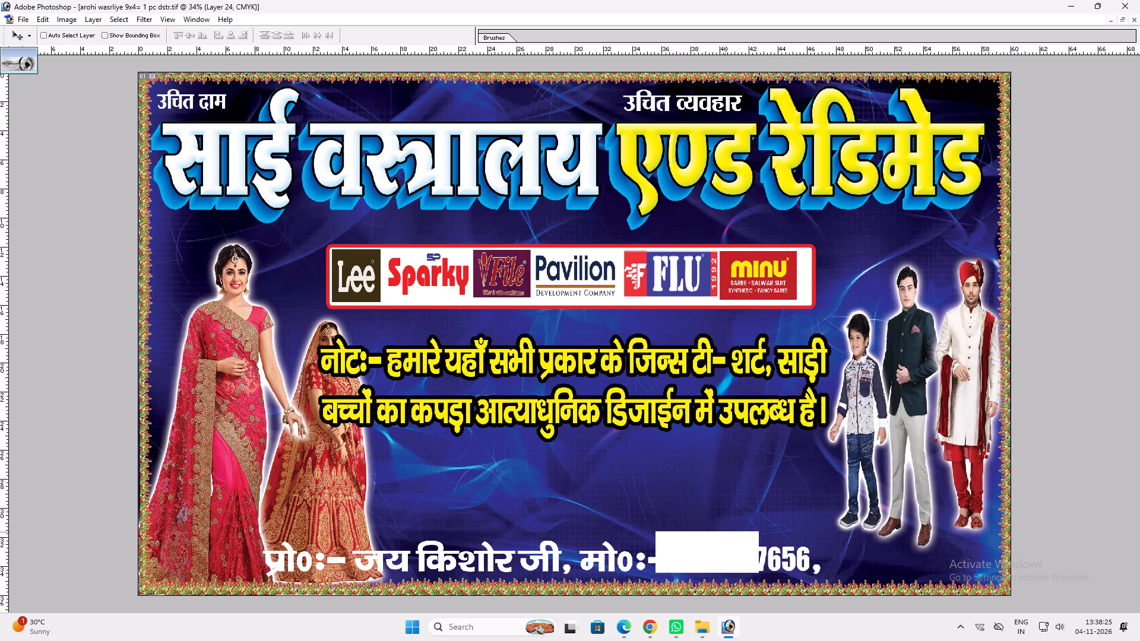
Apply a yellow Color Overlay to the rounded bar, with magenta set to 0.
key("alt+l")
key("alt+y")
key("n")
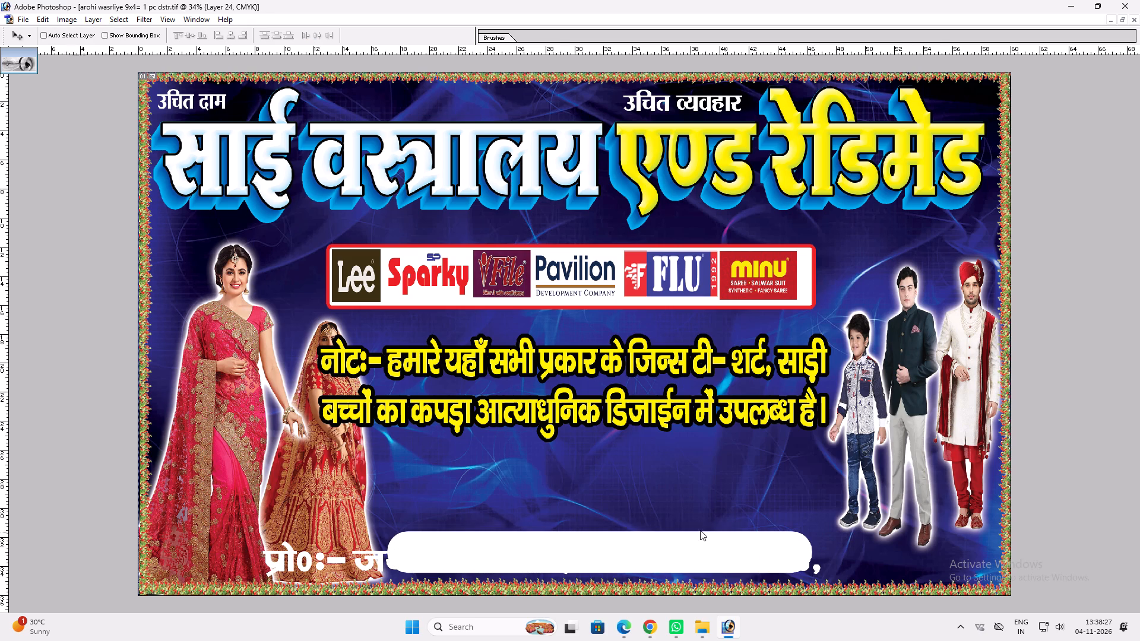
left_click(515, 515)
left_click(674, 408)
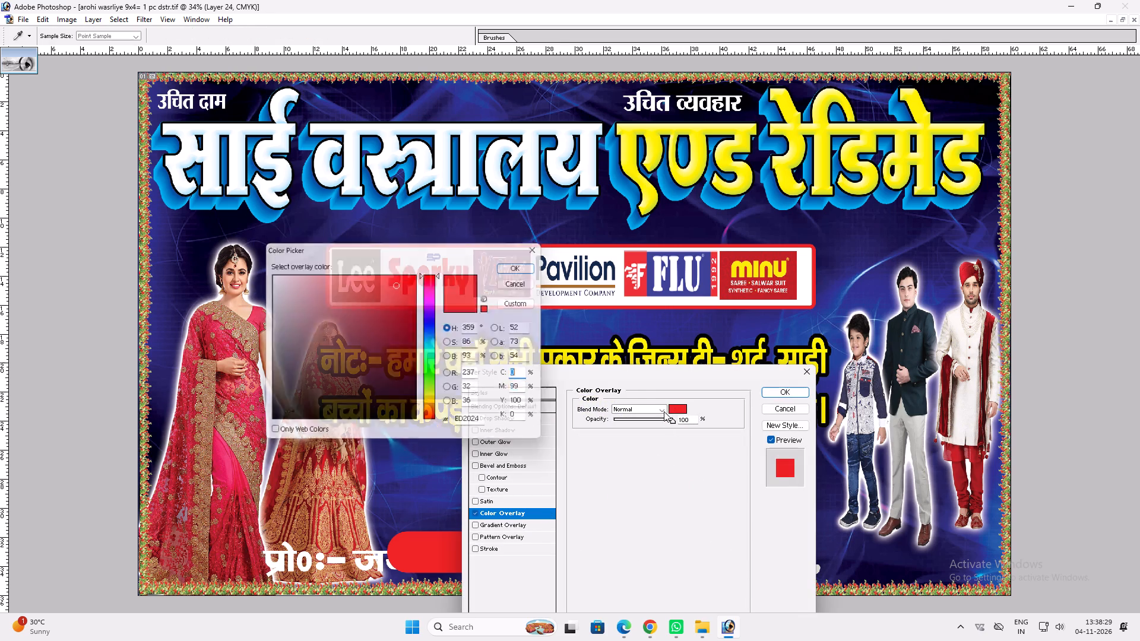
key("Tab")
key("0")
key("Return")
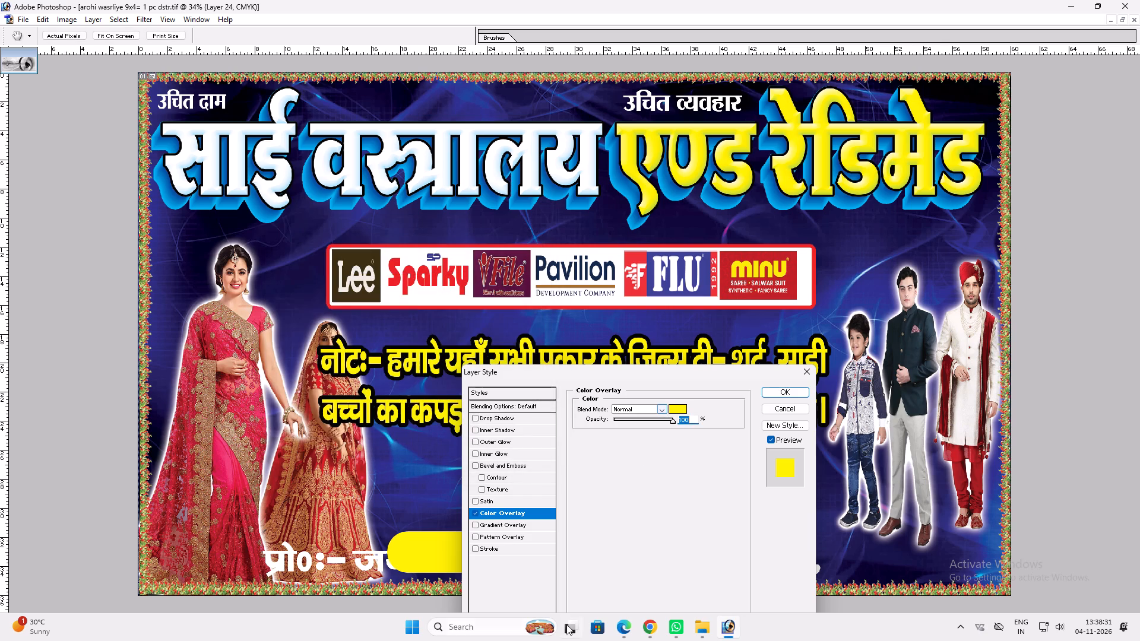
Add a black Stroke around the yellow rounded bar.
left_click(514, 549)
left_click(604, 480)
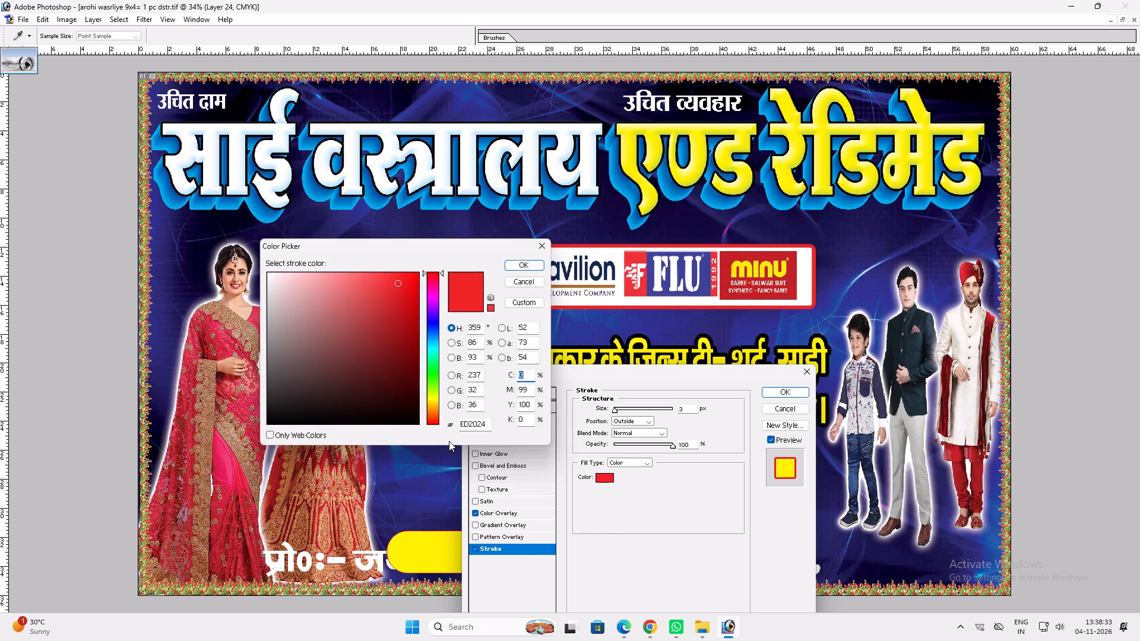
left_click_drag(395, 402, 496, 454)
key("Return")
scroll(652, 507, "up", 6)
key("Return")
Slightly reduce the yellow rounded bar's height from its top edge.
key("ctrl+t")
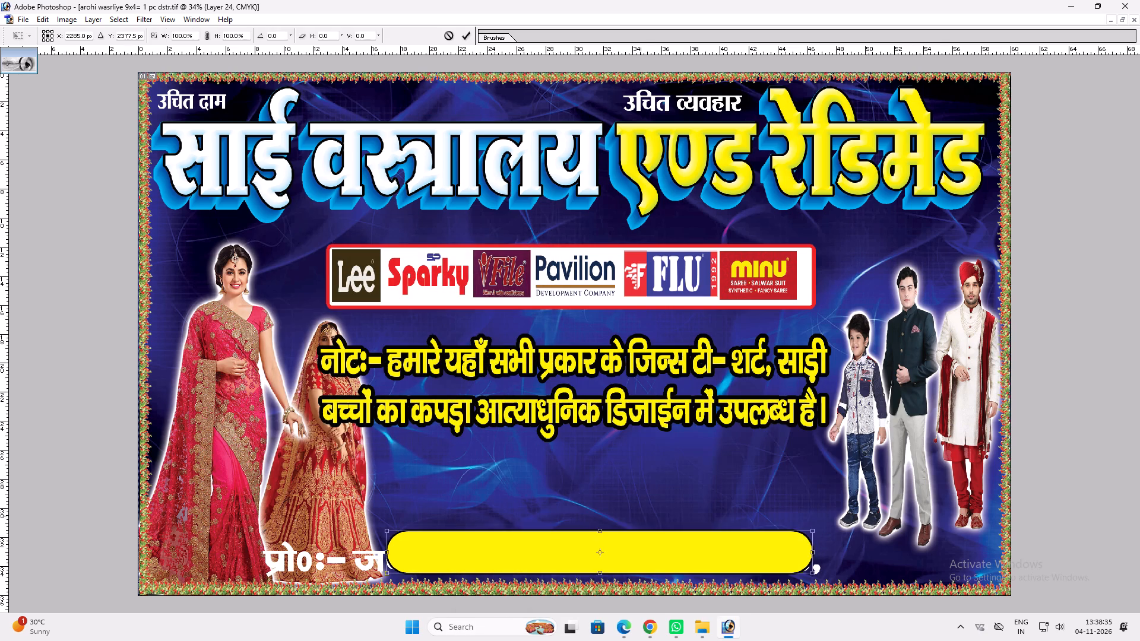
left_click_drag(634, 530, 627, 533, "shift")
key("shift+Return")
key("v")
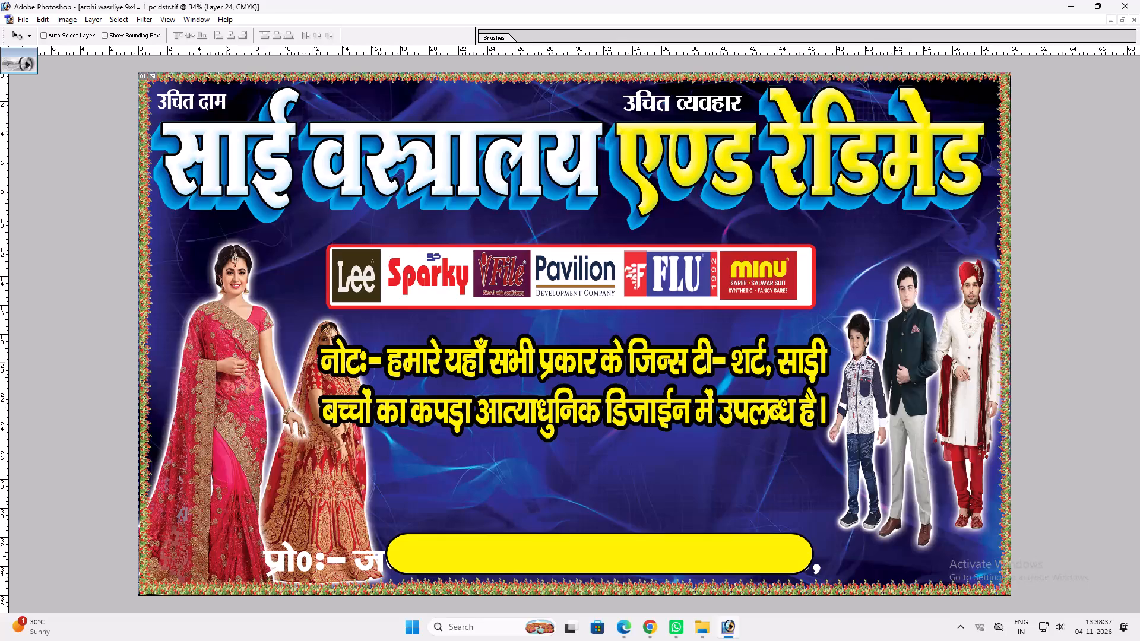
Move the proprietor and mobile-number line up out of the yellow bar, just below the yellow note text.
left_click(379, 556, "ctrl")
left_click_drag(379, 550, 331, 440)
Add a second mobile number after the comma in the proprietor line and shift the line down towards the yellow bar.
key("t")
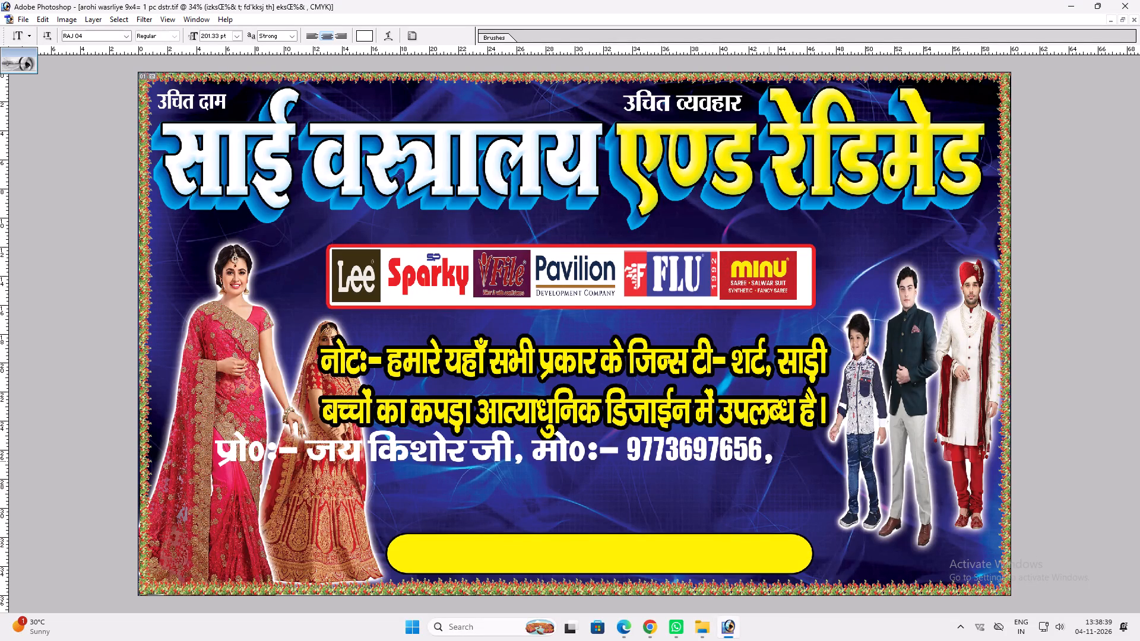
left_click(769, 461)
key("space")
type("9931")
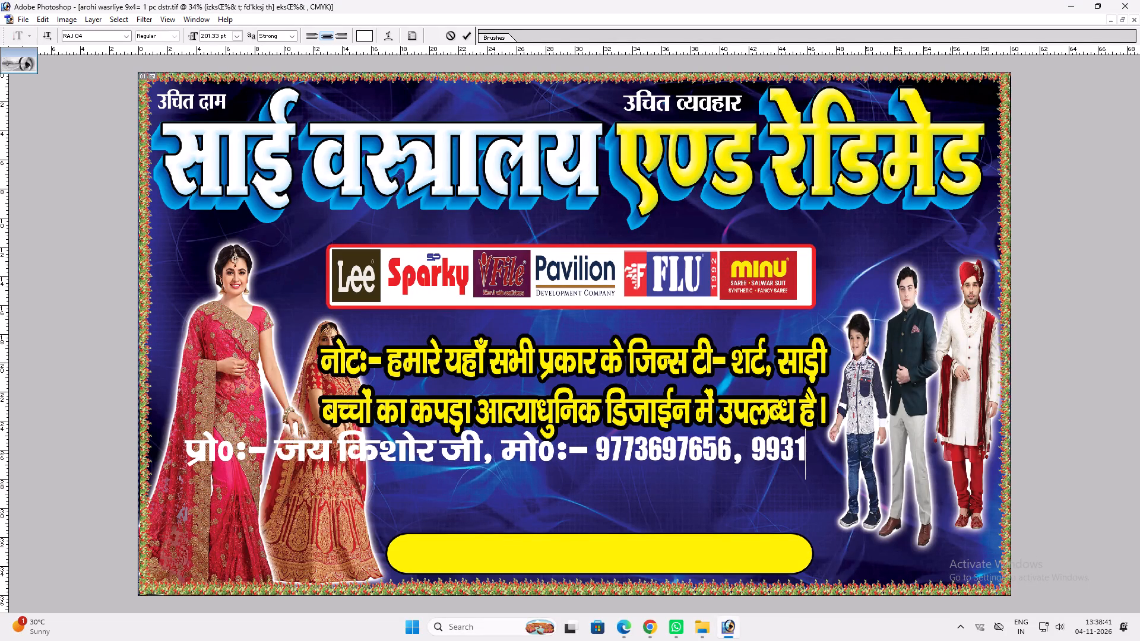
left_click_drag(1050, 527, 939, 563)
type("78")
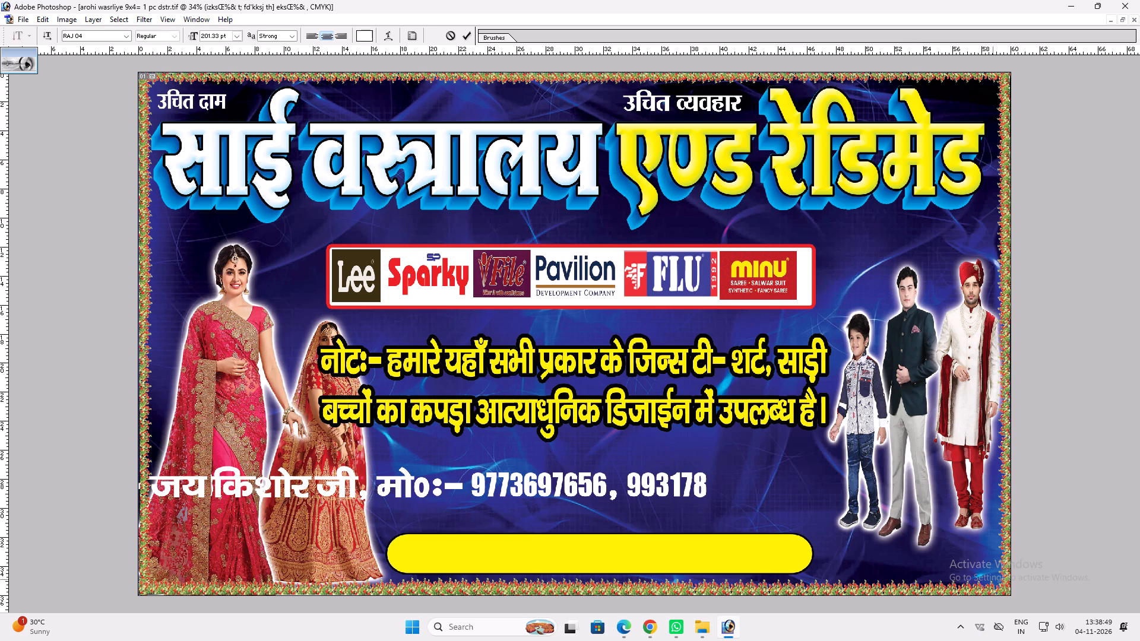
left_click(650, 483)
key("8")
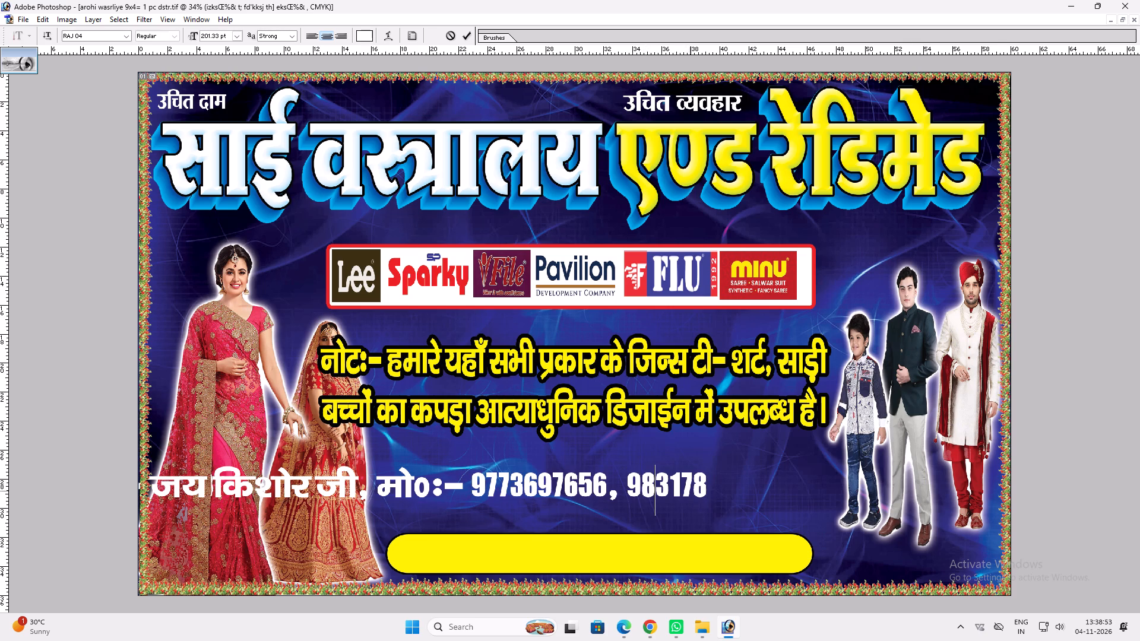
left_click_drag(639, 488, 651, 491)
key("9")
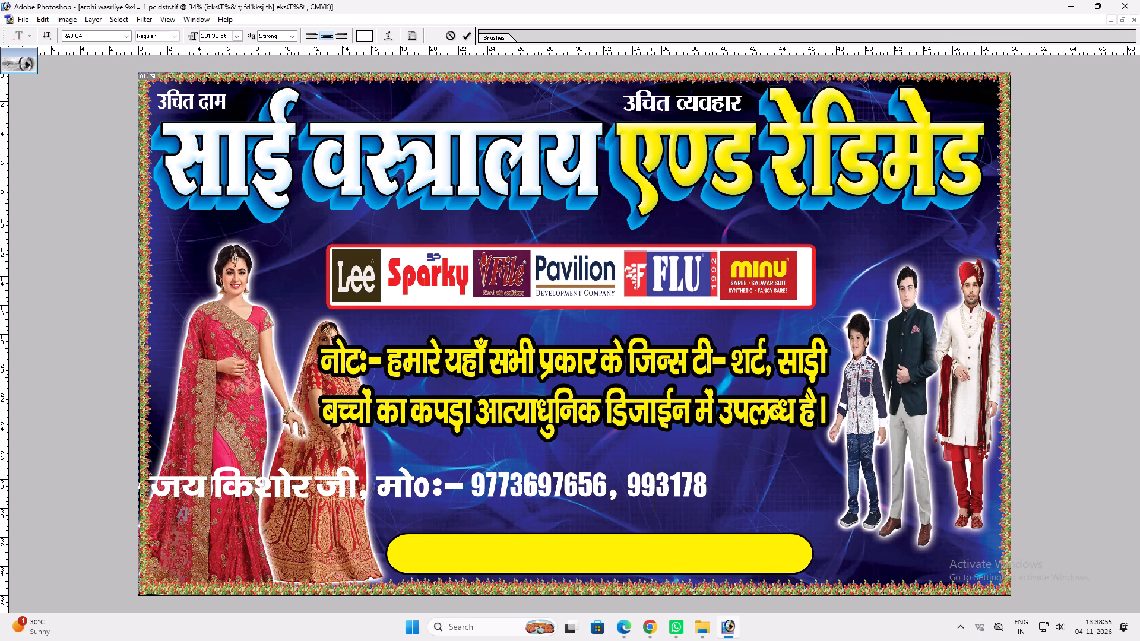
left_click(700, 483)
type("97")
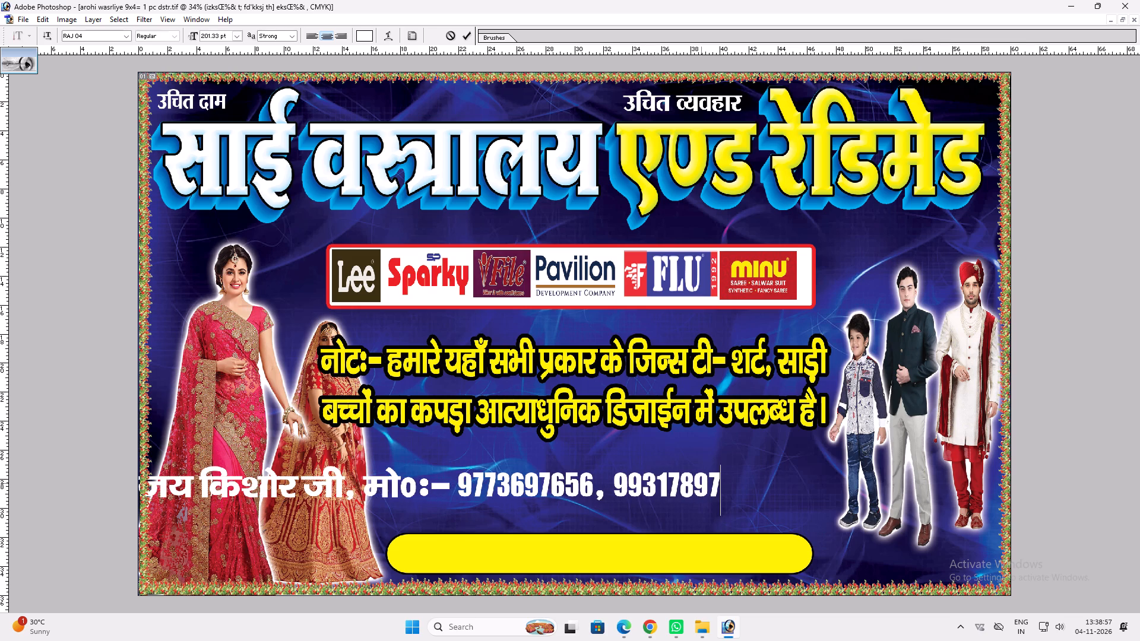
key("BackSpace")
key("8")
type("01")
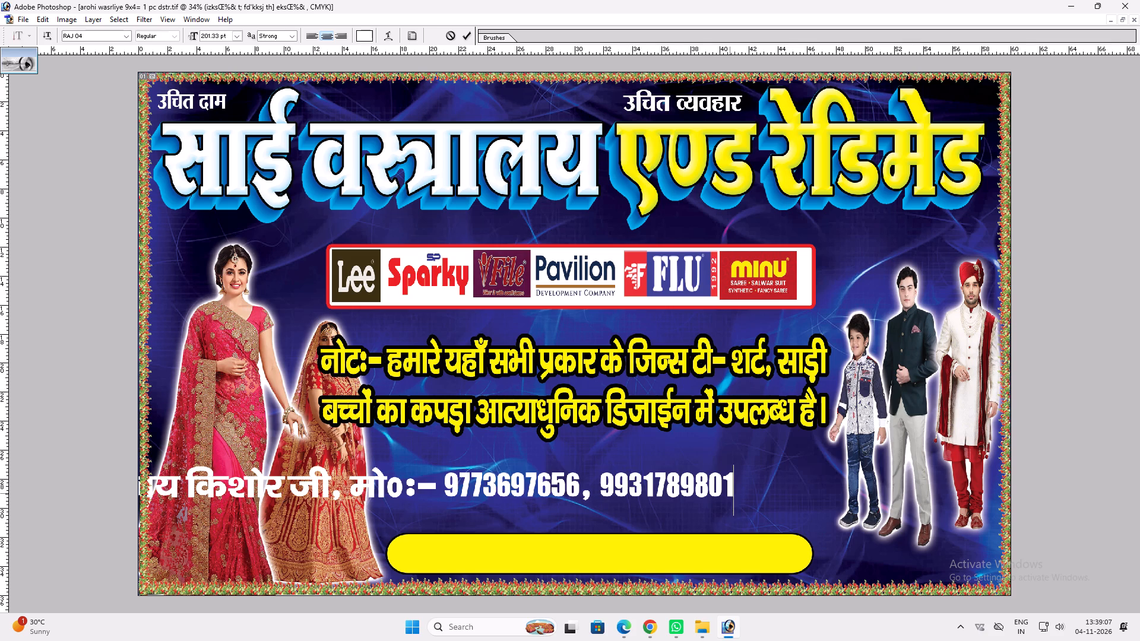
Replace the second mobile number in the proprietor line with the new number and shift the line slightly to the right.
left_click_drag(735, 494, 596, 497)
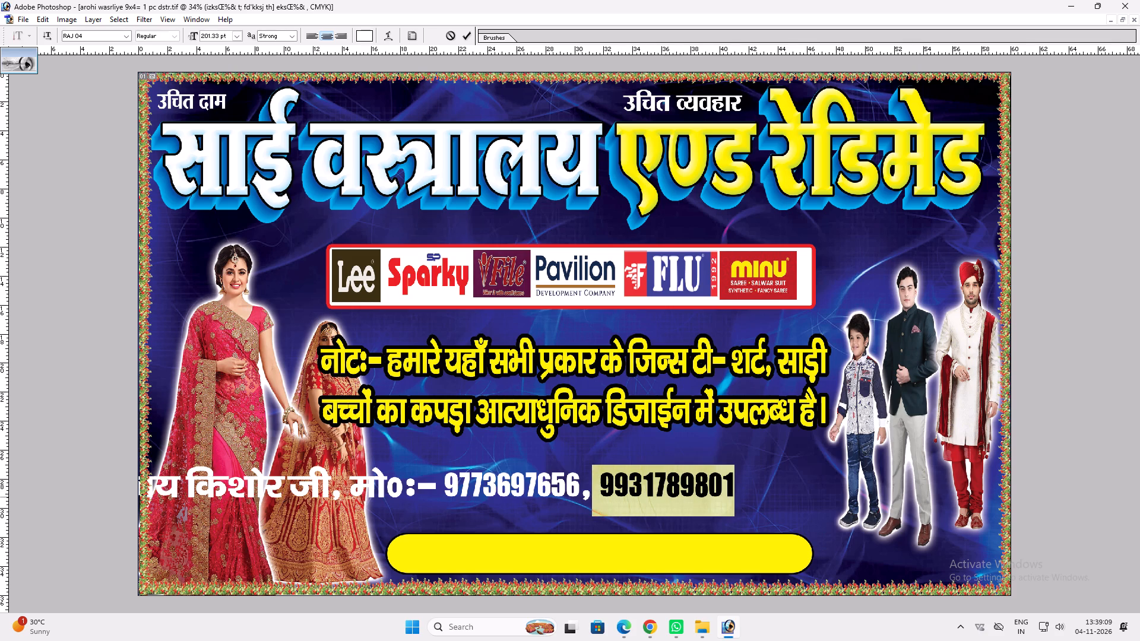
left_click_drag(604, 496, 887, 513)
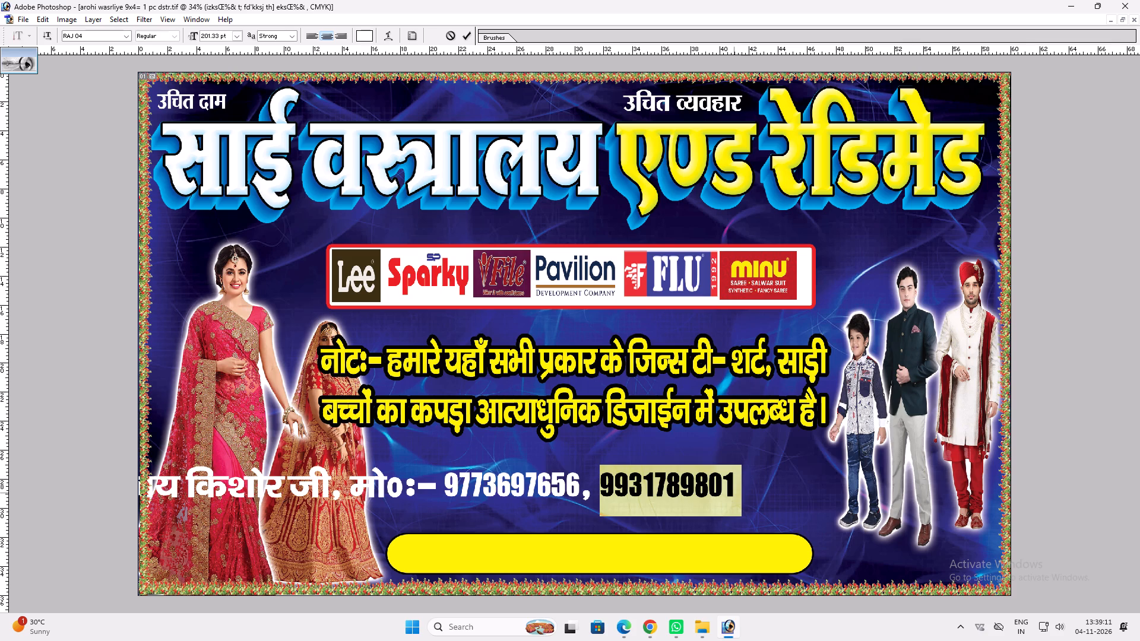
left_click_drag(734, 493, 605, 499)
left_click(605, 499)
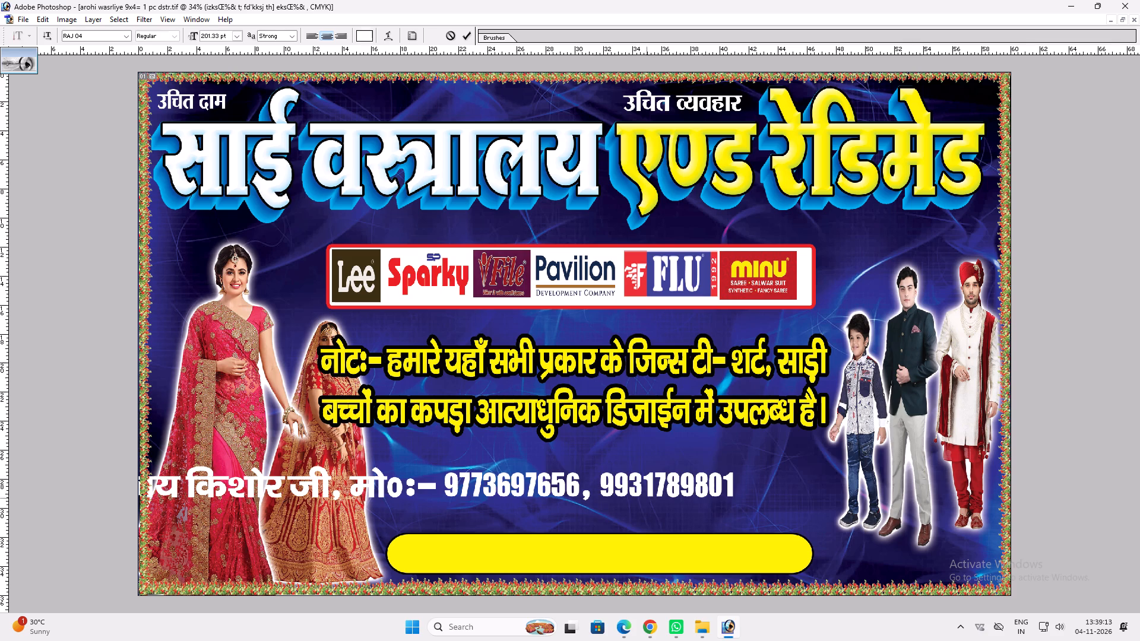
left_click_drag(708, 487, 742, 489)
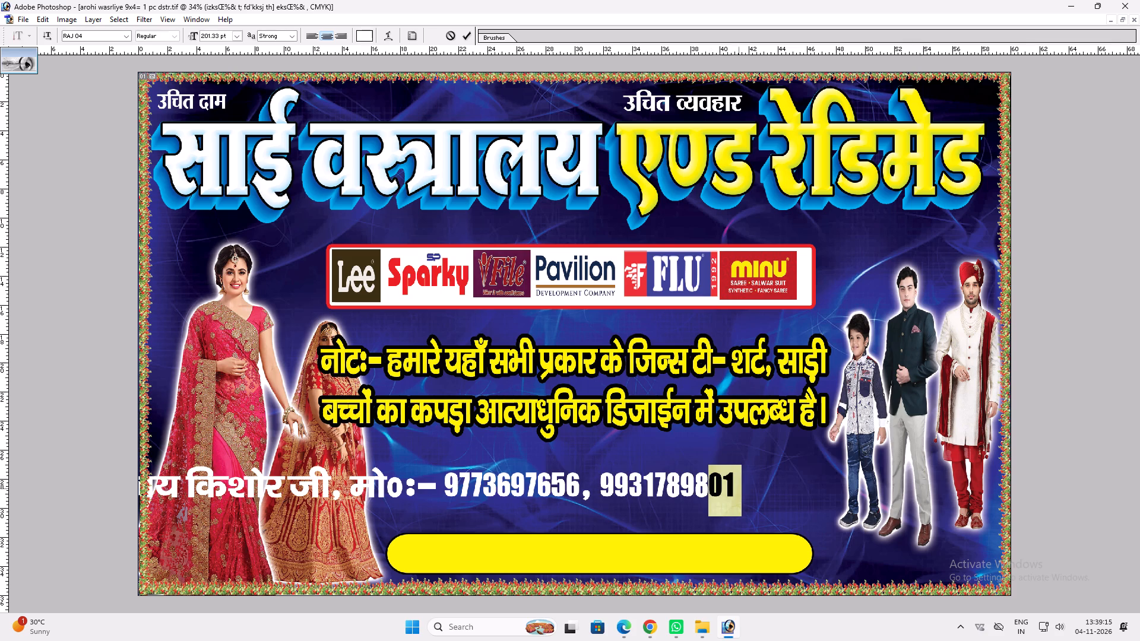
left_click_drag(601, 480, 730, 485)
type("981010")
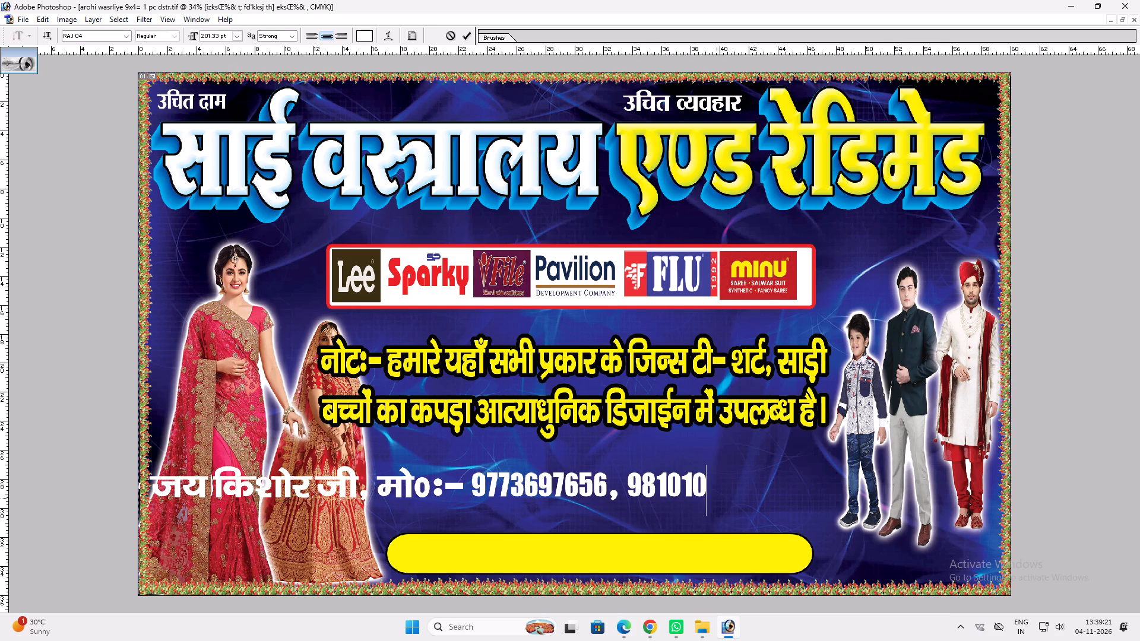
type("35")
left_click_drag(699, 493, 715, 497)
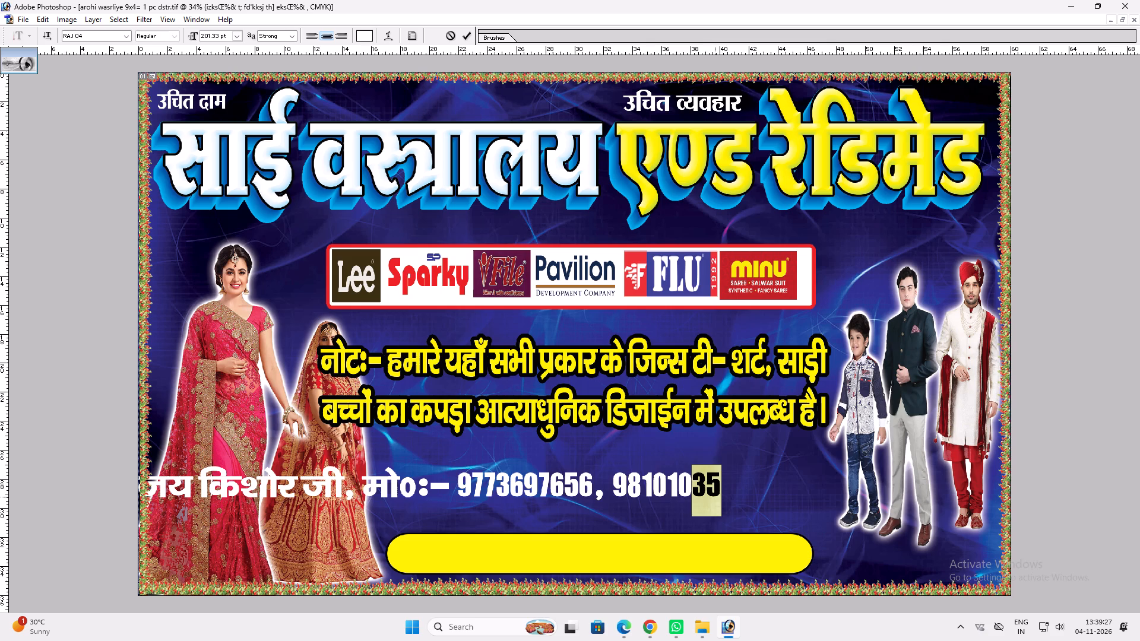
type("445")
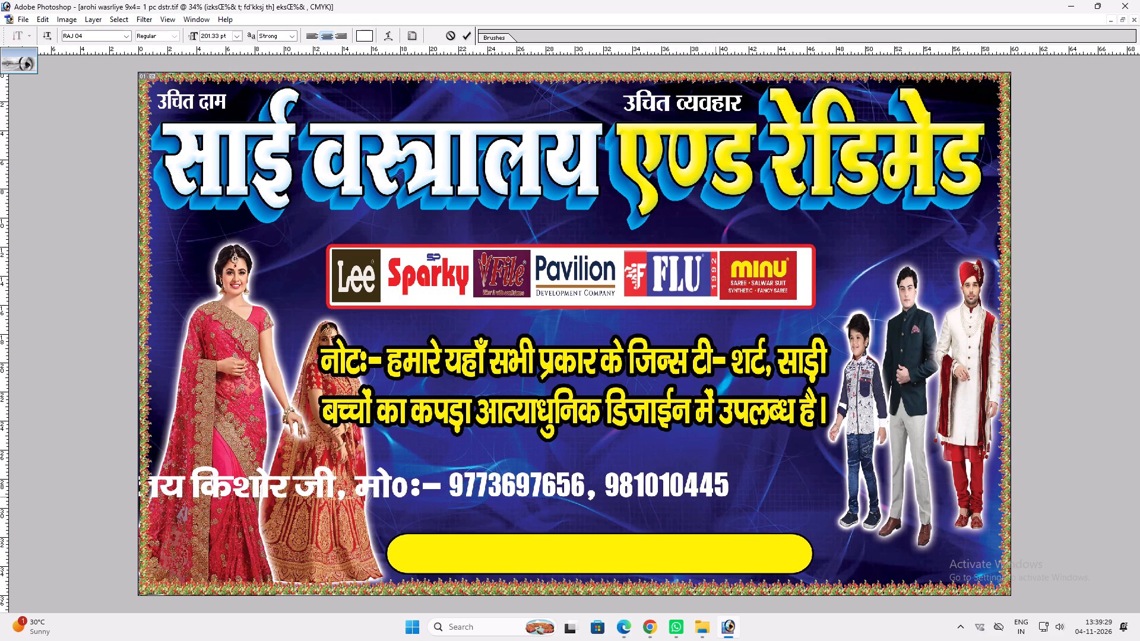
left_click_drag(707, 496, 689, 496)
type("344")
left_click_drag(655, 524, 705, 525)
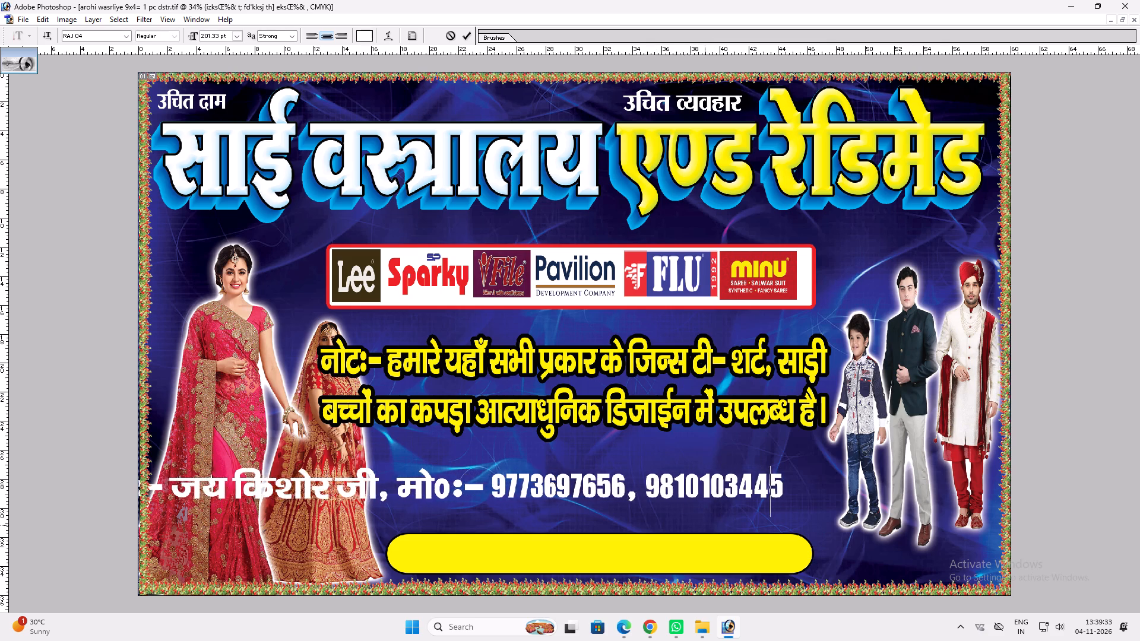
left_click_drag(705, 525, 721, 525)
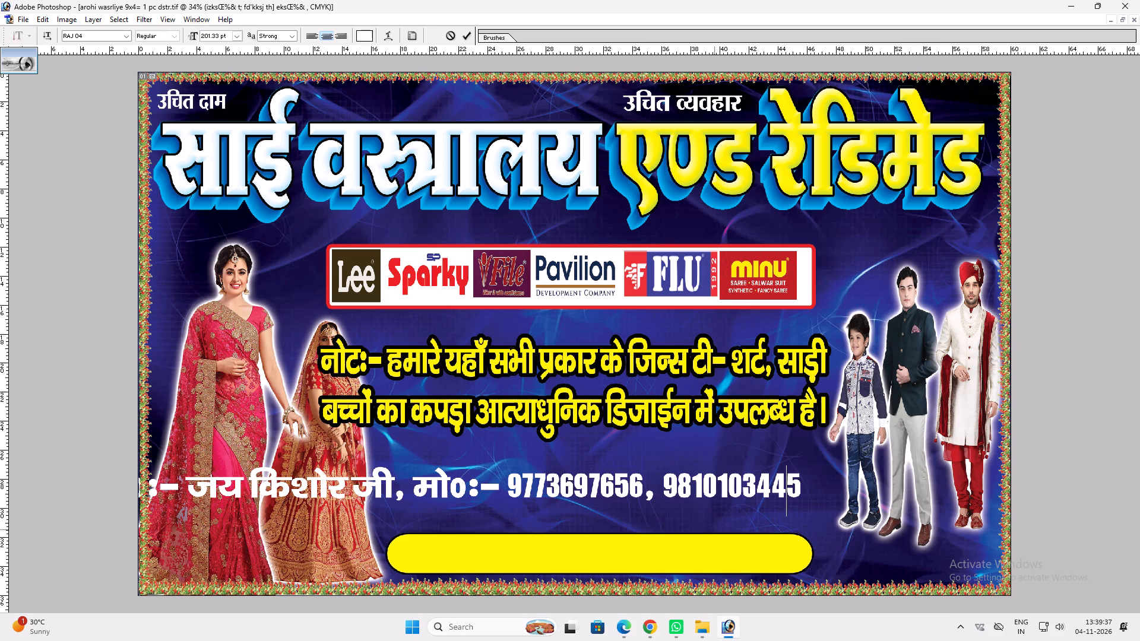
key("Return")
Widen the yellow rounded bar slightly by extending its right end towards the male models.
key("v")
left_click(721, 551, "ctrl")
key("ctrl+t")
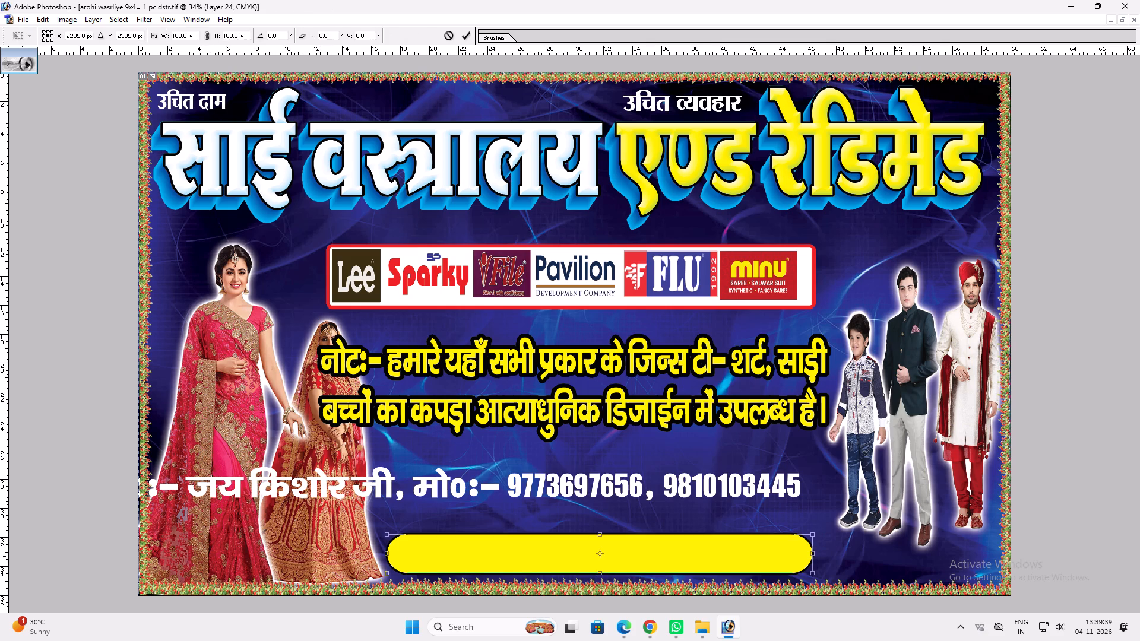
left_click_drag(812, 556, 831, 556, "shift")
key("shift+Return")
Move the boy figure inward from beside the suited man onto the right end of the yellow note text.
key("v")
right_click(859, 402)
left_click(882, 410)
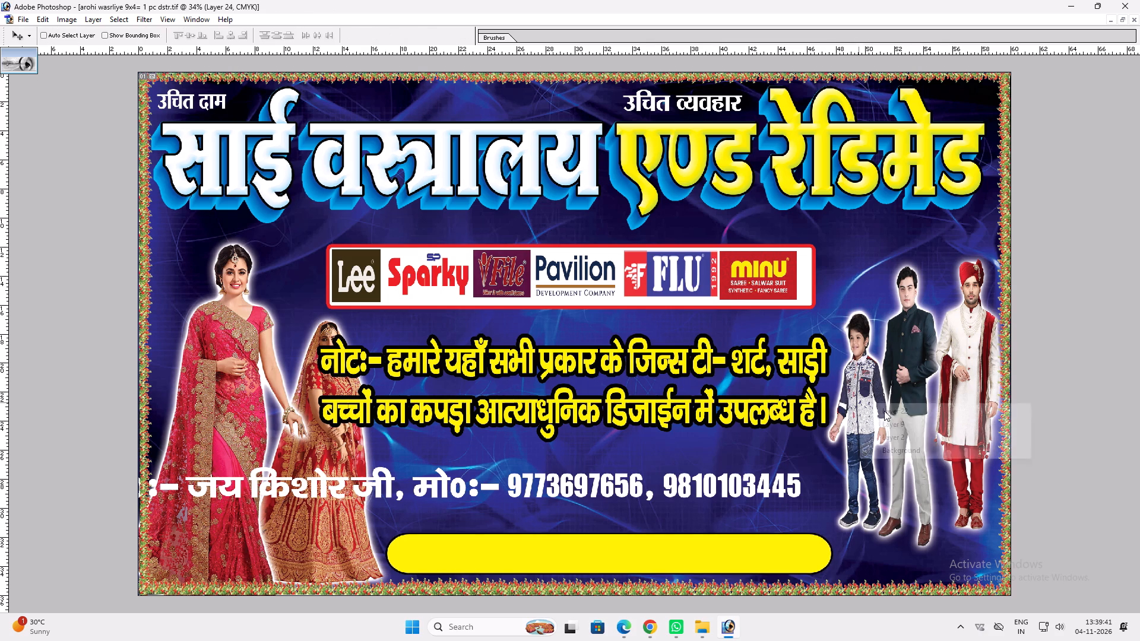
right_click(864, 396, "ctrl+shift")
left_click_drag(879, 402, 885, 404, "ctrl+shift")
left_click_drag(885, 404, 805, 378)
Move the man in the black suit down and inward beside the yellow bar's right end, and widen his figure.
left_click(902, 379, "ctrl")
left_click_drag(902, 379, 888, 424)
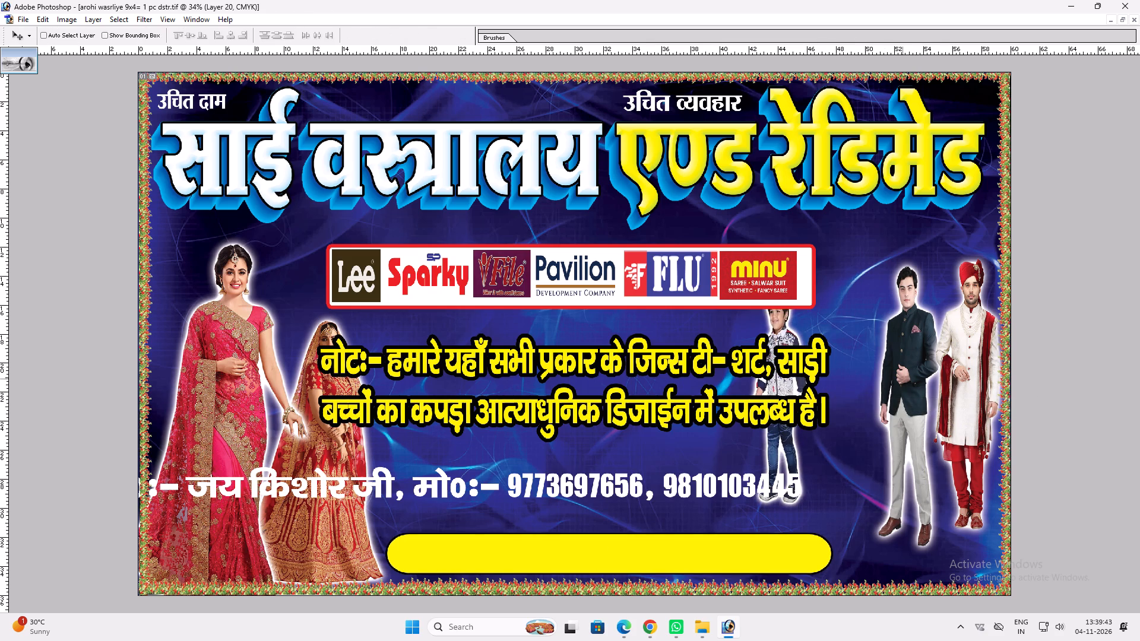
left_click_drag(888, 424, 853, 430)
key("ctrl+t")
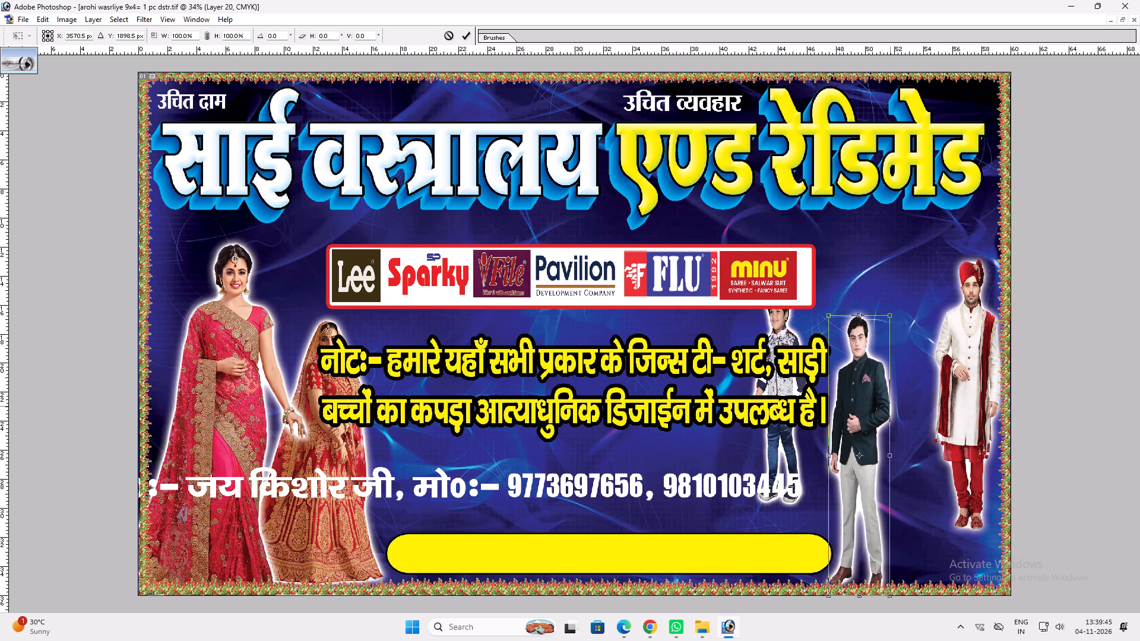
left_click_drag(890, 406, 917, 402, "shift")
key("shift+Return")
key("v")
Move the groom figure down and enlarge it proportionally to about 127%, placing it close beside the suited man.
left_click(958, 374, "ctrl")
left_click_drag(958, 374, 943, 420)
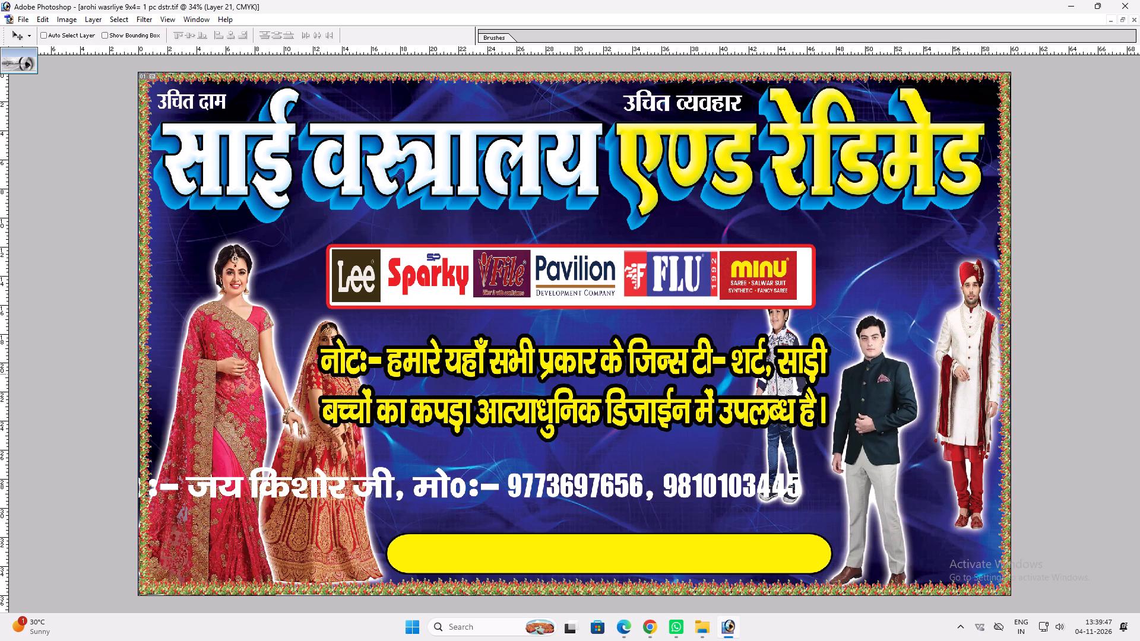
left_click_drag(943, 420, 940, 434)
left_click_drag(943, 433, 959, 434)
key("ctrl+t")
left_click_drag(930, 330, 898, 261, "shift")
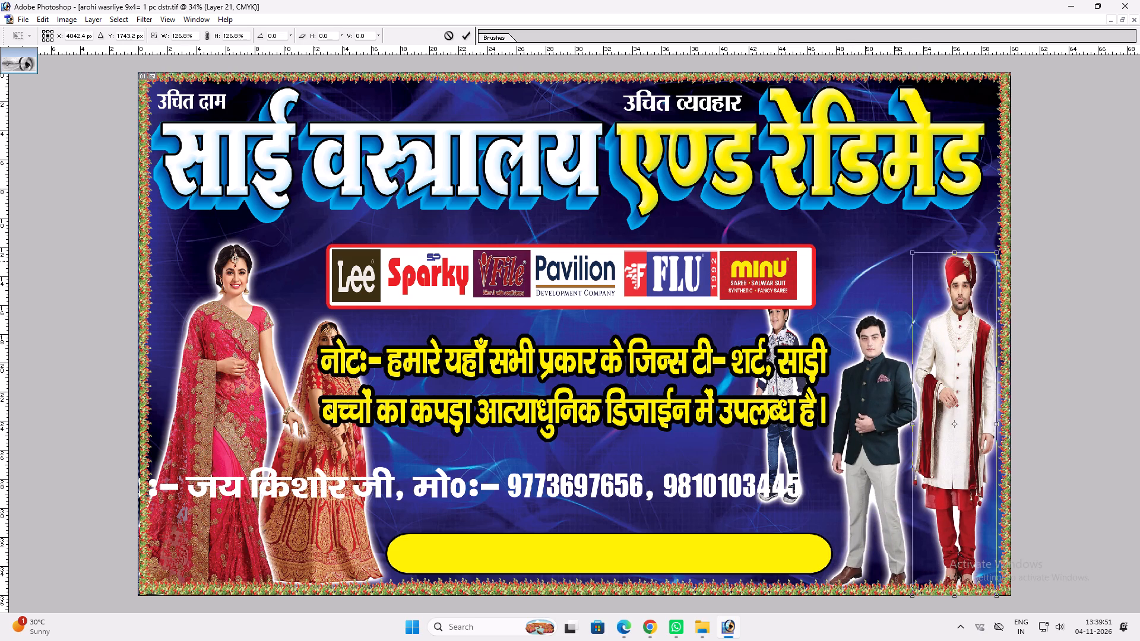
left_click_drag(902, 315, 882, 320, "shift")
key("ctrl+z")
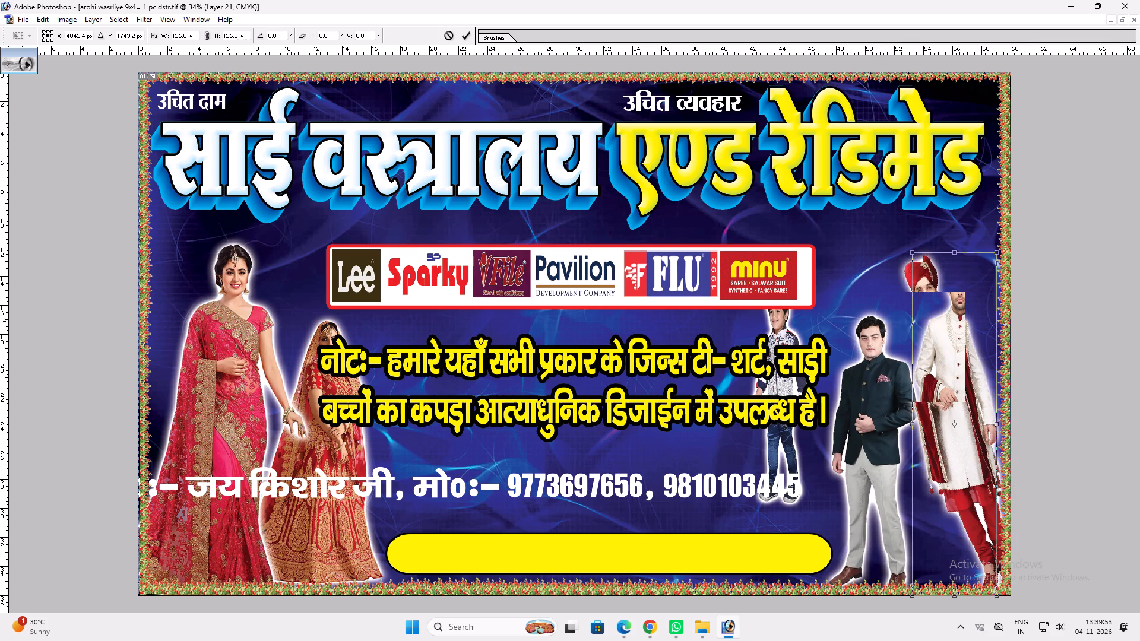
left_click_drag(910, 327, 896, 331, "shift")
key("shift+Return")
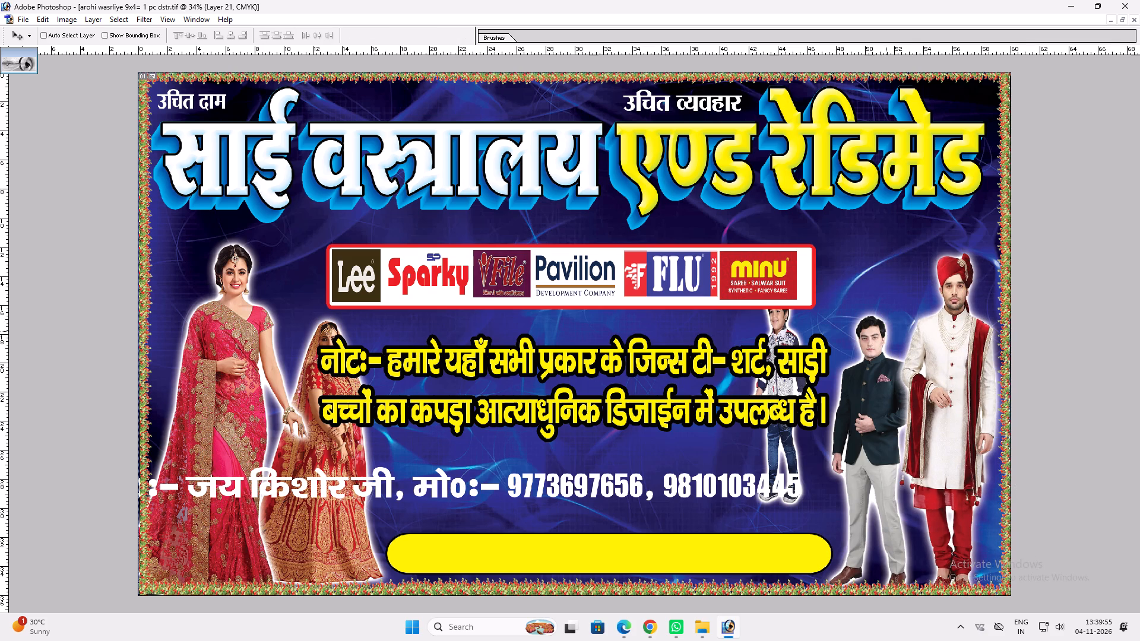
Bring the suited man to the front and shift him right so he partly overlaps the groom.
left_click(885, 388, "ctrl")
key("ctrl+shift+bracketright")
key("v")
left_click_drag(890, 407, 905, 404, "shift")
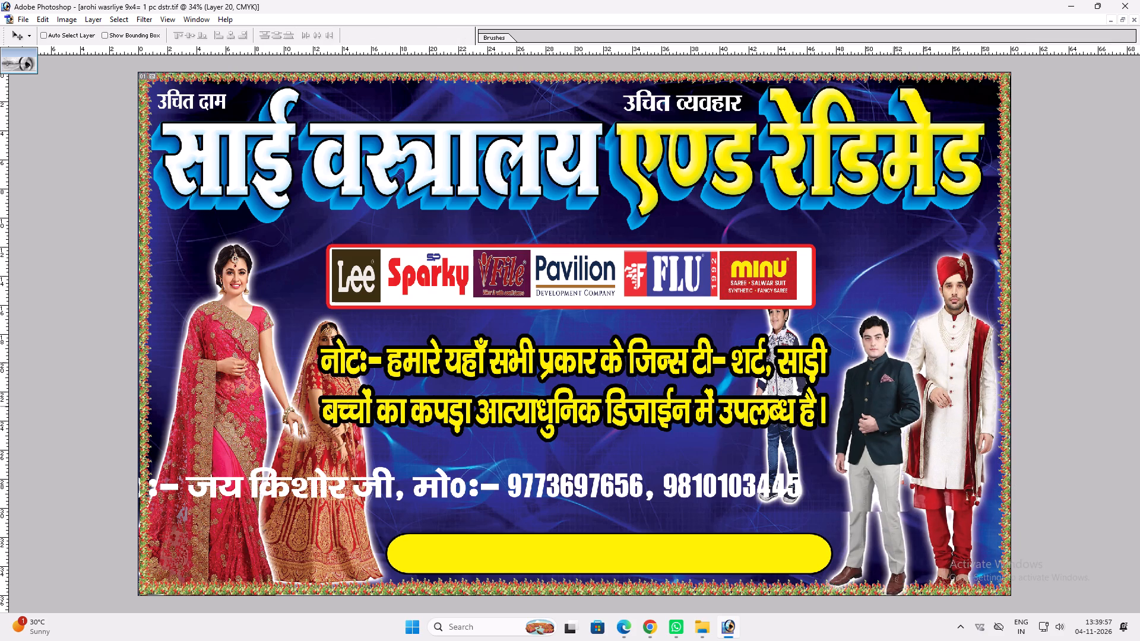
left_click_drag(905, 404, 916, 403, "shift")
Bring the floral border along the banner's bottom edge to the front, above the models' feet.
left_click(877, 593, "ctrl")
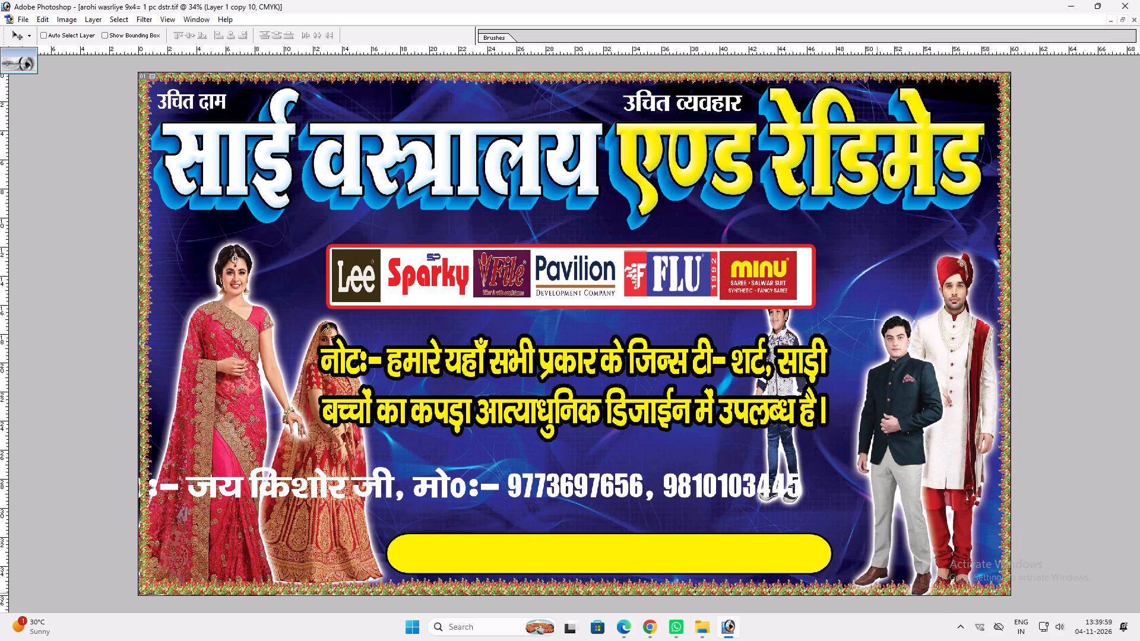
key("ctrl+shift+bracketright")
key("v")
Rebreak the yellow note into three lines, starting the second at "जिन्स" and the third at "आत्याधुनिक".
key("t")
left_click(632, 362)
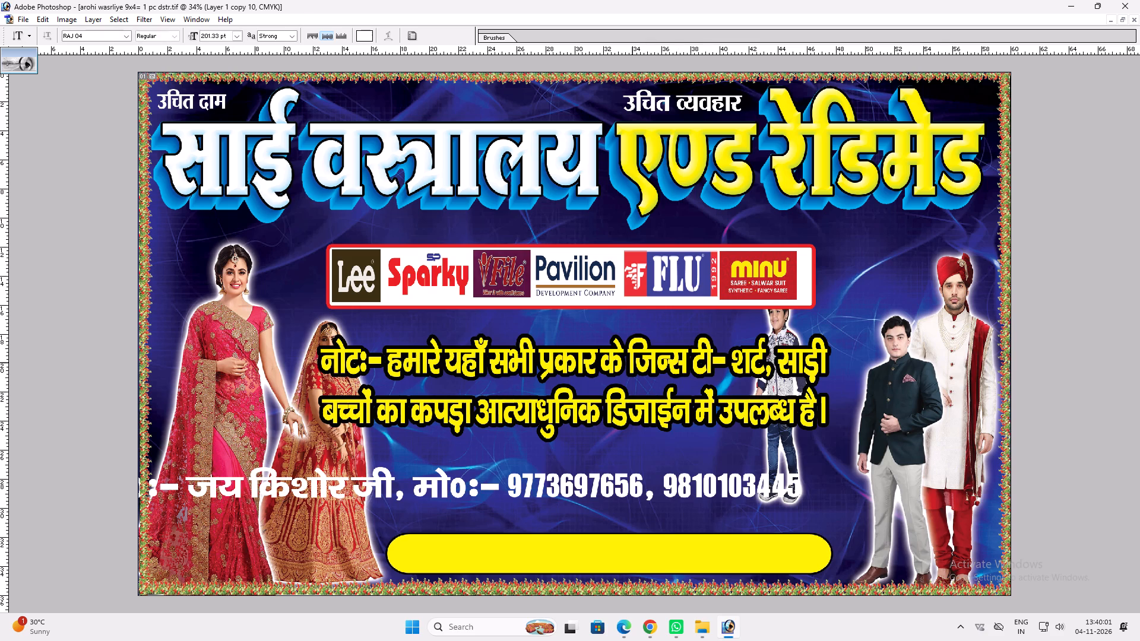
left_click(629, 366)
key("Return")
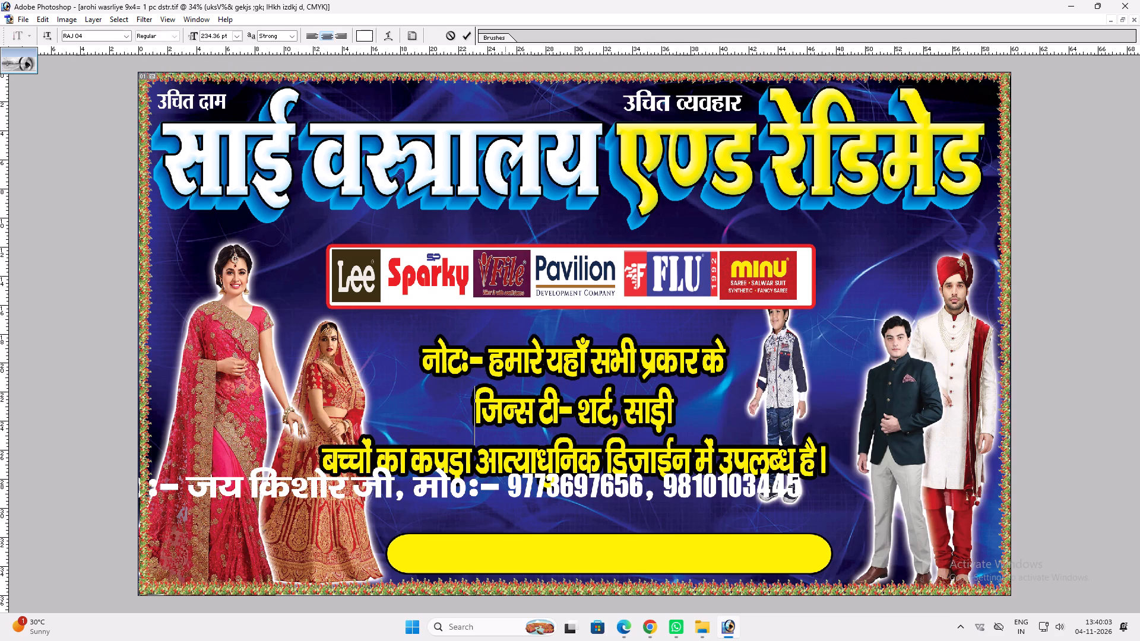
left_click(481, 473)
key("Return")
key("Up")
key("Home")
key("BackSpace")
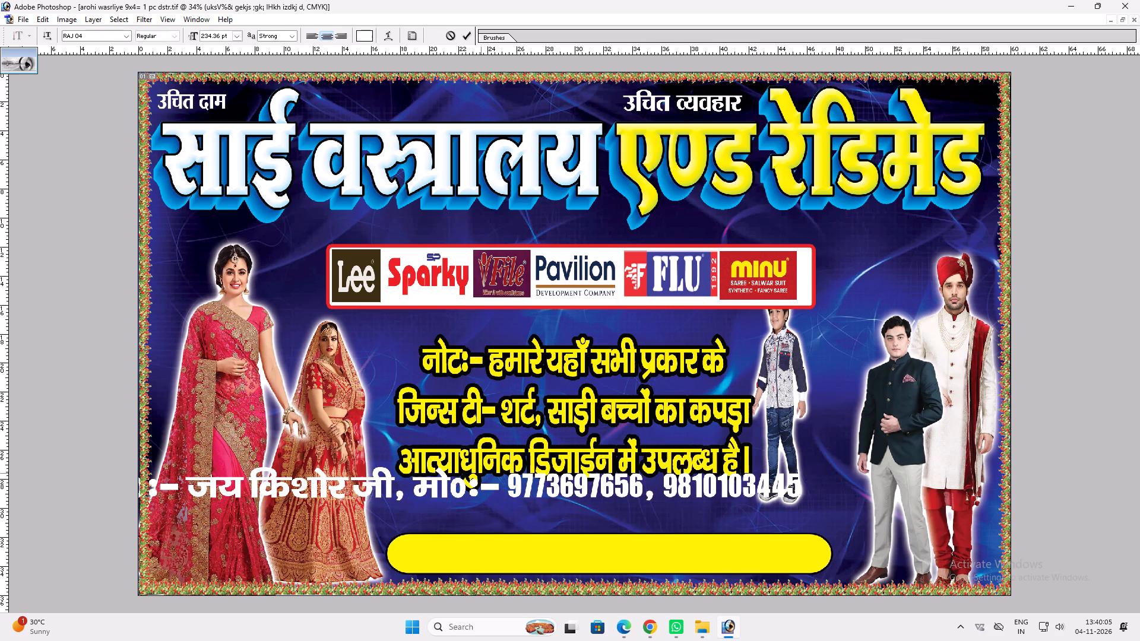
key("Return")
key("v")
Lower the three-line note to just above the yellow bar and stretch it horizontally to about the bar's width.
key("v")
left_click_drag(512, 461, 510, 493)
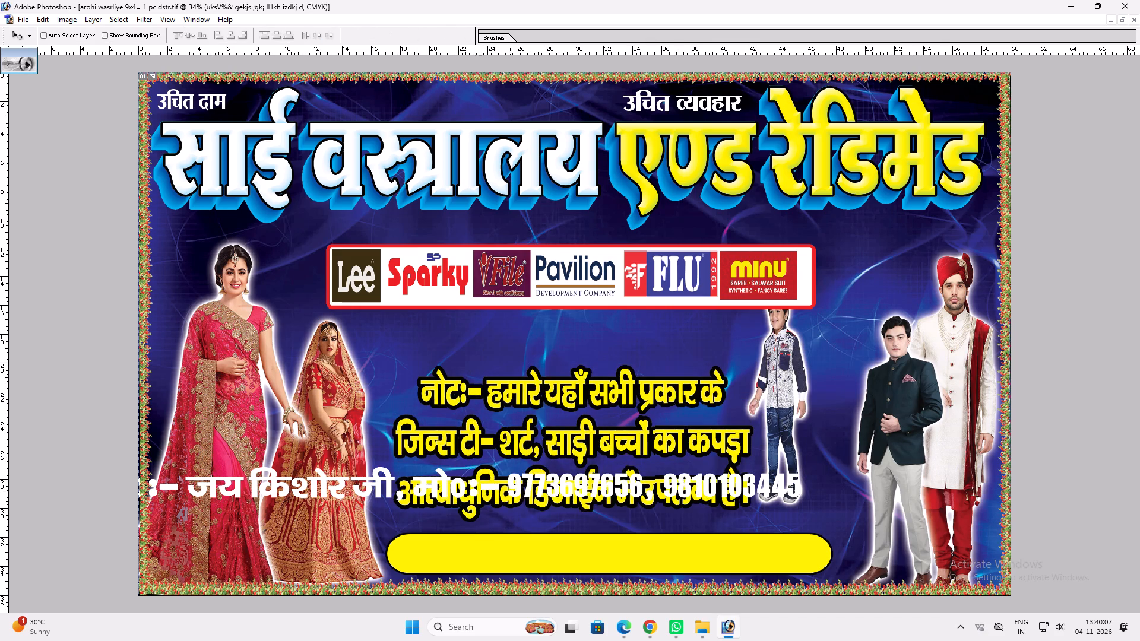
left_click_drag(510, 493, 508, 484)
key("ctrl+t")
left_click_drag(754, 464, 826, 464, "shift")
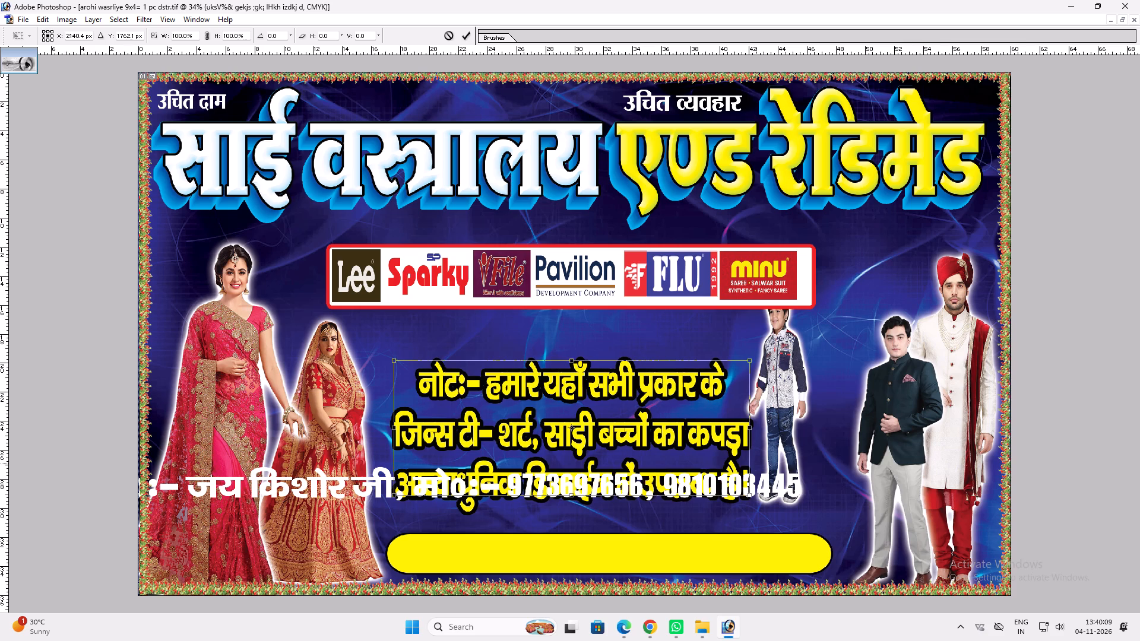
left_click_drag(826, 464, 845, 462, "shift")
key("shift+Return")
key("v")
left_click_drag(821, 473, 818, 500)
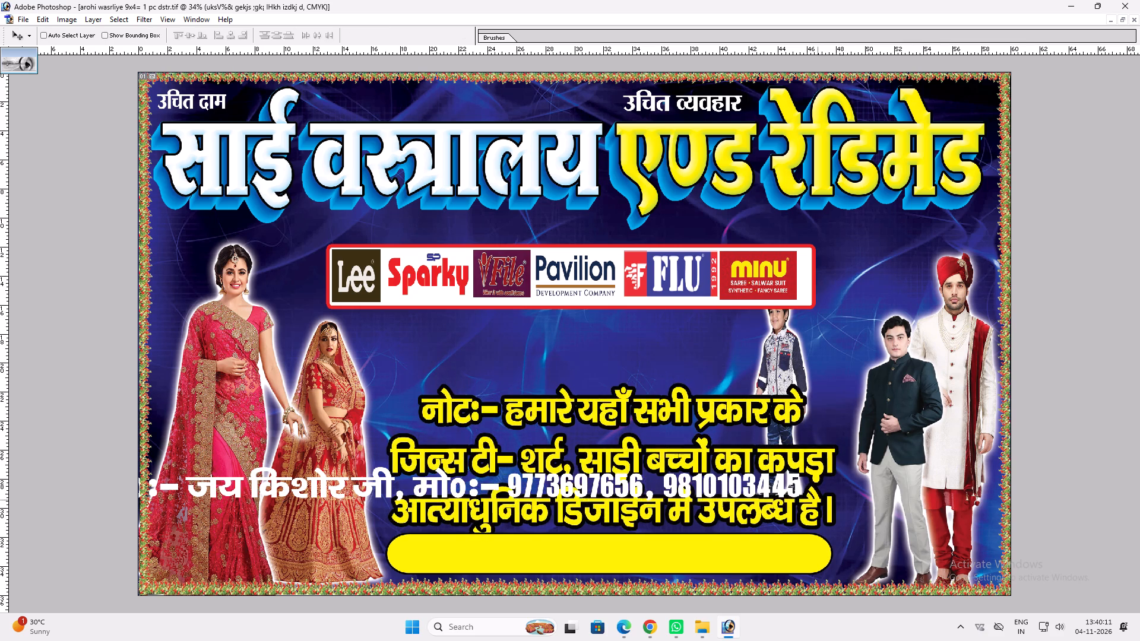
left_click_drag(818, 500, 821, 483)
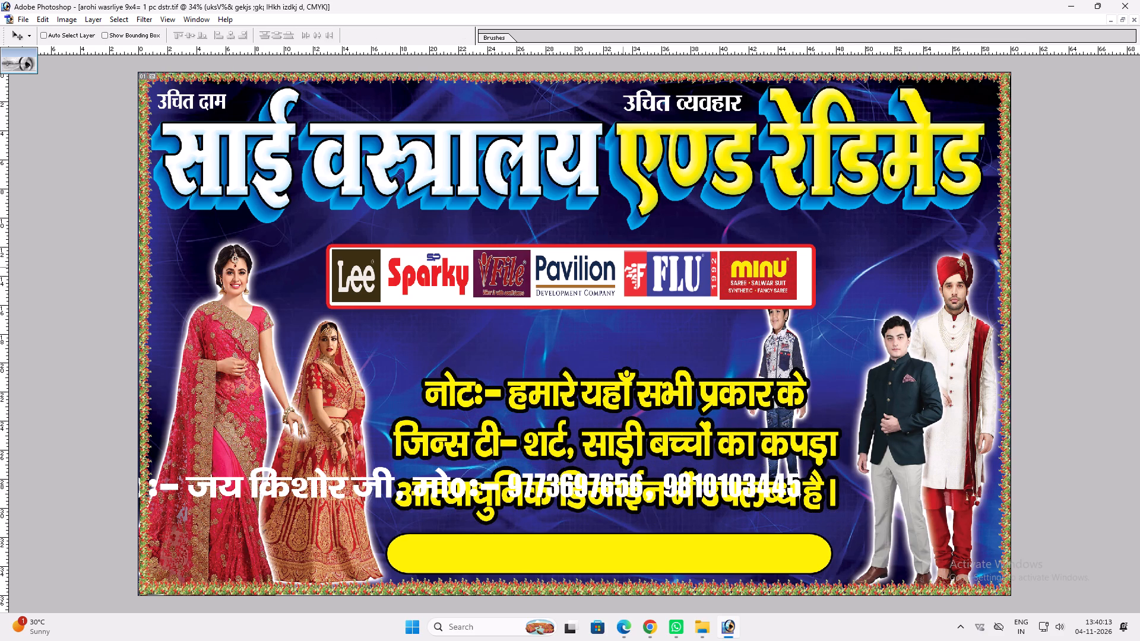
Reduce the brand-logo strip's height to about 64%, move it slightly up and left, and stretch it wider to the right.
left_click(623, 266, "ctrl")
key("ctrl+t")
left_click_drag(635, 302, 639, 281, "shift")
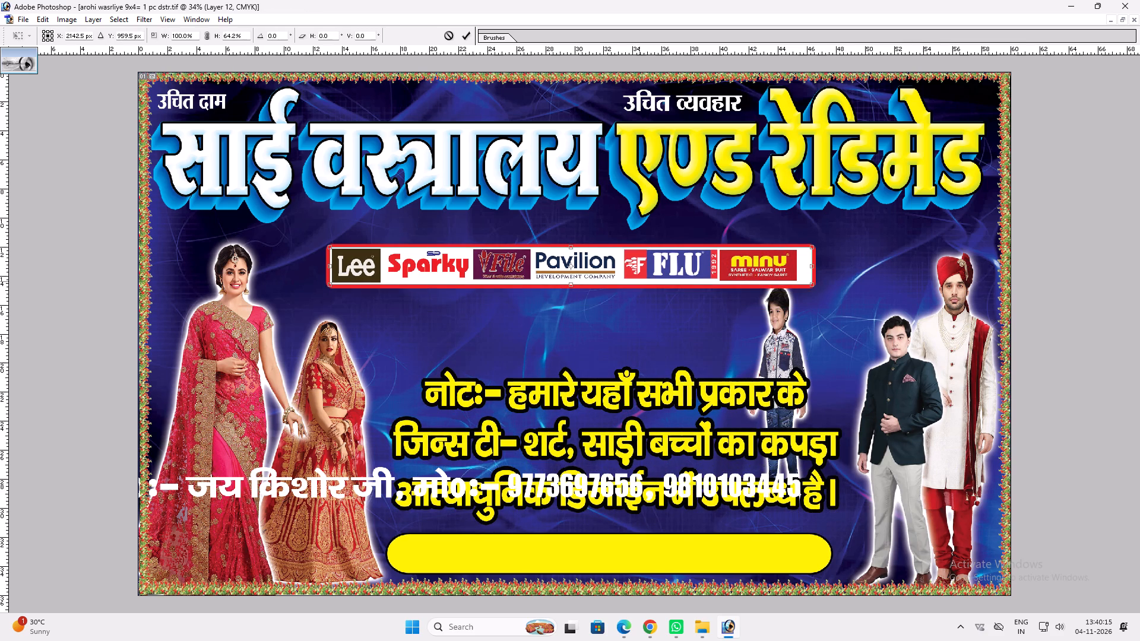
key("shift+Return")
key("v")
left_click_drag(639, 281, 613, 275)
key("ctrl+t")
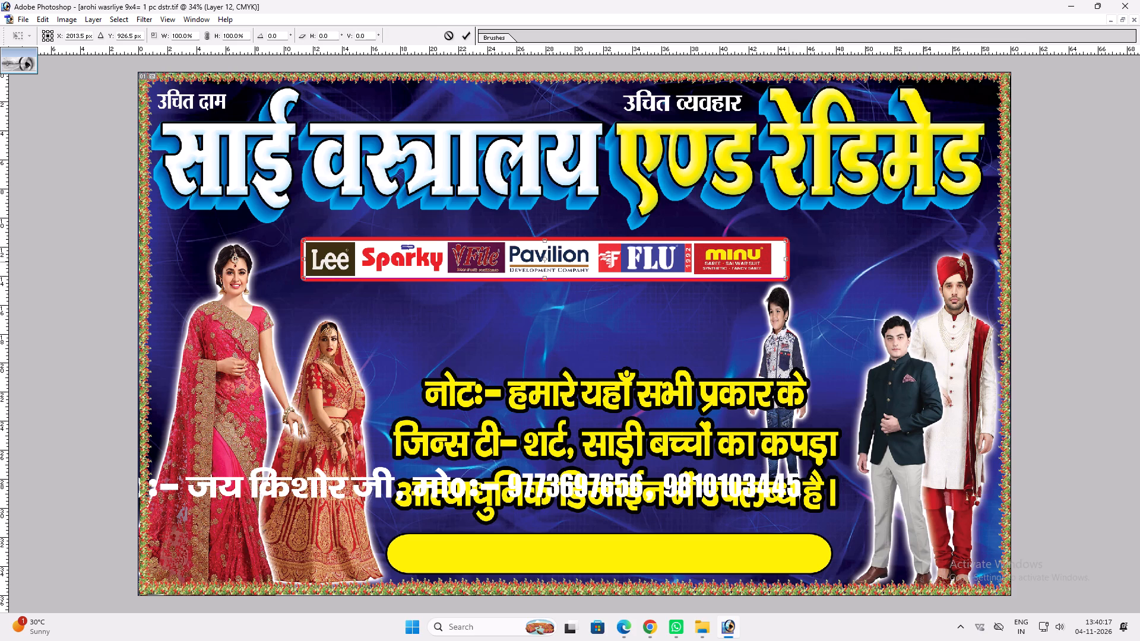
left_click_drag(788, 262, 874, 254, "shift")
key("shift+Return")
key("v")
Move the brand-logo strip down from below the shop title onto the yellow note text.
left_click_drag(816, 261, 829, 385)
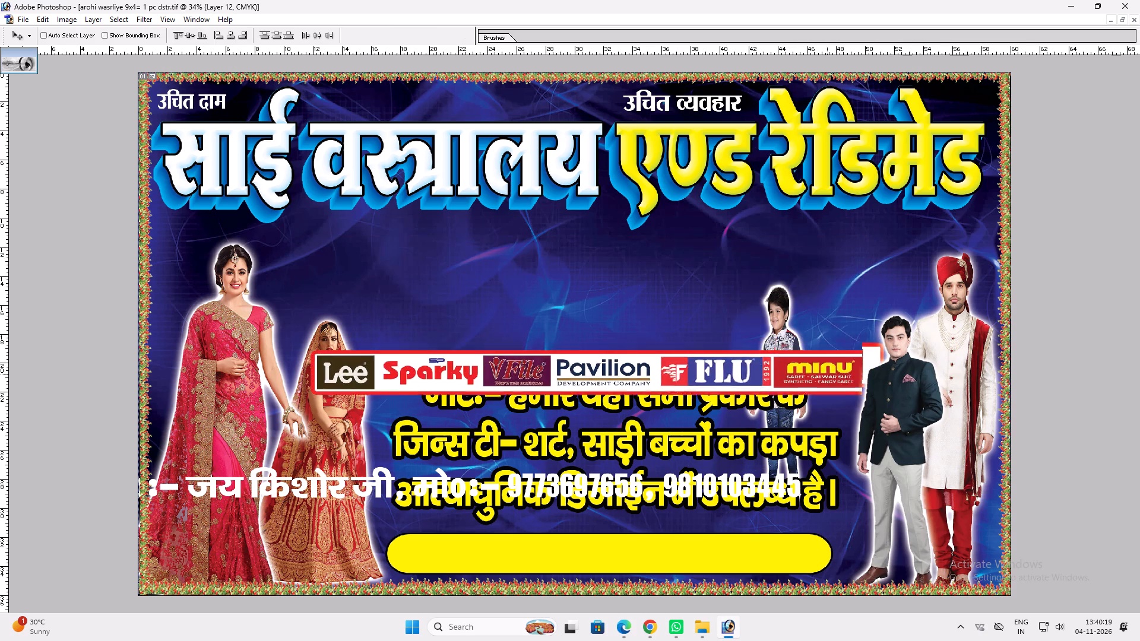
left_click_drag(829, 385, 830, 428)
left_click(674, 415)
Delete the groom figure in the red turban from the banner.
left_click(956, 293, "ctrl")
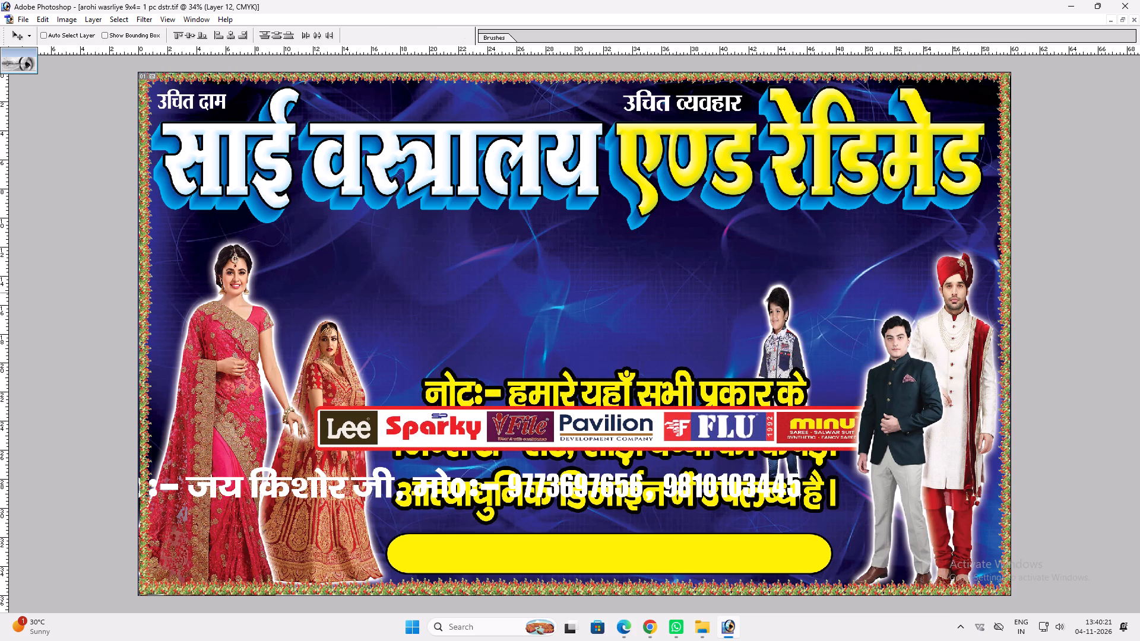
key("alt+l")
key("alt+l")
key("alt+l")
Open the banner file "Fashoin Huoses 13.5x3= 1 pc str.tif" from the customer's folder inside November's 02.11.2026 folder.
key("ctrl+o")
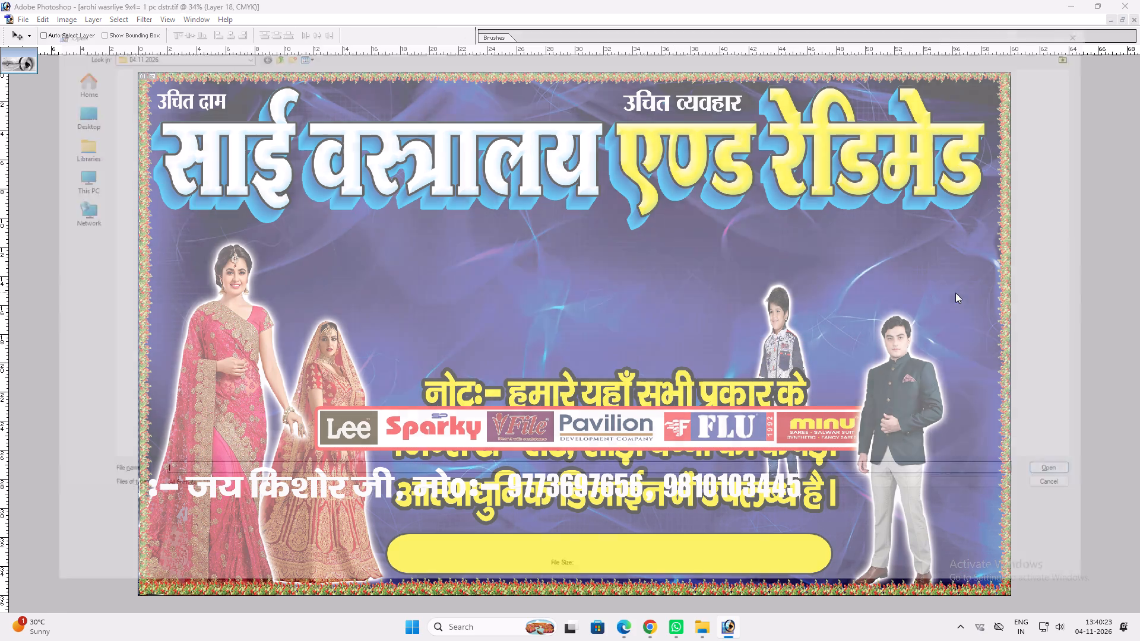
double_click(248, 29)
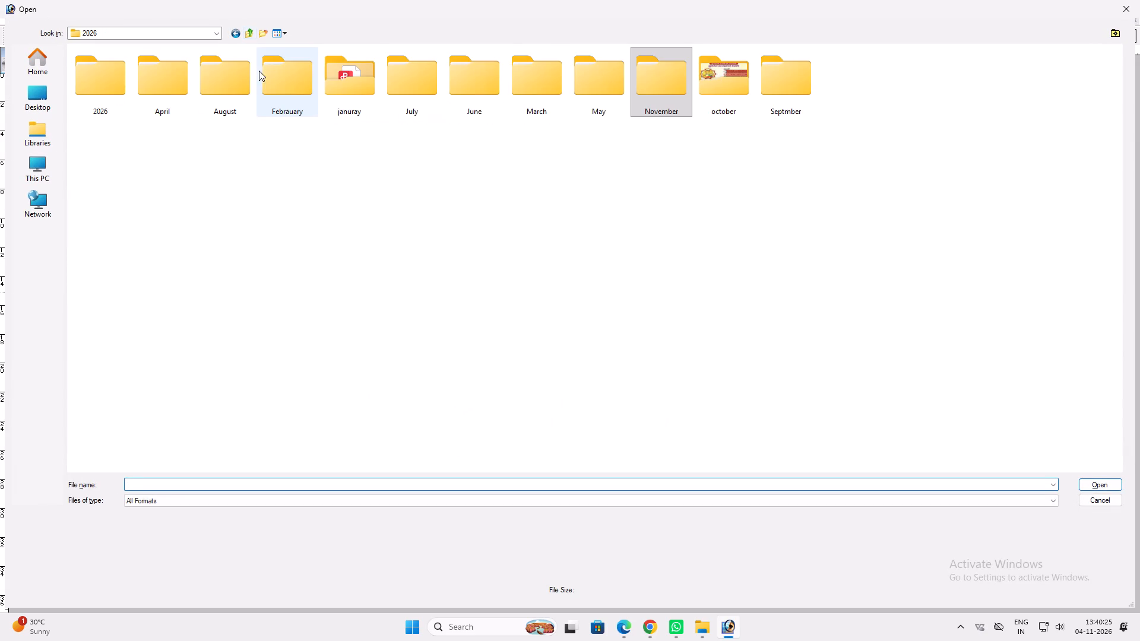
double_click(677, 74)
double_click(151, 100)
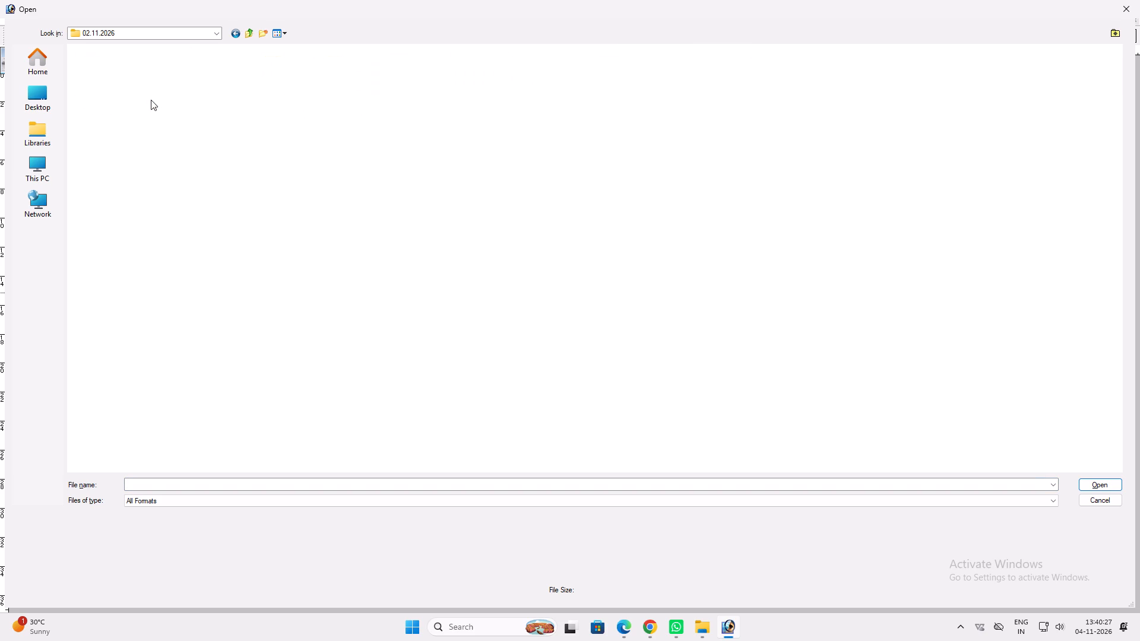
triple_click(112, 72)
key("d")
key("Return")
left_click(129, 89)
key("Return")
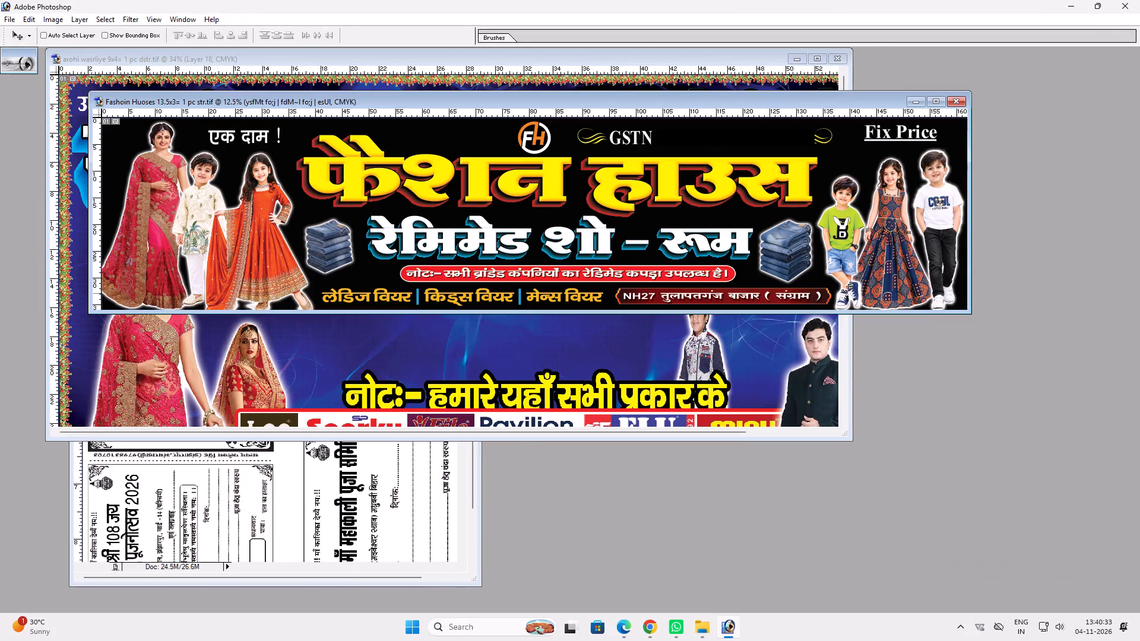
Copy the boy in the cream kurta and the girl in the orange dress from the फैशन हाउस banner into the साई वस्त्रालय banner.
left_click(269, 223, "ctrl")
left_click_drag(270, 223, 278, 191)
key("ctrl+z")
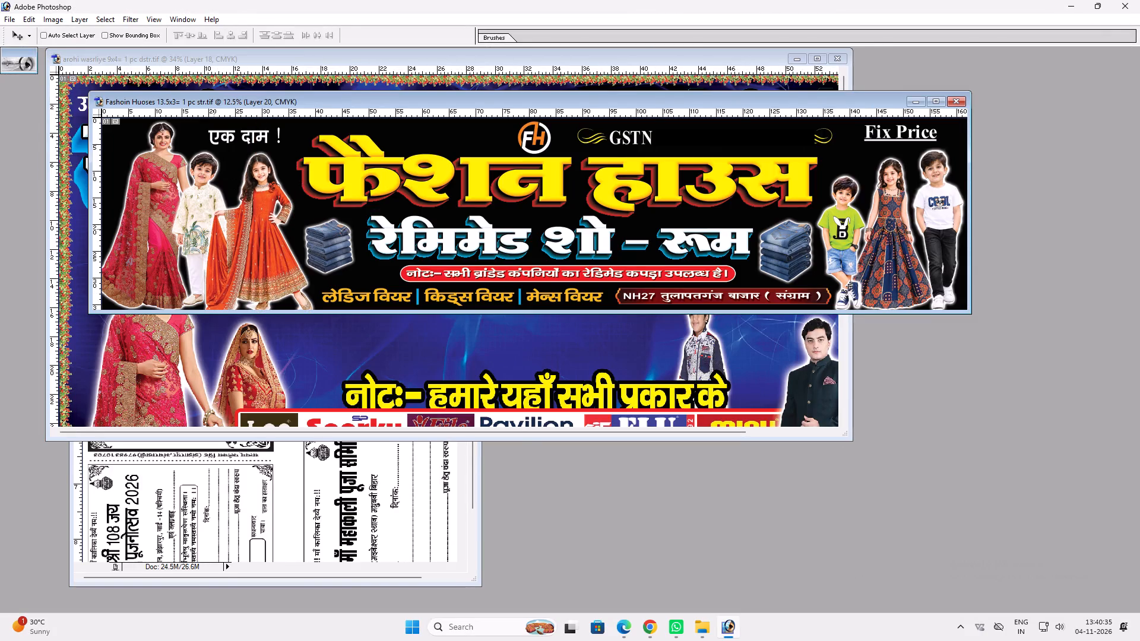
left_click(205, 221, "ctrl+shift")
left_click_drag(203, 215, 207, 193)
key("ctrl+z")
left_click_drag(247, 99, 705, 110)
left_click_drag(721, 231, 715, 243)
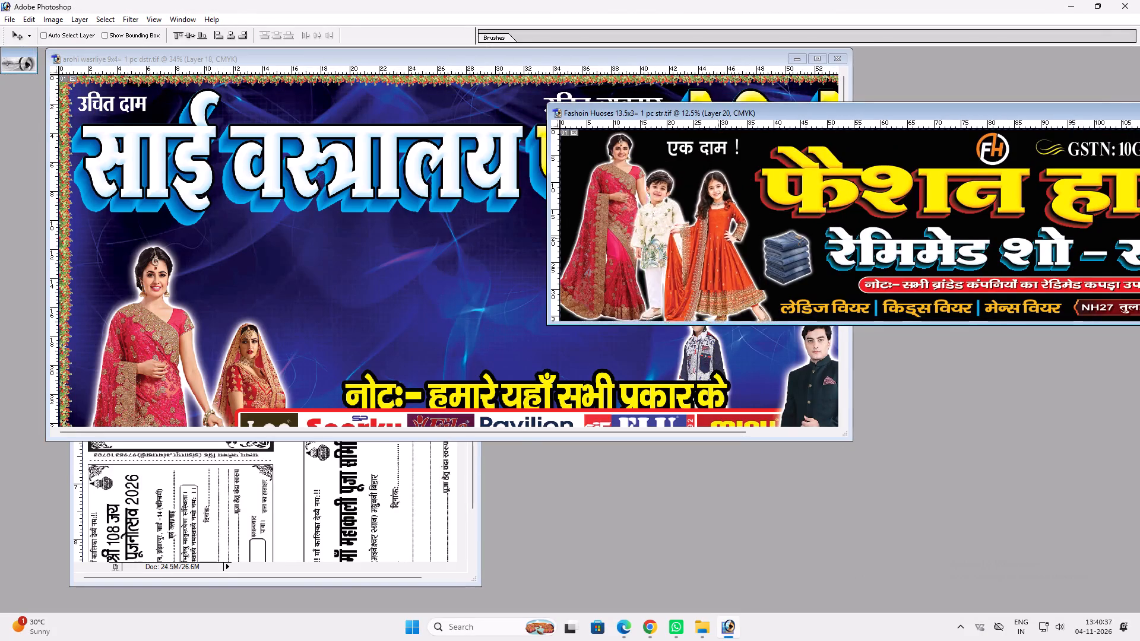
left_click_drag(715, 243, 461, 275)
left_click_drag(463, 275, 454, 296)
Copy the group of three children beside Fix Price in the फैशन हाउस banner into the साई वस्त्रालय banner.
left_click(923, 233)
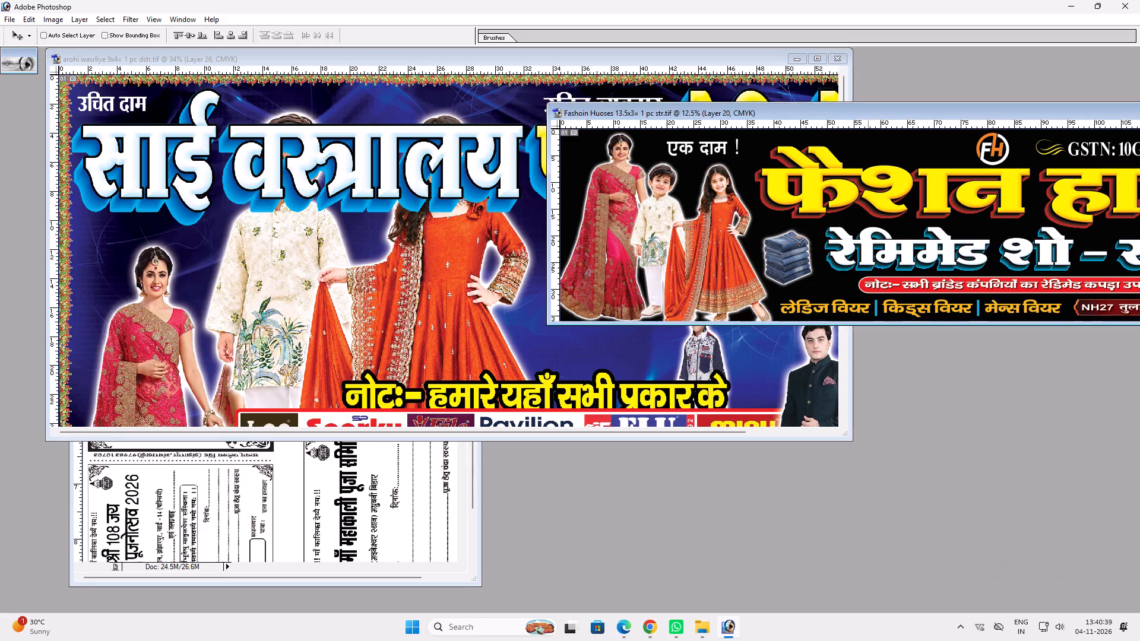
left_click_drag(862, 116, 451, 204)
left_click(940, 311, "ctrl")
left_click_drag(938, 310, 935, 287)
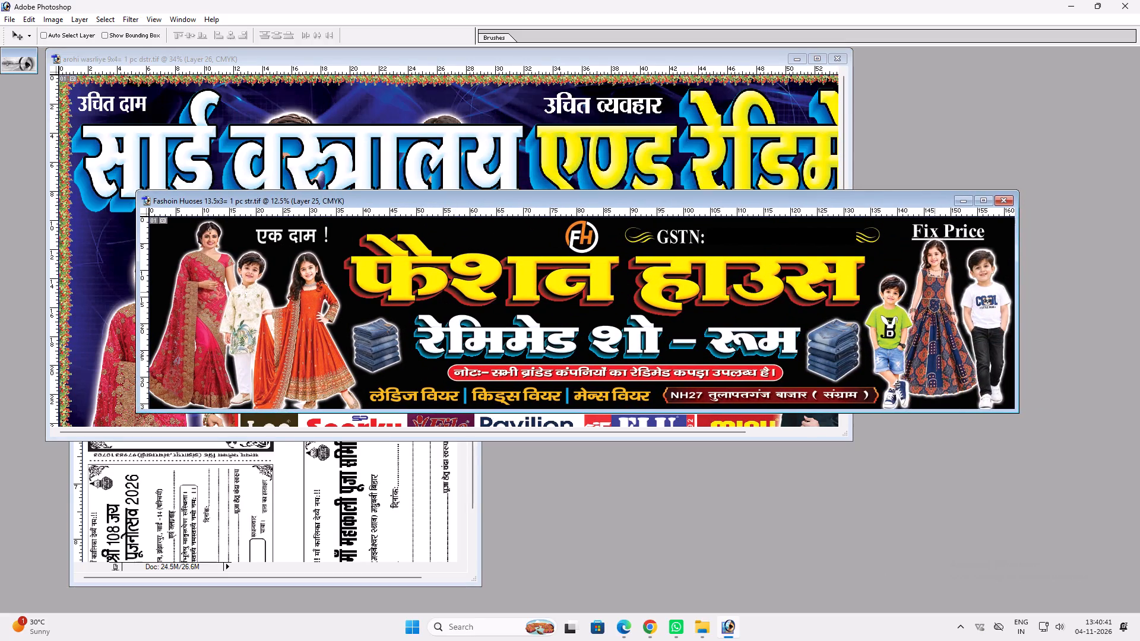
left_click_drag(935, 287, 935, 283)
key("ctrl+z")
left_click(901, 312, "ctrl+shift")
left_click_drag(901, 312, 896, 268)
key("ctrl+z")
left_click(981, 297, "ctrl+shift")
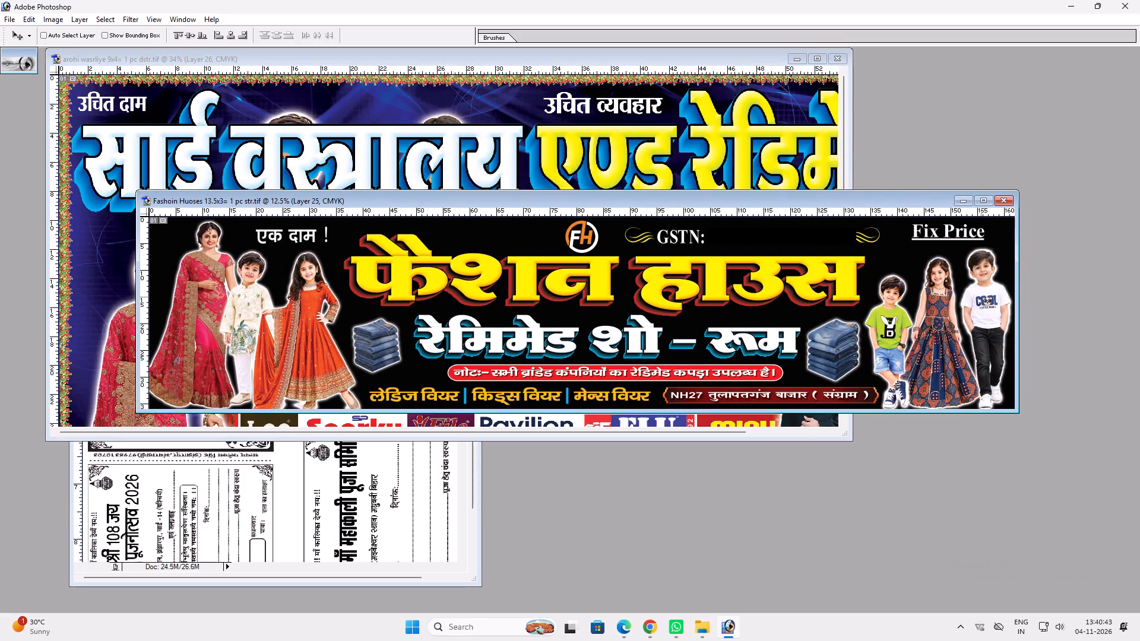
left_click_drag(981, 297, 759, 156)
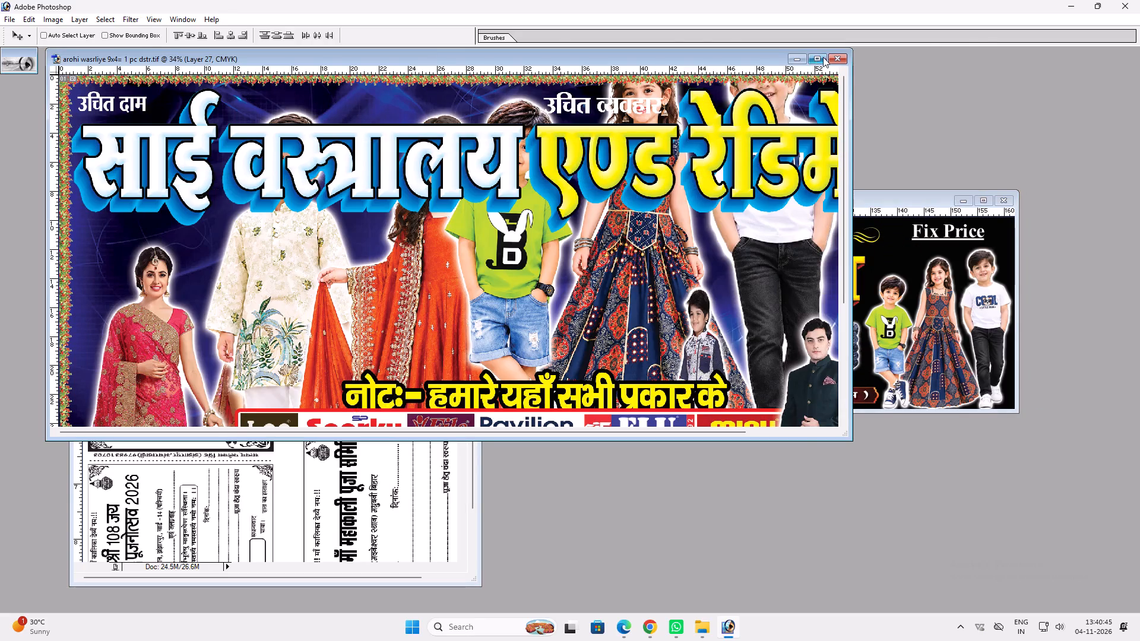
Maximize the साई वस्त्रालय banner and delete the man in the black suit.
left_click(825, 57)
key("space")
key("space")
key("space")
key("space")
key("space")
left_click_drag(781, 304, 803, 186)
left_click(917, 378, "ctrl")
left_click_drag(917, 378, 927, 337)
key("ctrl+z")
key("alt+l")
key("alt+l")
key("alt+l")
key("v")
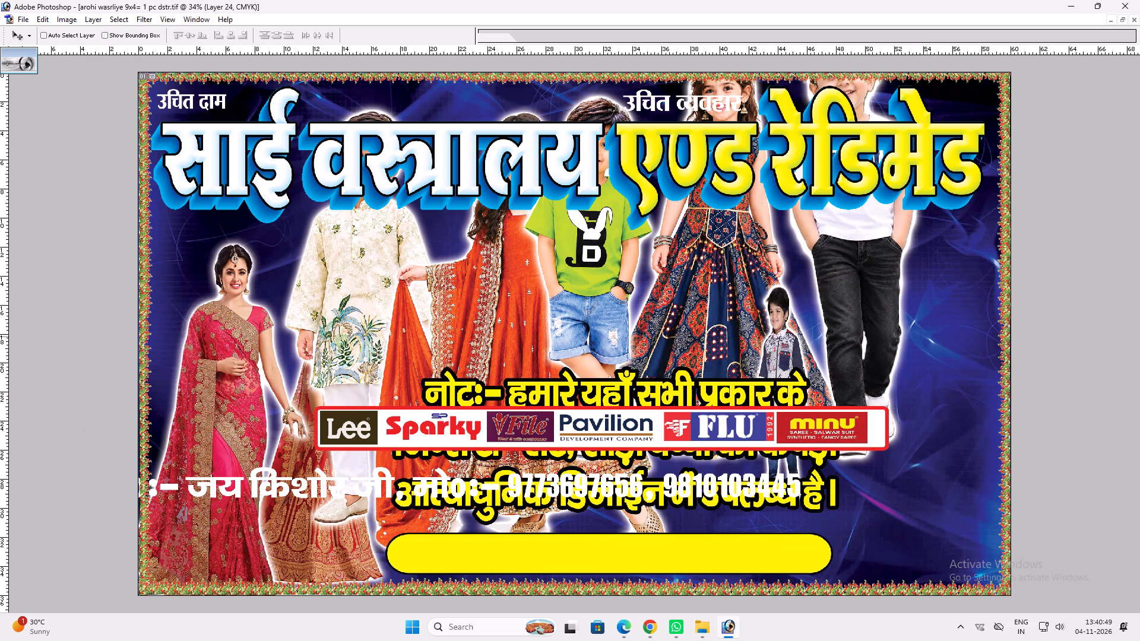
Delete the bride in the red bridal outfit standing beside the woman in the pink saree.
left_click(349, 560, "ctrl")
key("alt+l")
key("alt+l")
key("alt+l")
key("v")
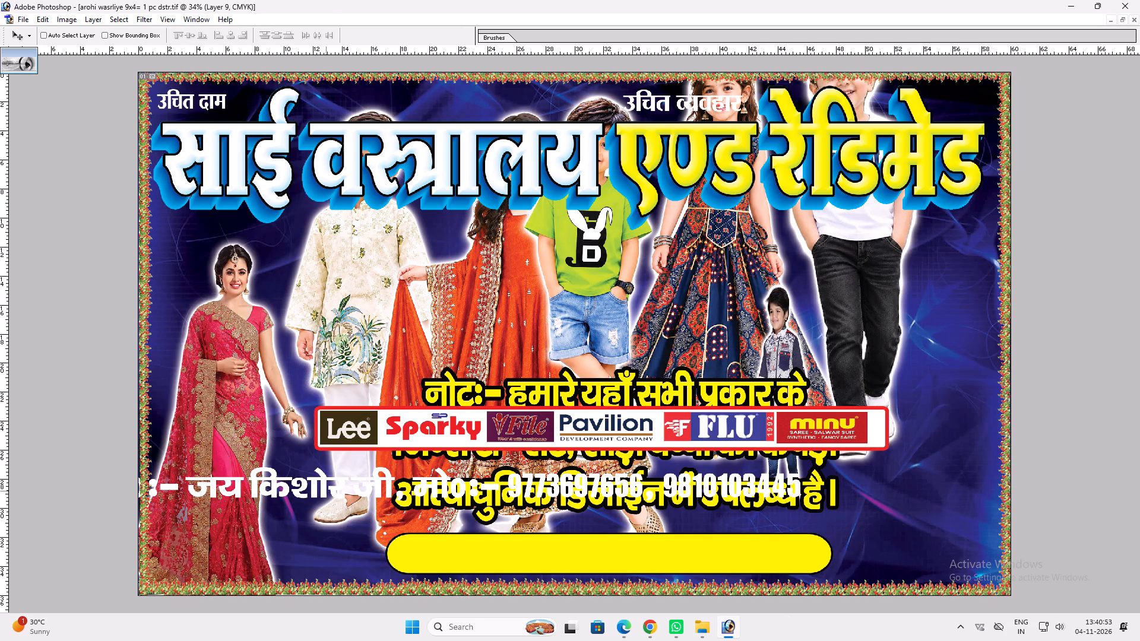
Move the white proprietor contact line down towards the yellow bar, scale it down and bring it to the front.
double_click(325, 489, "ctrl")
key("ctrl+t")
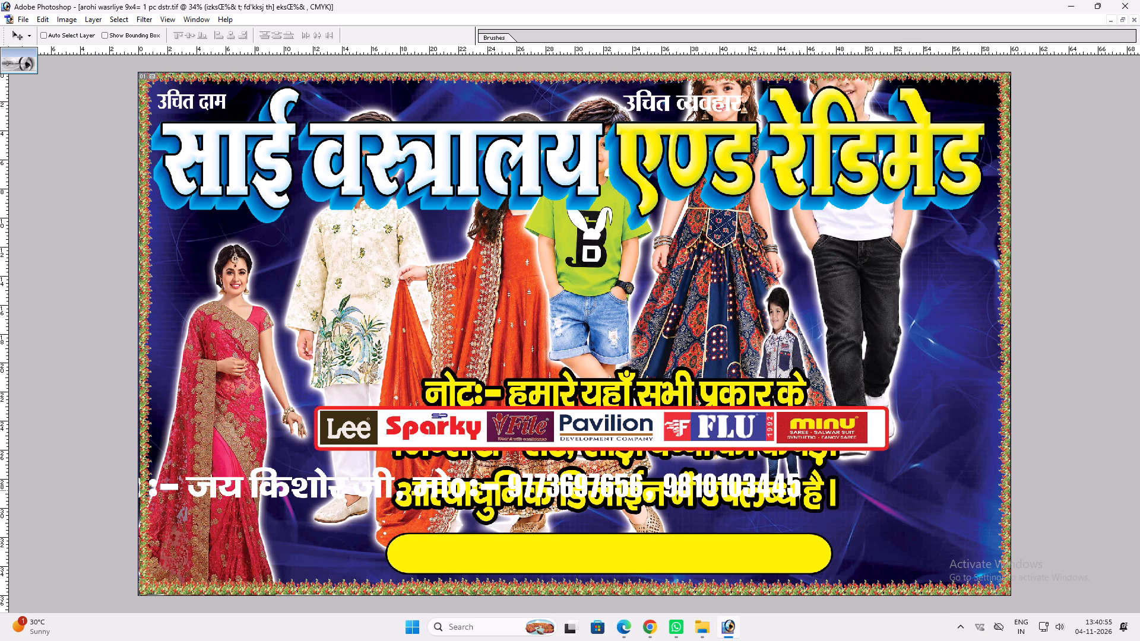
left_click(798, 490, "ctrl")
left_click_drag(797, 490, 848, 544)
key("ctrl+t")
left_click_drag(854, 552, 719, 544, "alt+shift")
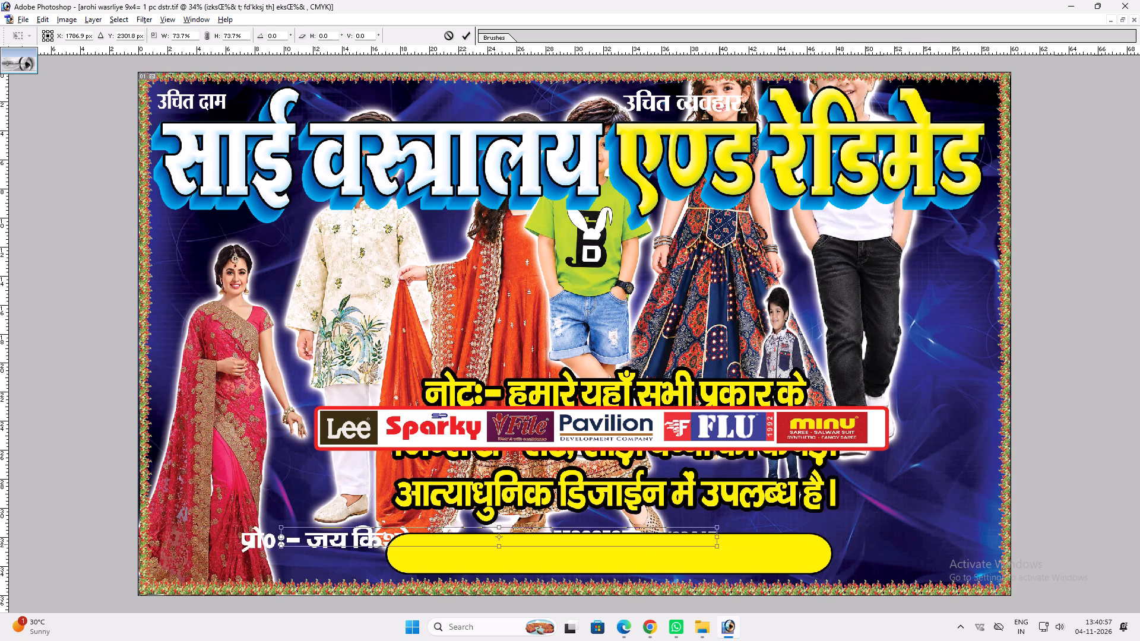
left_click_drag(719, 544, 680, 536, "alt+shift")
key("Return")
key("ctrl+shift+bracketright")
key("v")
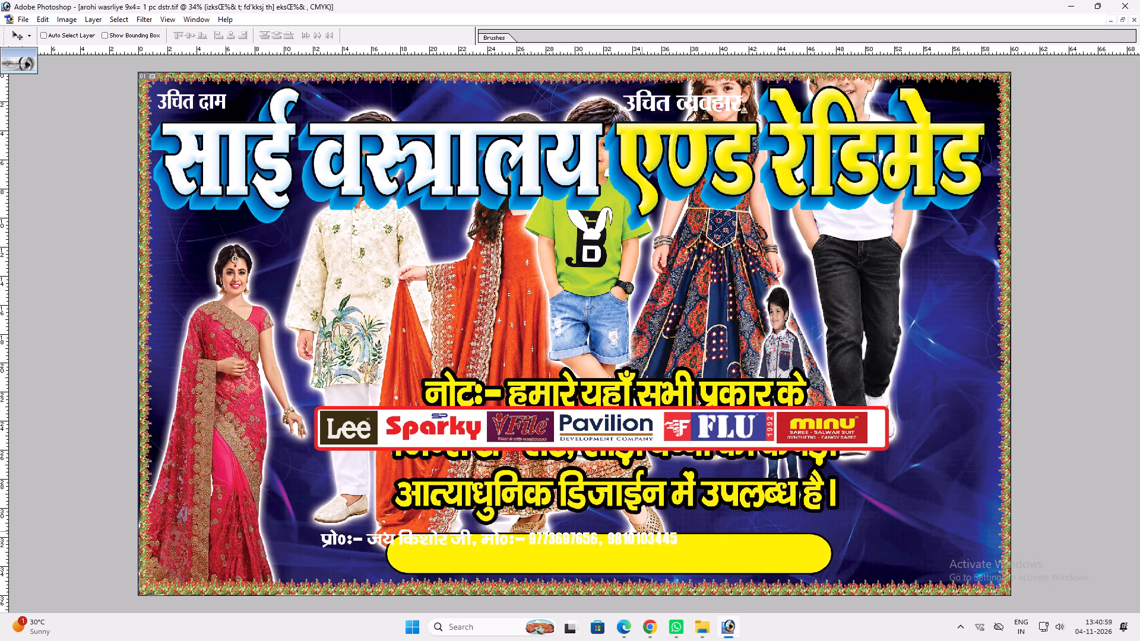
Place the contact line inside the yellow rounded bar and enlarge it to span the bar's width.
left_click_drag(579, 532, 658, 544)
key("ctrl+t")
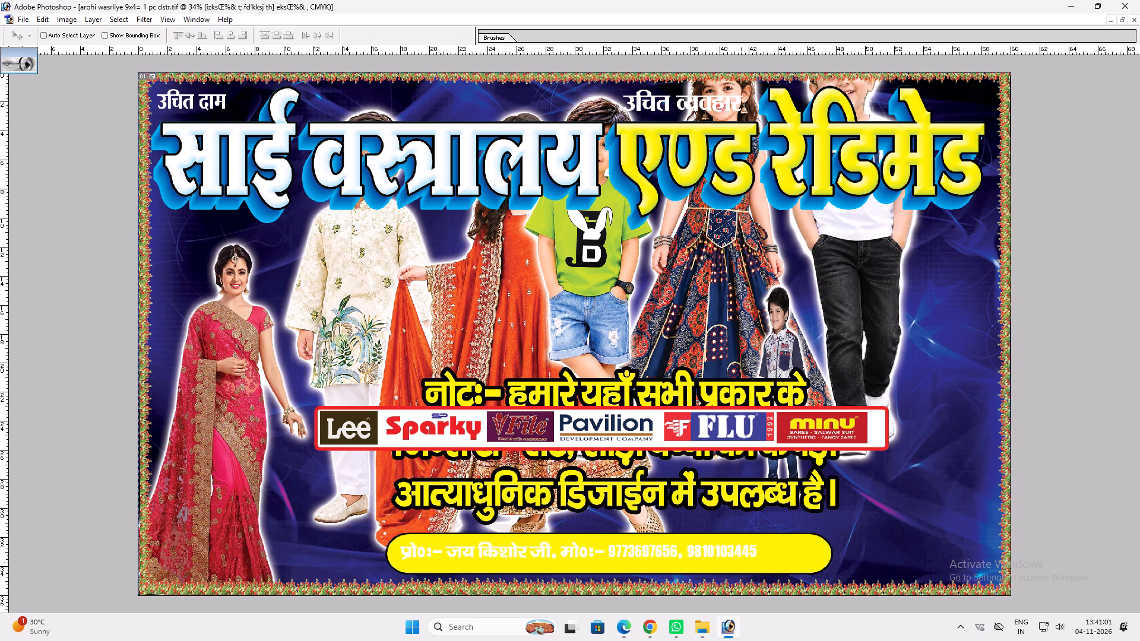
left_click_drag(754, 557, 818, 559, "shift")
left_click_drag(803, 560, 795, 562, "shift")
key("shift+Return")
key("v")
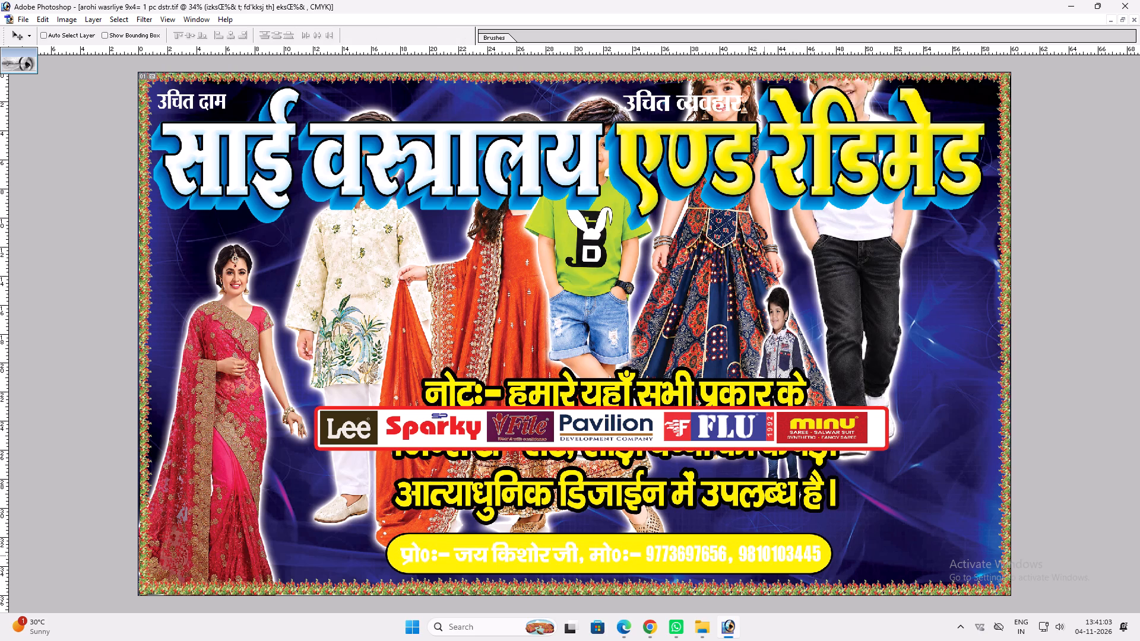
Give the contact line a red Color Overlay and a white outside Stroke.
left_click(759, 555)
key("alt+l")
key("alt+y")
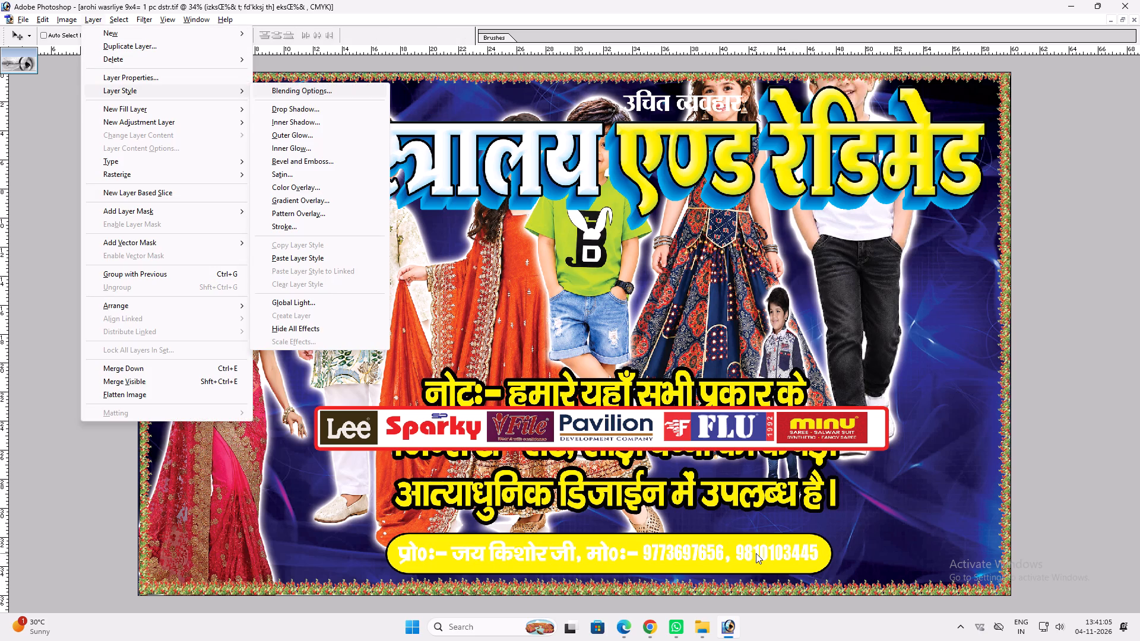
key("alt+l")
key("alt+y")
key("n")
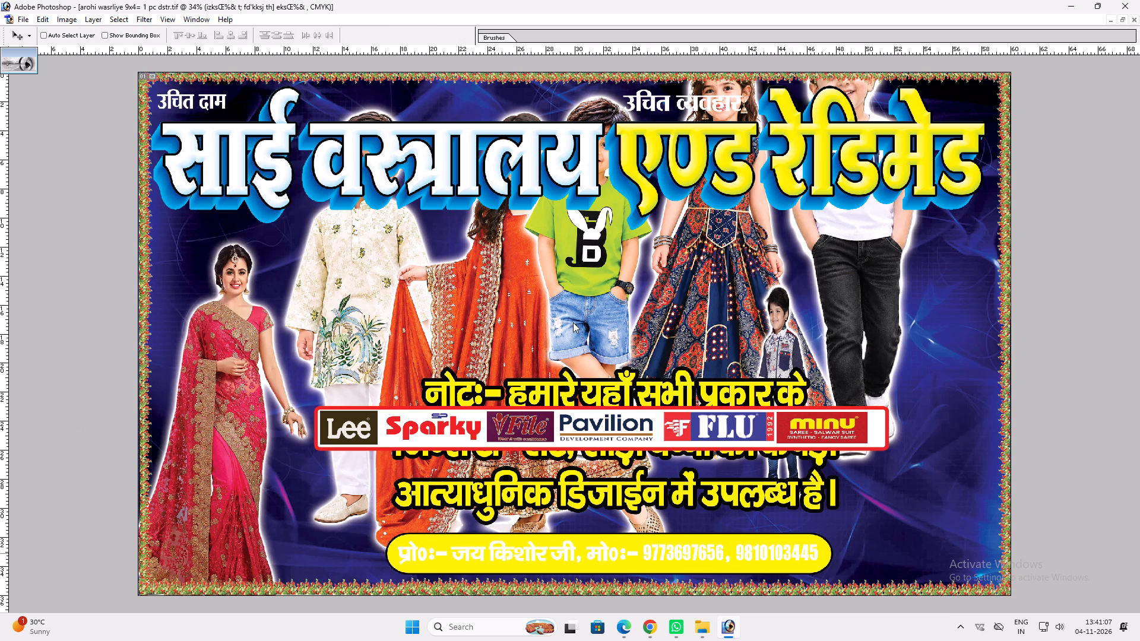
left_click(529, 515)
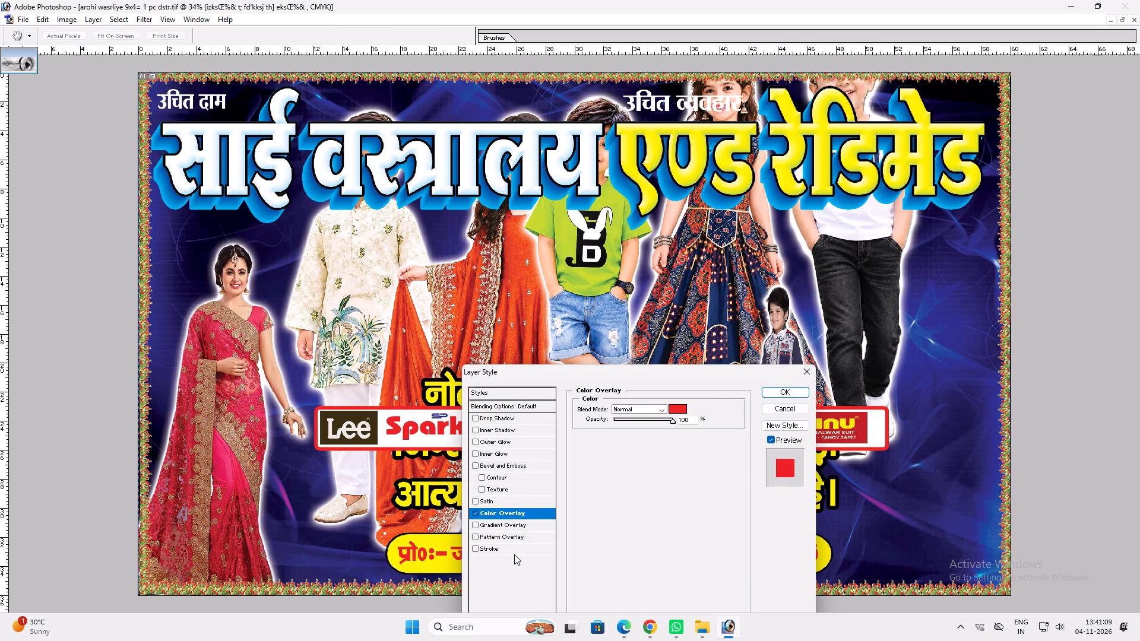
left_click(512, 554)
left_click(511, 548)
left_click(609, 478)
left_click_drag(389, 363, 213, 184)
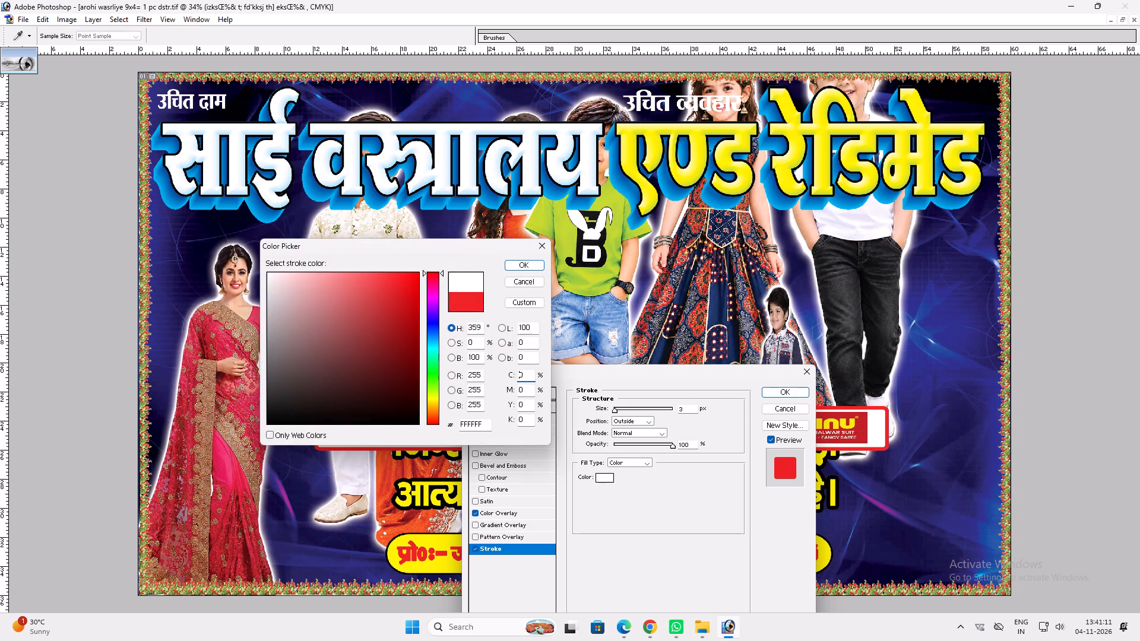
left_click_drag(213, 184, 205, 170)
key("Return")
scroll(506, 468, "up", 5)
key("Return")
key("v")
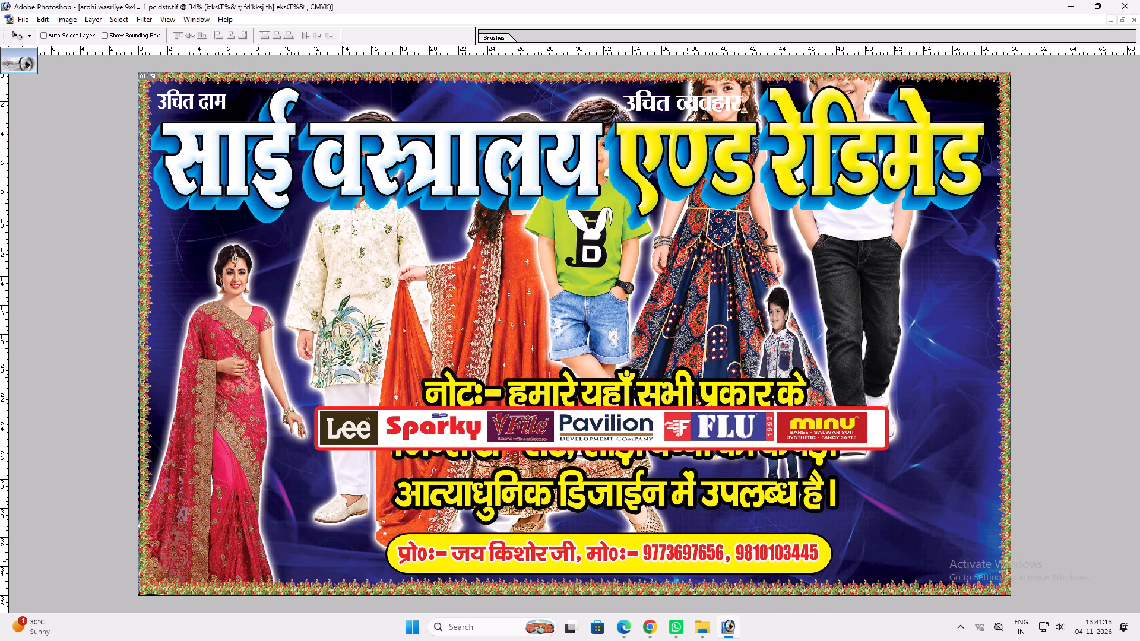
Adjust the contact line's size, and shrink it slightly together with its yellow bar.
key("ctrl+t")
left_click(689, 563, "shift")
key("Return")
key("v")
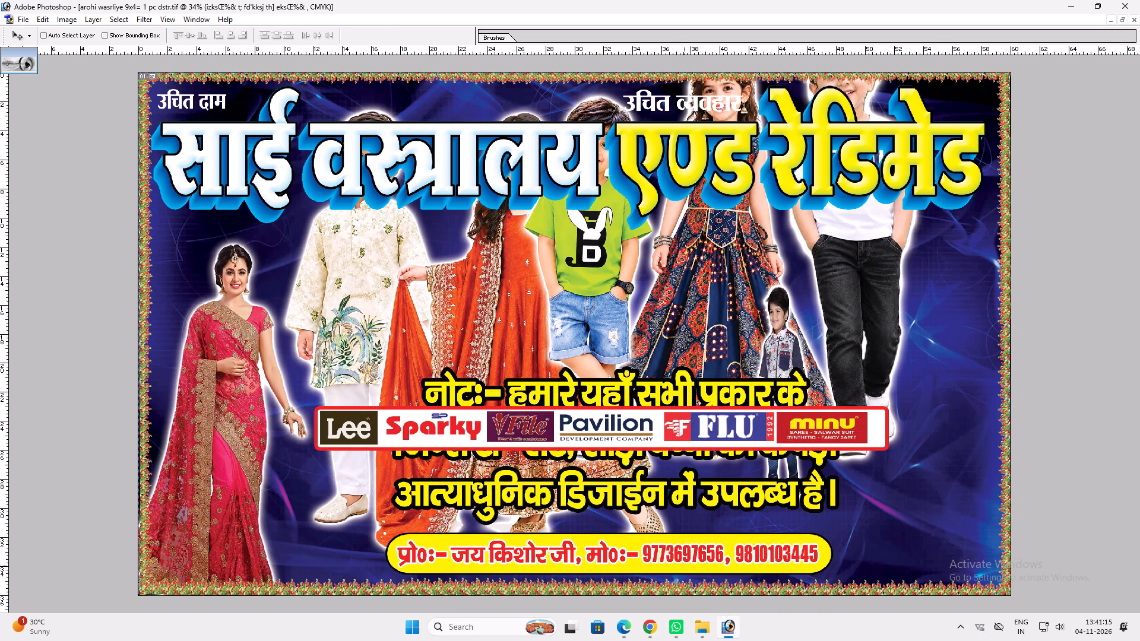
left_click(684, 566)
left_click(680, 572, "ctrl+shift")
key("ctrl+t")
left_click_drag(836, 575, 828, 576, "alt+shift")
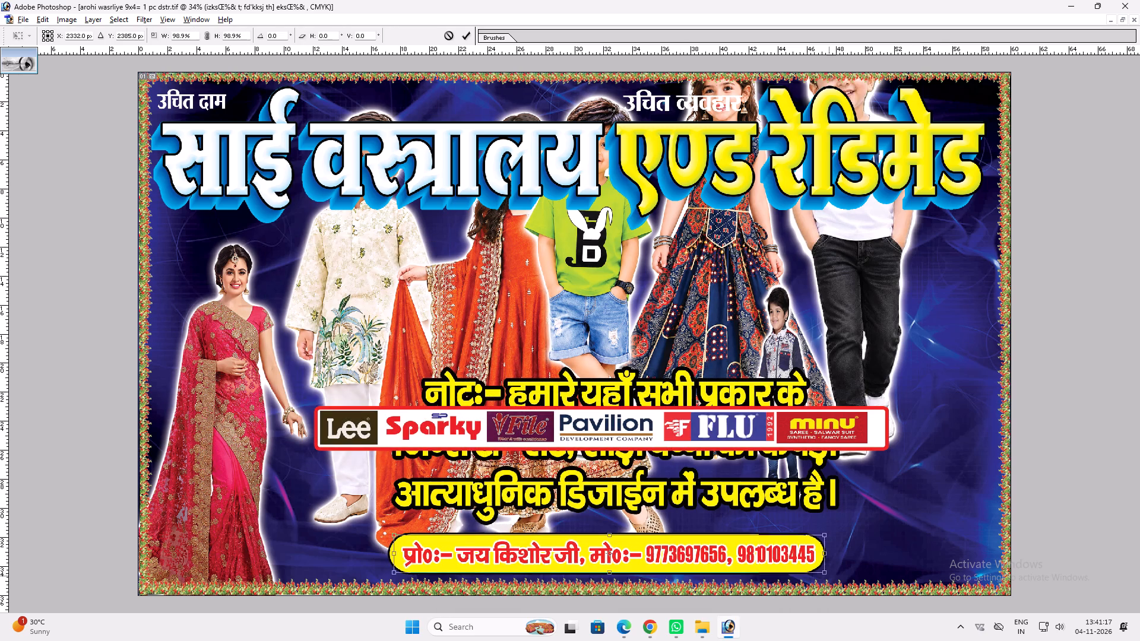
left_click_drag(828, 576, 826, 575, "alt+shift")
left_click(780, 535, "shift")
key("shift+Return")
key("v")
left_click(730, 550)
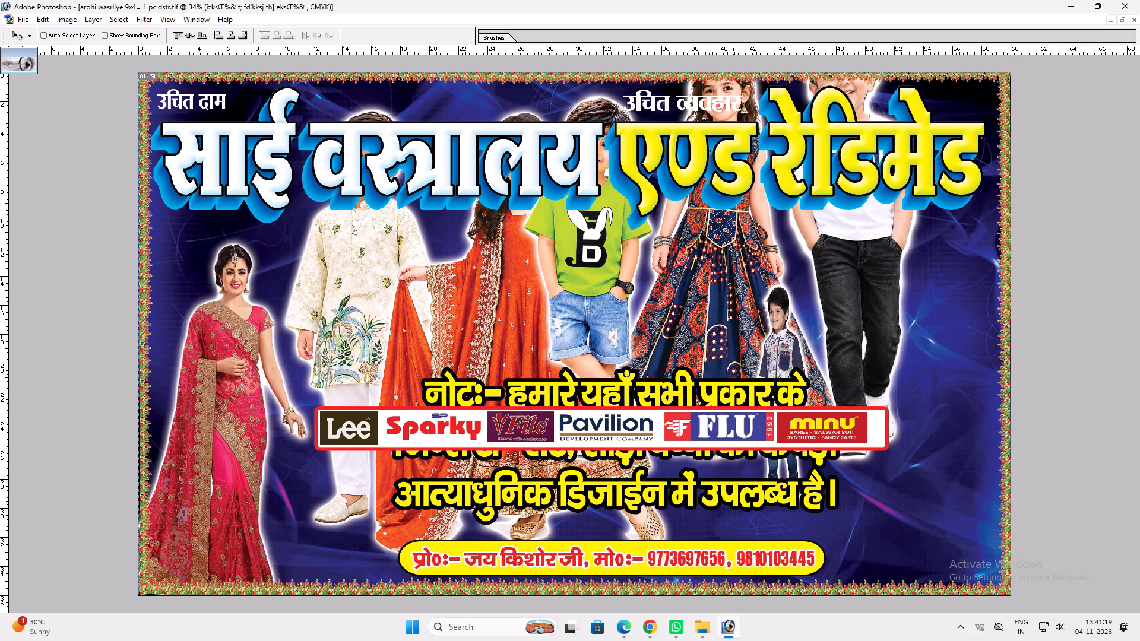
Scale the kurta boy and orange-dress girl to about 55% and place them next to the woman in the pink saree.
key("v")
left_click(369, 290, "ctrl")
left_click_drag(368, 285, 336, 375)
key("ctrl+t")
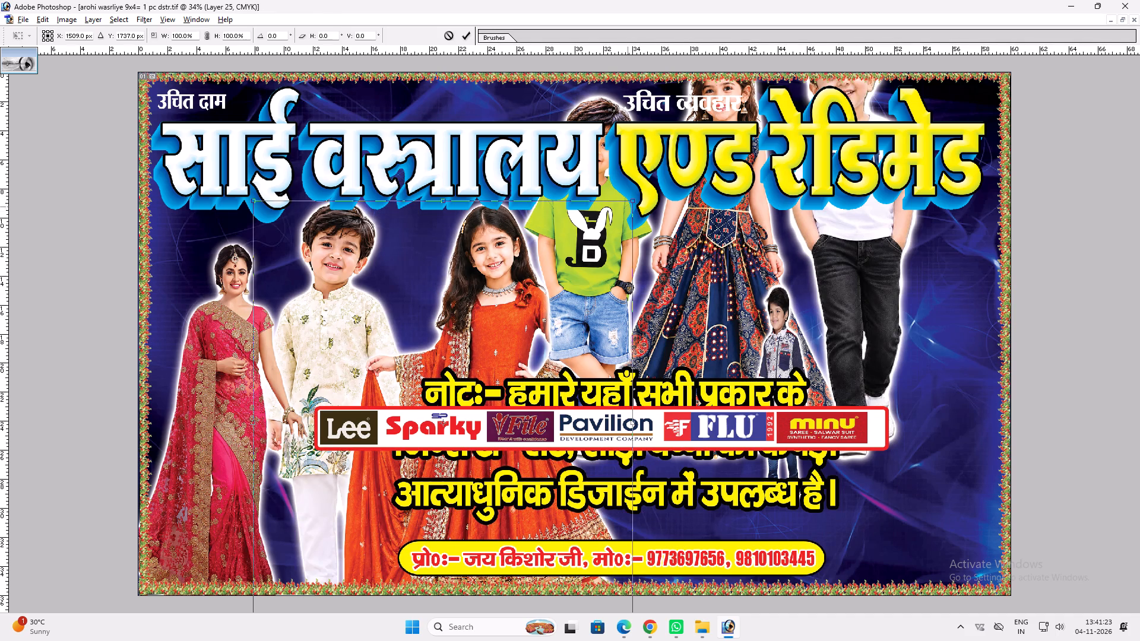
left_click_drag(631, 202, 534, 292, "alt+shift")
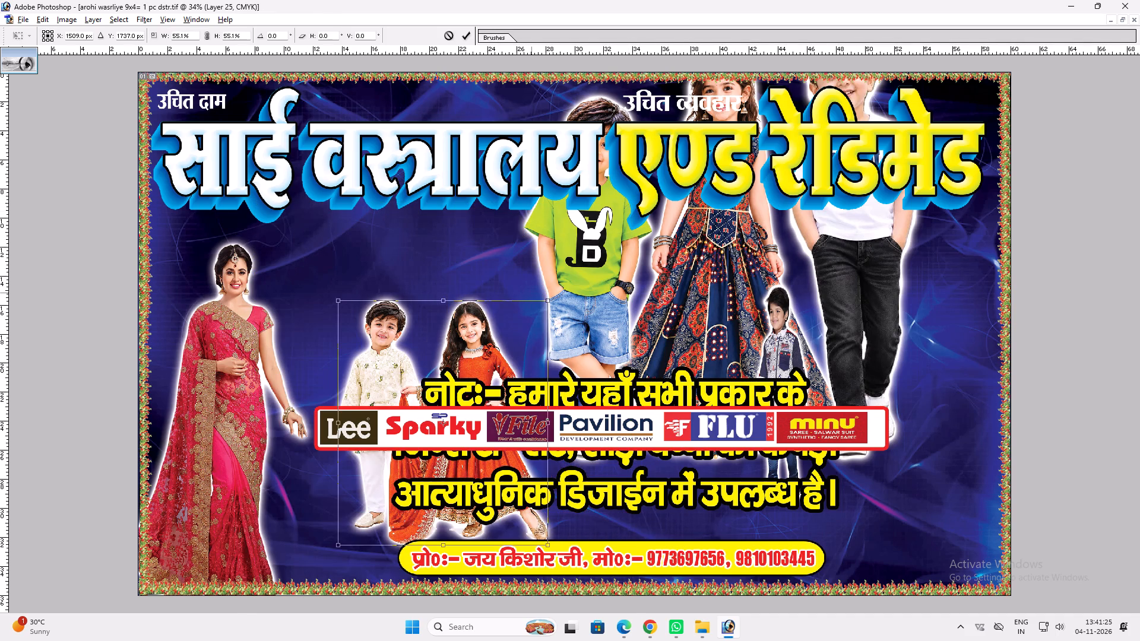
key("Return")
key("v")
left_click_drag(450, 382, 362, 430)
left_click_drag(351, 380, 374, 380, "shift")
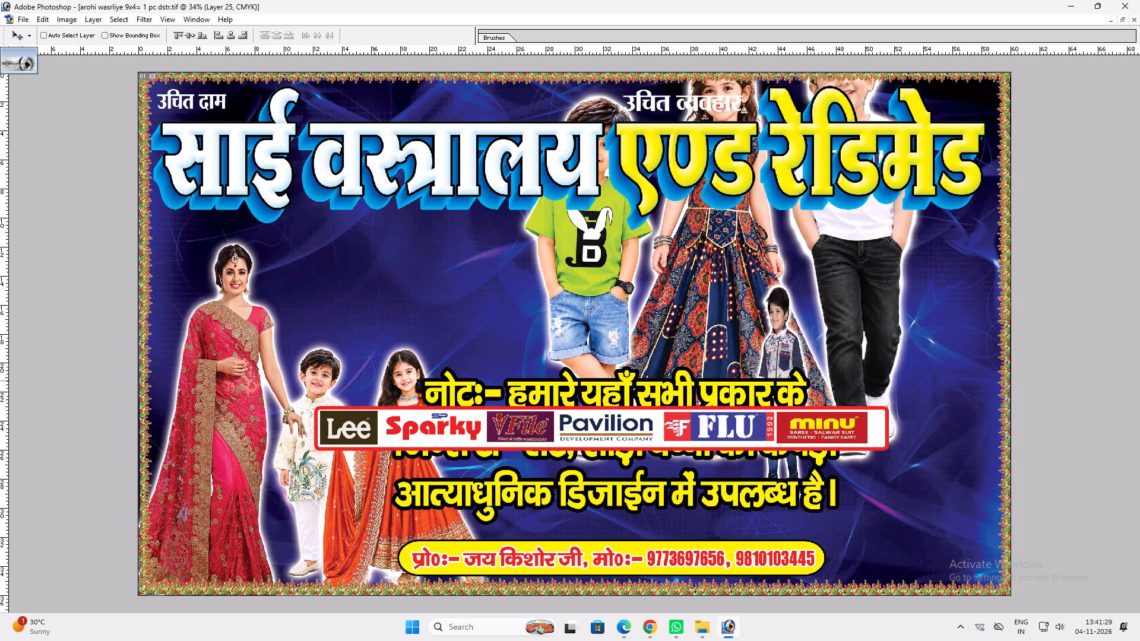
Stretch the kurta boy and orange-dress girl slightly taller and nudge them down.
key("ctrl+t")
left_click_drag(358, 346, 362, 337, "shift")
key("shift+Return")
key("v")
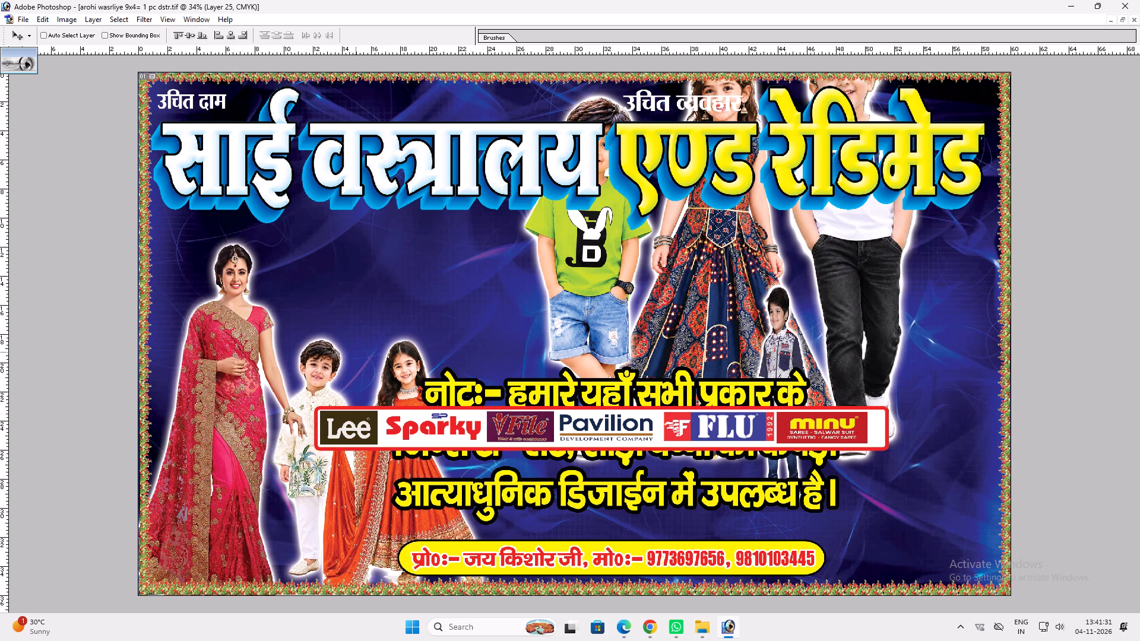
left_click_drag(354, 358, 352, 366)
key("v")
Move the brand-logo strip up off the note text to just below the shop title and stretch it wider.
left_click(483, 432, "ctrl")
left_click_drag(483, 431, 464, 306)
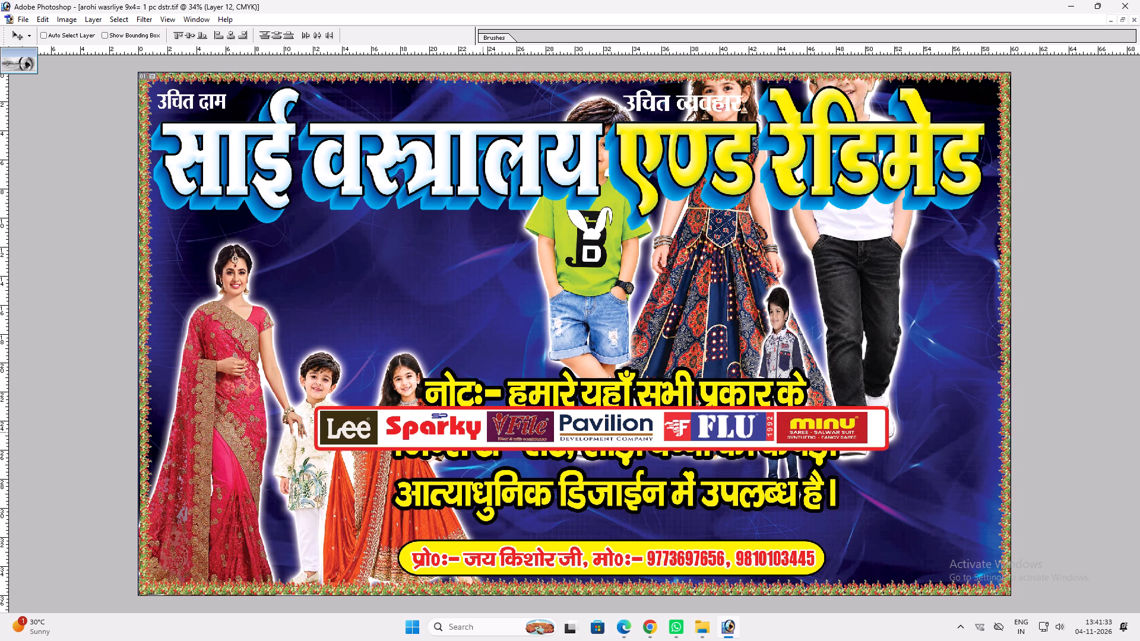
left_click_drag(464, 306, 455, 258)
key("ctrl+t")
left_click_drag(851, 246, 945, 220, "shift")
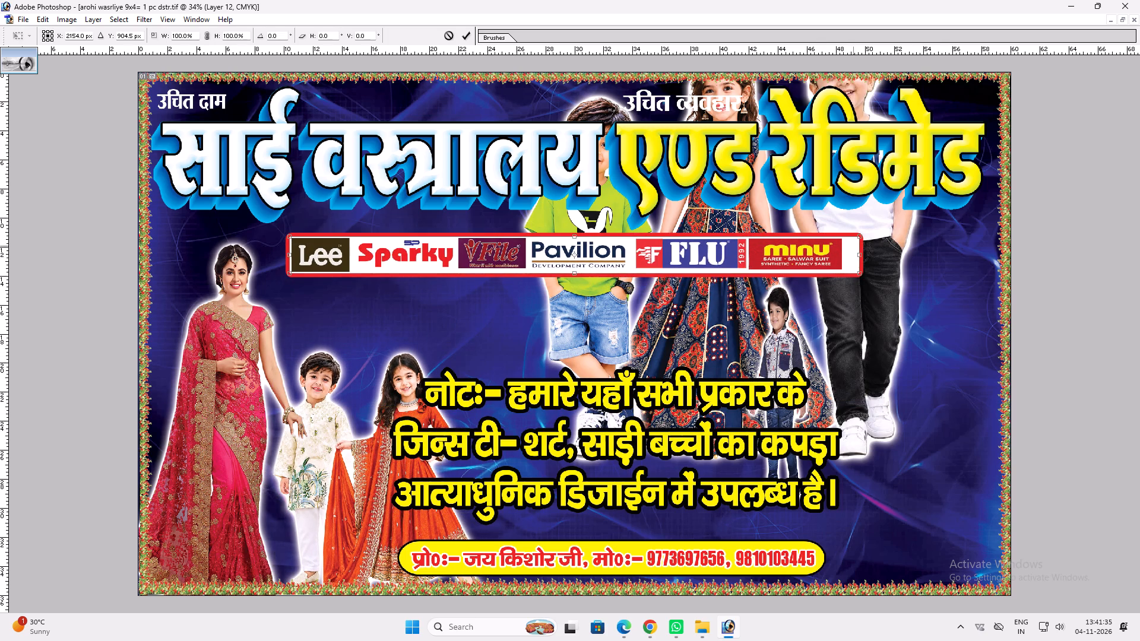
left_click_drag(945, 220, 976, 213, "shift")
key("Return")
Make the red Stroke around the brand-logo strip thinner.
right_click(648, 253)
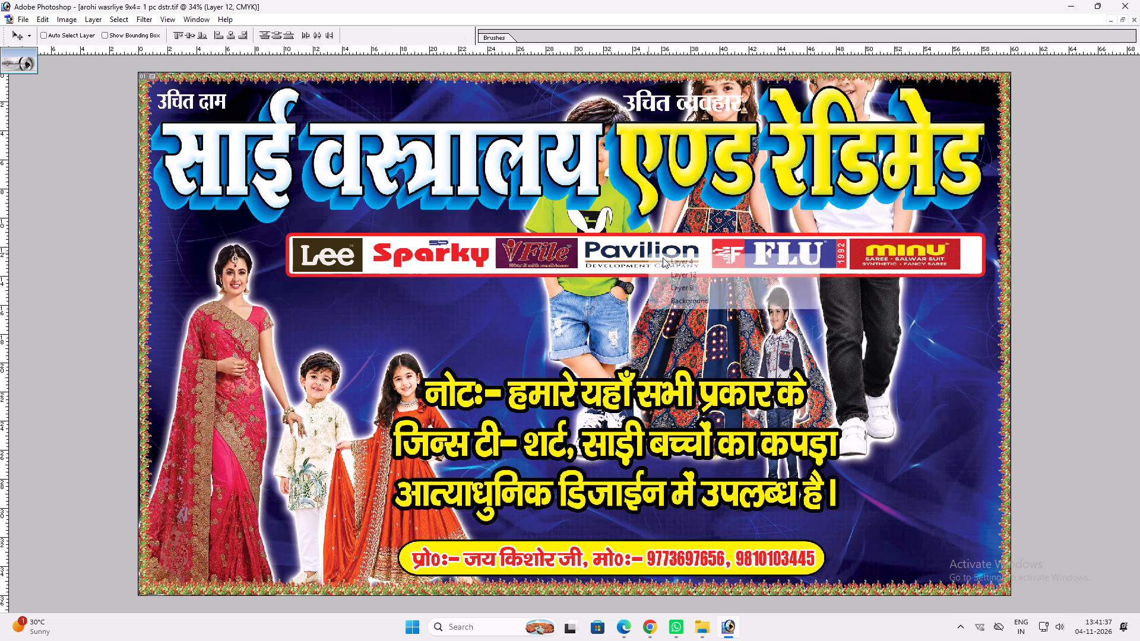
left_click(691, 269)
key("alt+y")
key("alt+k")
key("alt+l")
key("alt+y")
key("alt+k")
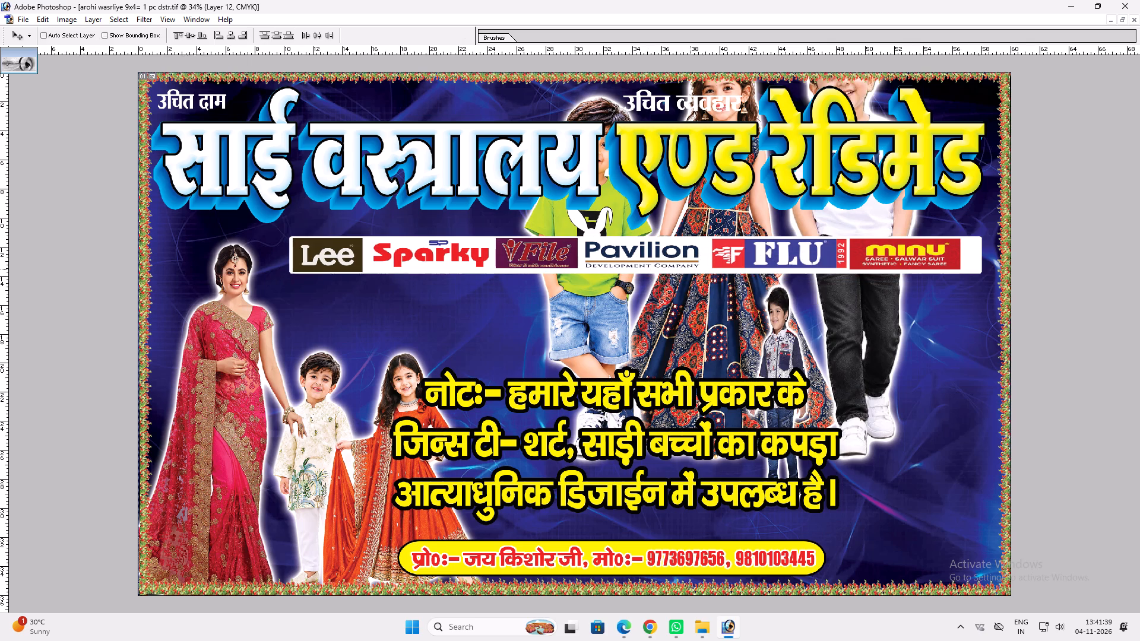
key("alt+l")
key("alt+y")
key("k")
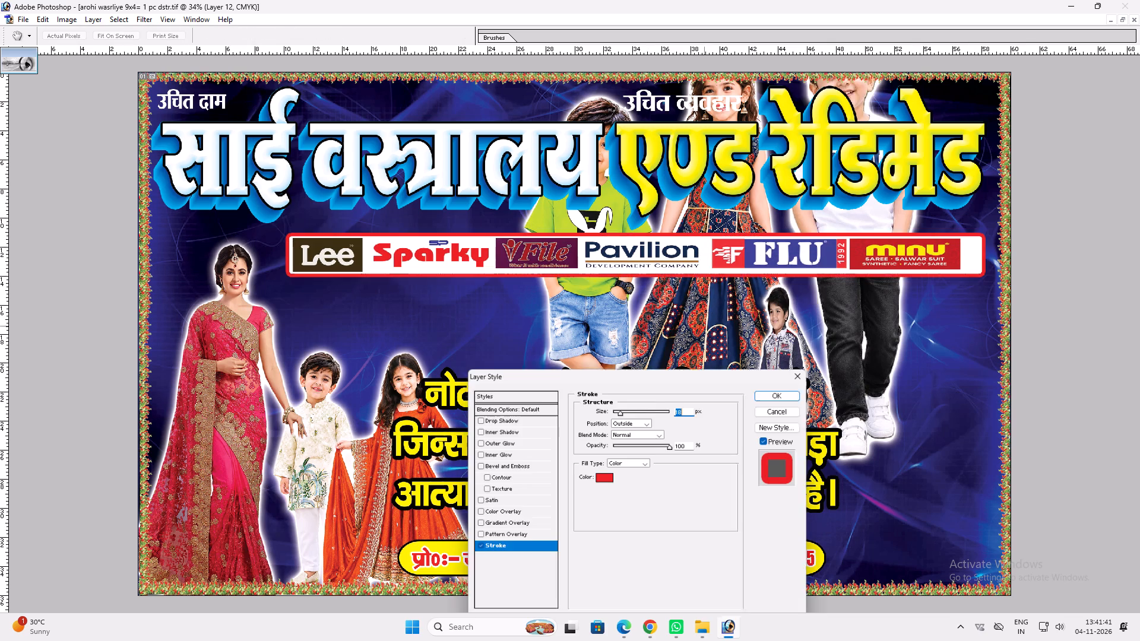
scroll(746, 442, "down", 7)
key("Return")
Narrow and scale down the brand-logo strip, shifting it up and left so it sits closer beneath the shop title.
key("ctrl+t")
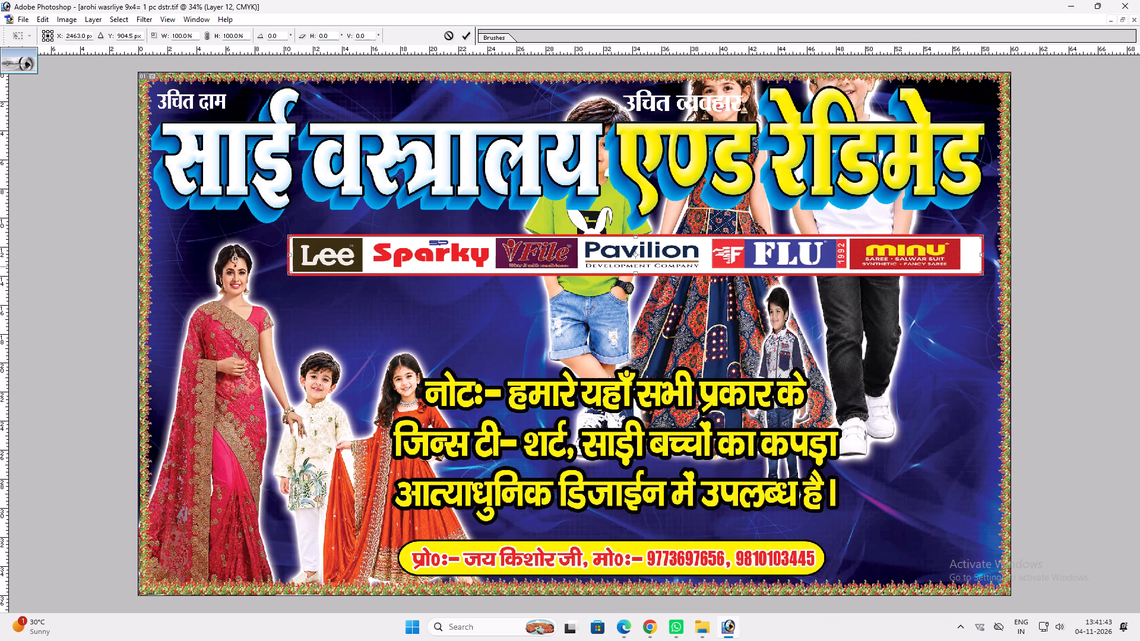
left_click_drag(978, 260, 911, 259, "shift")
key("Return")
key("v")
key("ctrl+t")
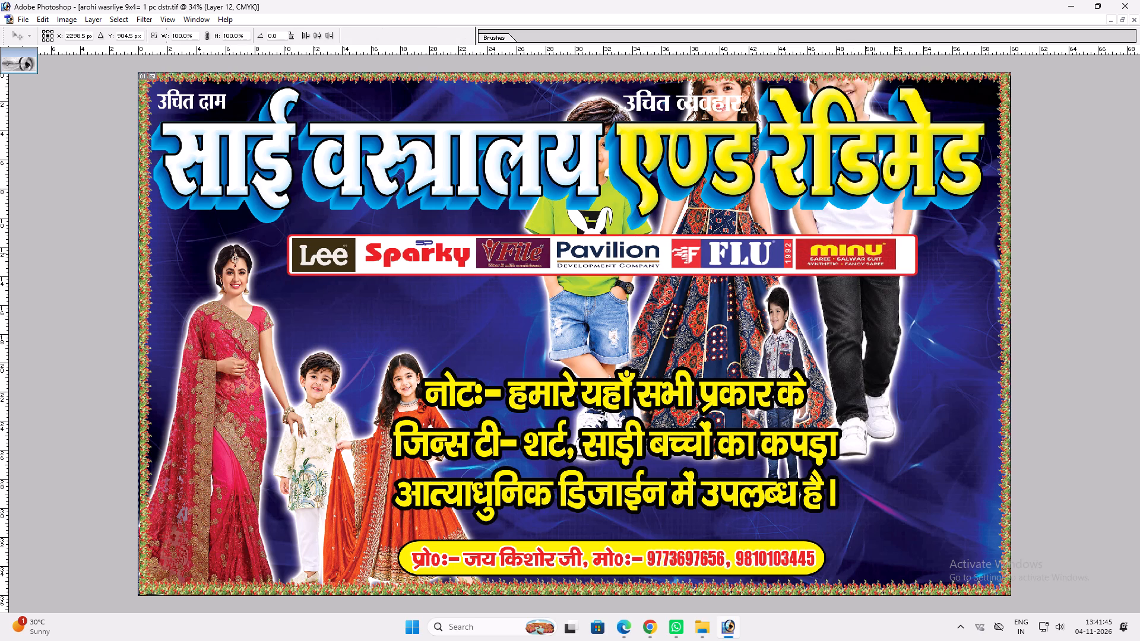
left_click_drag(913, 269, 859, 248, "shift")
key("shift+Return")
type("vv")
left_click_drag(821, 252, 813, 249)
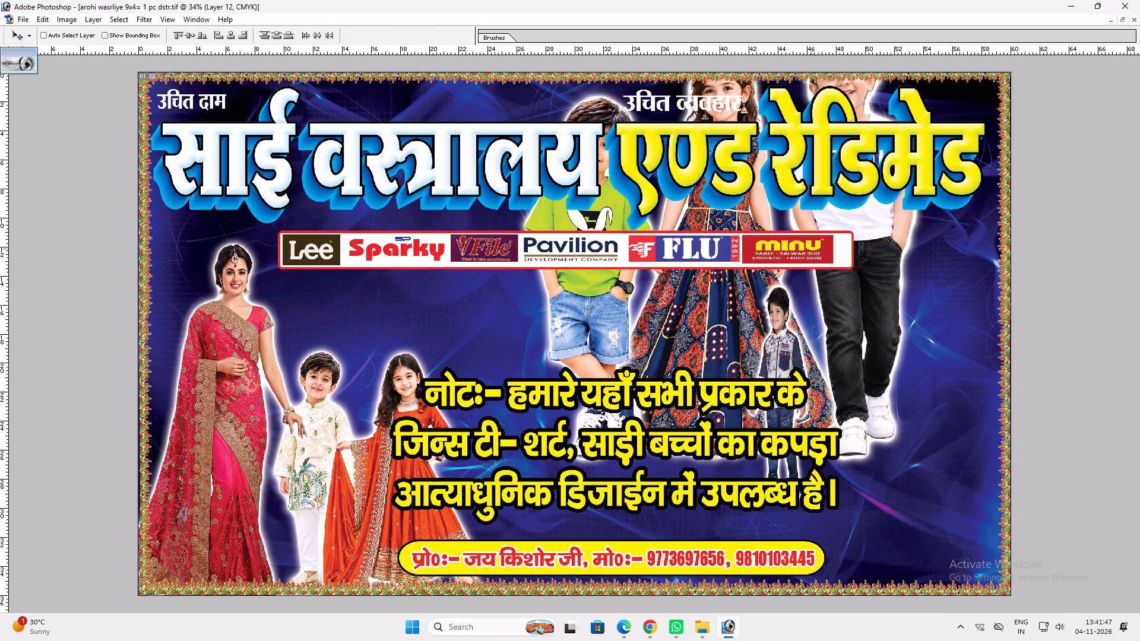
left_click_drag(813, 249, 802, 244)
key("ctrl+t")
left_click_drag(847, 258, 803, 256, "shift")
key("shift+Return")
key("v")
Nudge the kurta boy and orange-dress girl slightly left, closer to the saree model.
left_click(408, 407, "ctrl")
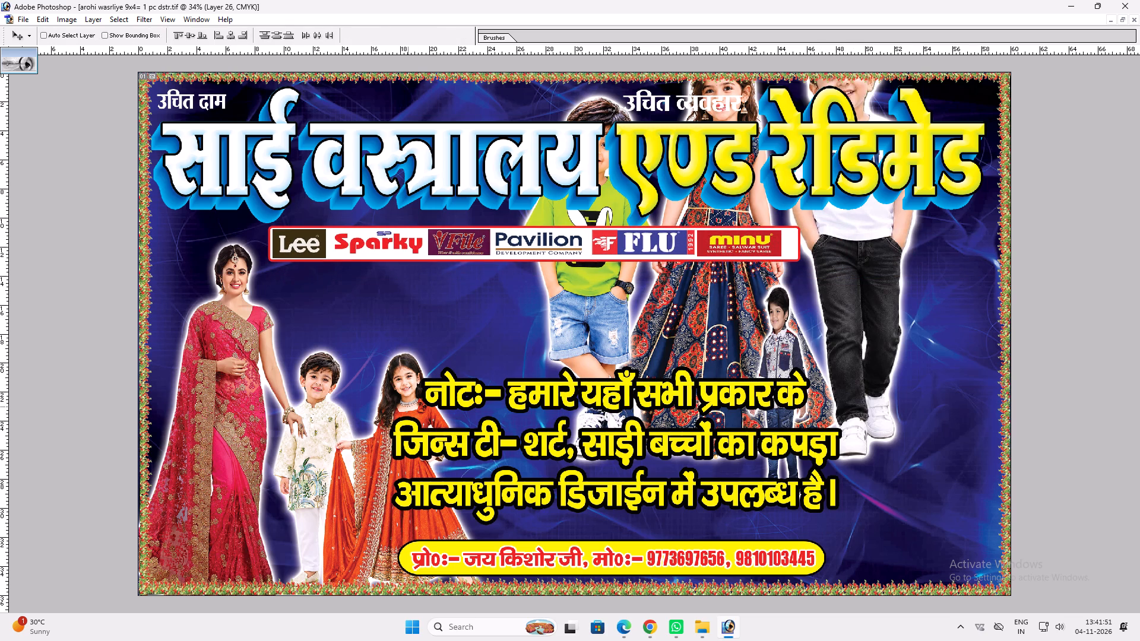
left_click_drag(408, 406, 402, 405, "ctrl")
key("ctrl+t")
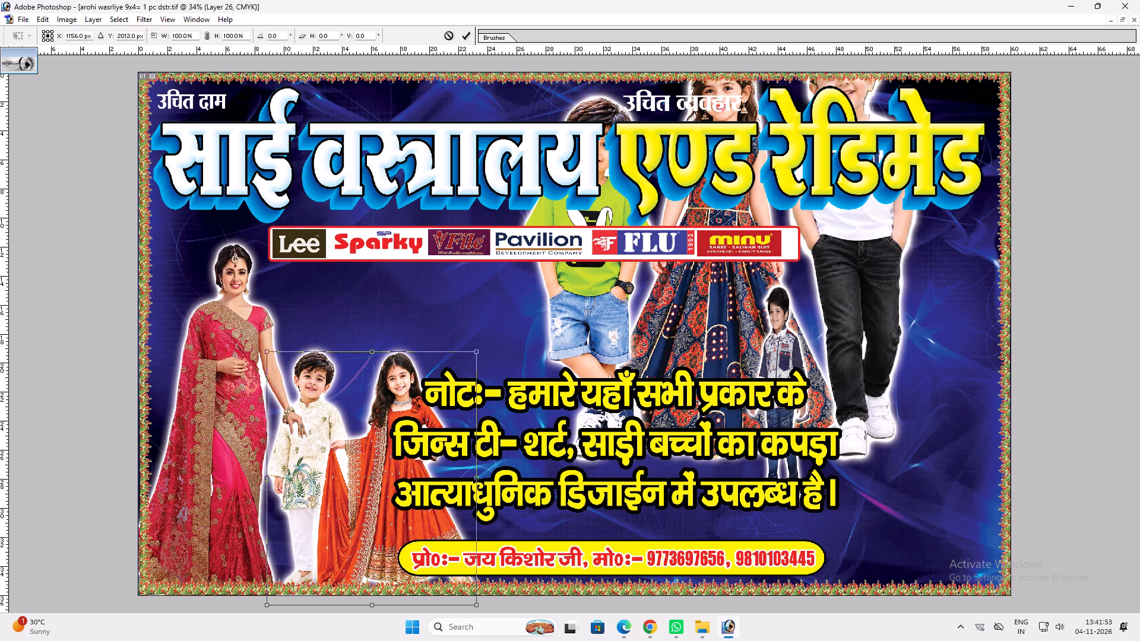
key("shift+Return")
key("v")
Stretch the whole brand-logo strip slightly wider.
left_click(782, 236, "ctrl")
key("ctrl+t")
left_click(803, 239, "shift")
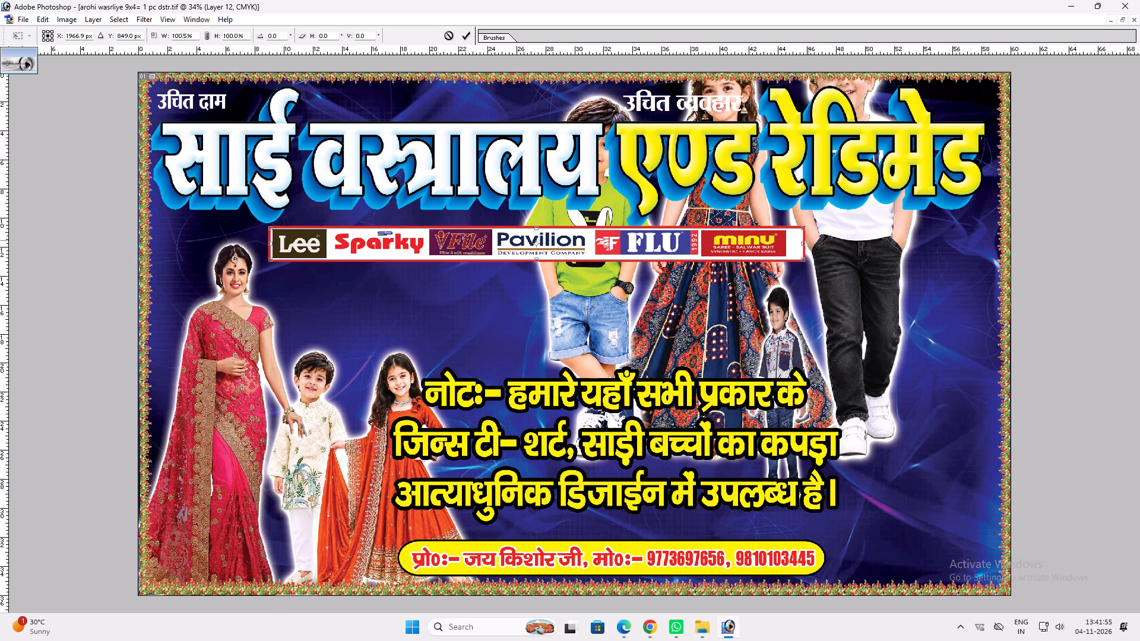
key("shift+Return")
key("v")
Shorten the white backing of the brand-logo strip so it ends closer to the MINU logo.
right_click(793, 240)
left_click(798, 241)
right_click(791, 238, "ctrl+shift")
left_click(806, 243, "ctrl+shift")
key("ctrl+t")
left_click_drag(802, 240, 794, 241, "shift")
key("shift+Return")
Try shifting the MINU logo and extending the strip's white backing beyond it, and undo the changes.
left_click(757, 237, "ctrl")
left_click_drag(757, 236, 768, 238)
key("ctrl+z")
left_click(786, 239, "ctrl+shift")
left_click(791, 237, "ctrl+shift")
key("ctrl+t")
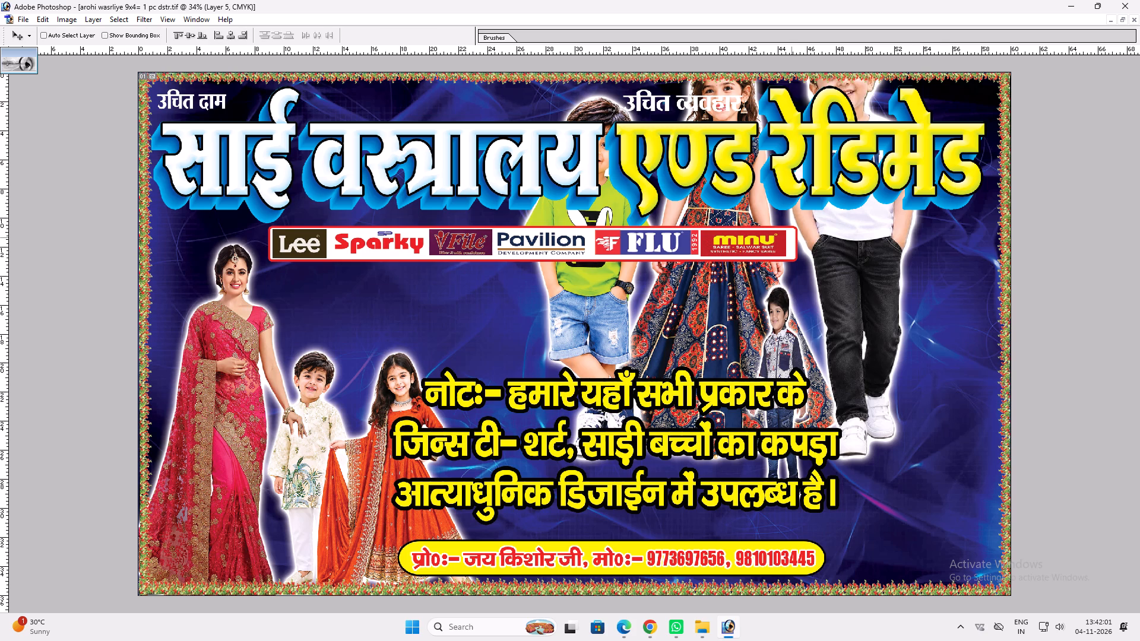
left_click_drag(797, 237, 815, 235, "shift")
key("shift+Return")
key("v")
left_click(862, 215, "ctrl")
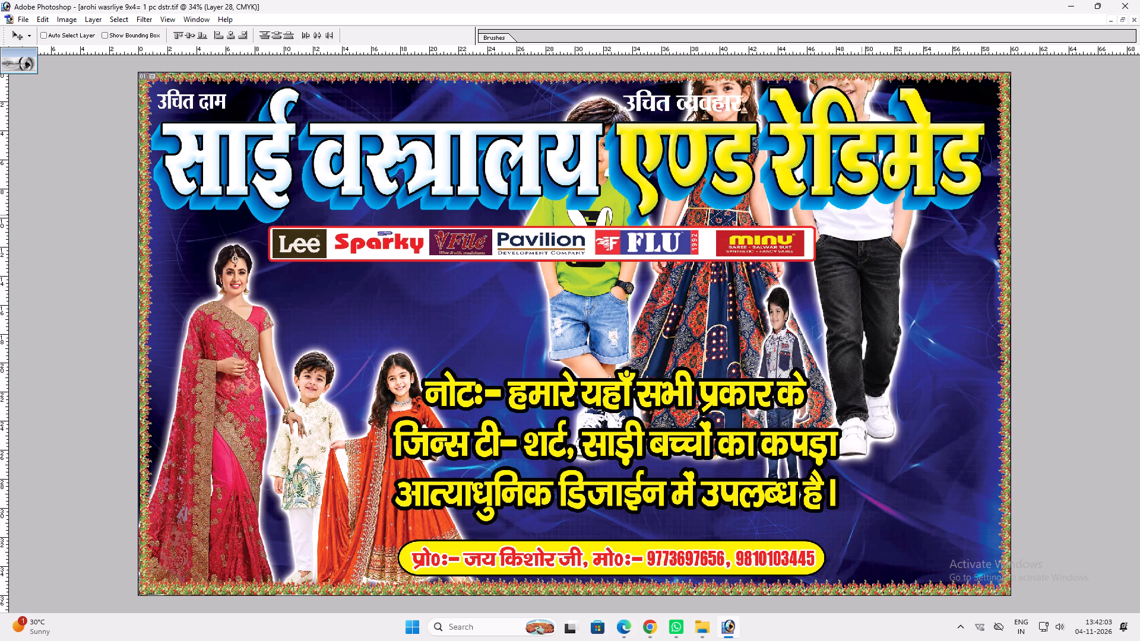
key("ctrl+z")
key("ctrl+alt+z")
Stretch the full brand-logo strip, logos and backing together, slightly wider toward the jeans boy.
right_click(683, 239)
left_click(704, 244)
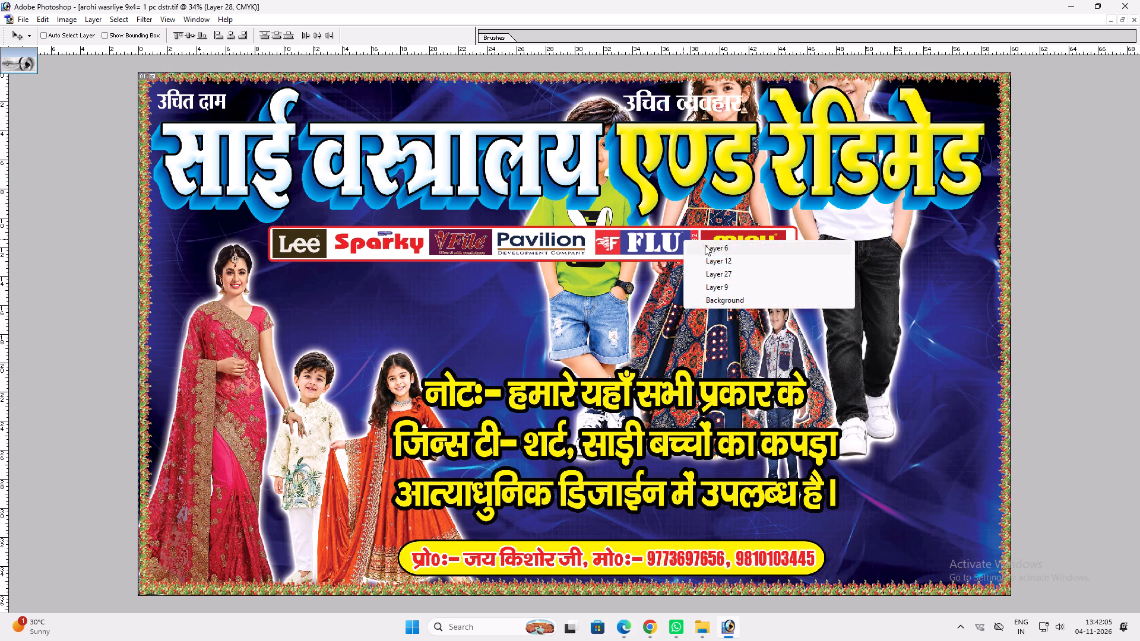
left_click_drag(692, 239, 698, 256)
key("ctrl+z")
left_click(791, 241, "ctrl+shift")
key("ctrl+t")
left_click_drag(799, 237, 810, 237, "shift")
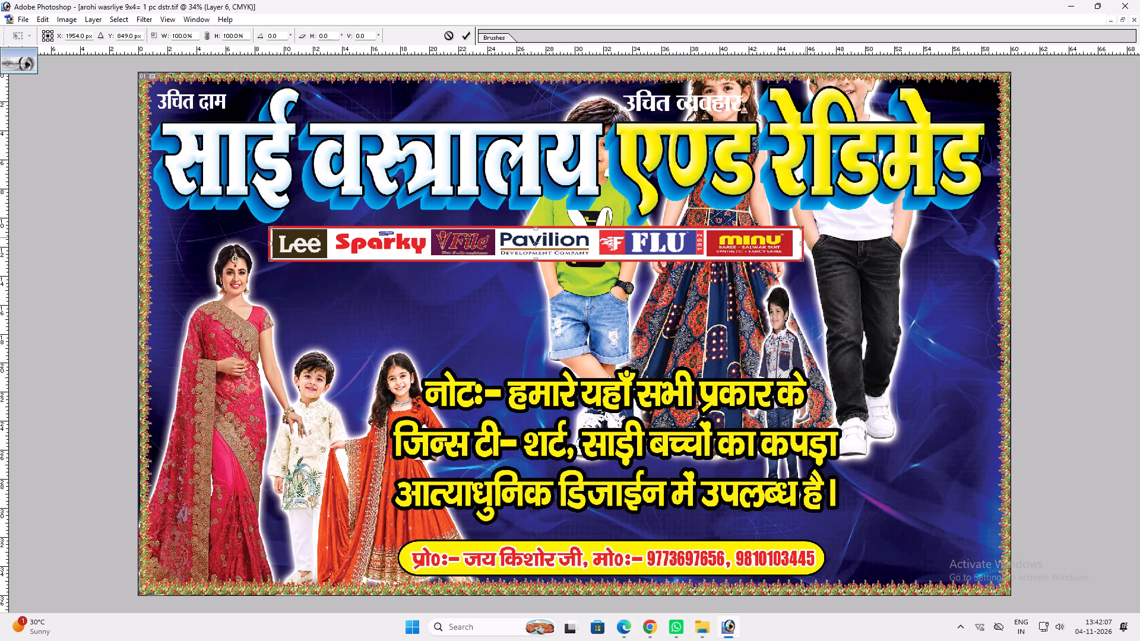
left_click_drag(810, 237, 810, 237, "shift")
key("shift+Return")
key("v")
Move the note text clear of the orange-dress girl and scale it down above the contact line.
left_click(682, 388, "ctrl")
left_click_drag(676, 385, 719, 394)
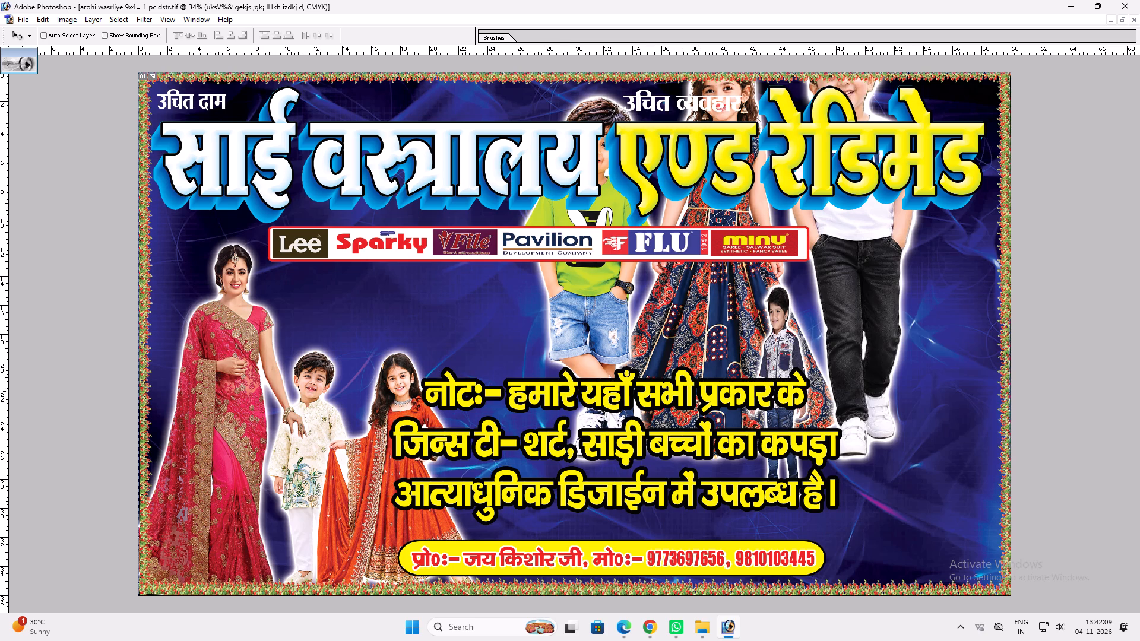
left_click_drag(719, 394, 745, 394)
key("ctrl+t")
left_click_drag(906, 377, 879, 386, "shift")
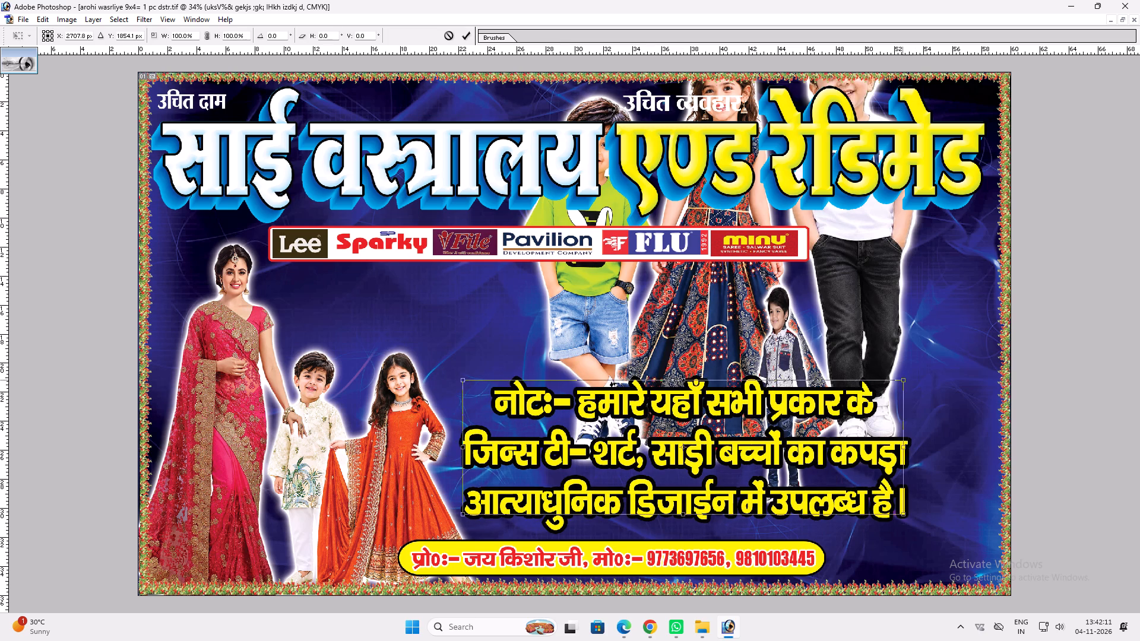
left_click_drag(879, 386, 812, 410, "shift")
key("shift+Return")
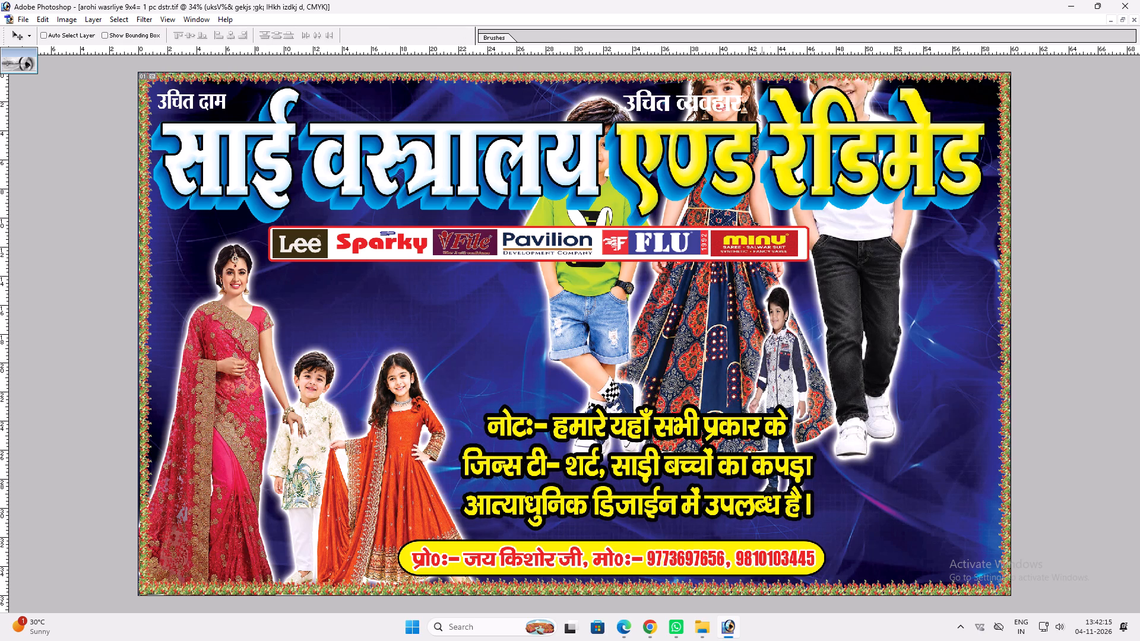
Compress the note text's height to about 84% and position it just above the contact line.
key("ctrl+t")
left_click_drag(788, 394, 783, 404, "shift")
left_click_drag(771, 415, 765, 430, "shift")
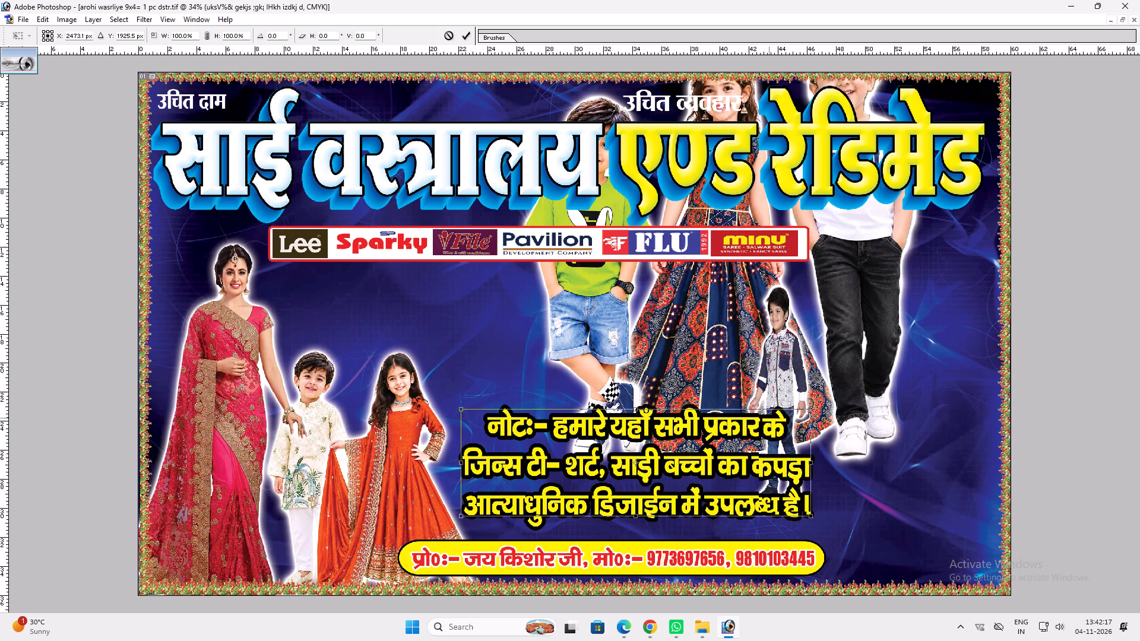
left_click_drag(765, 430, 764, 430, "shift")
key("Return")
key("ctrl+t")
left_click_drag(731, 427, 730, 444, "shift")
key("shift+Return")
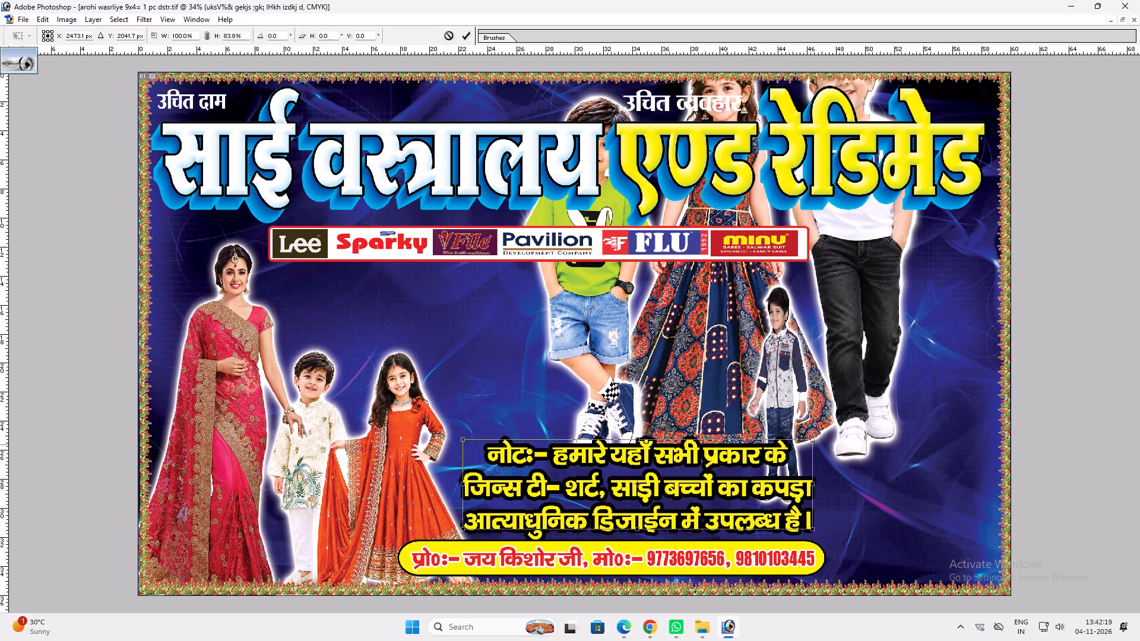
left_click_drag(716, 464, 716, 446)
Slightly increase the line spacing of the whole three-line note text.
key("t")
left_click(684, 492)
left_click(682, 502)
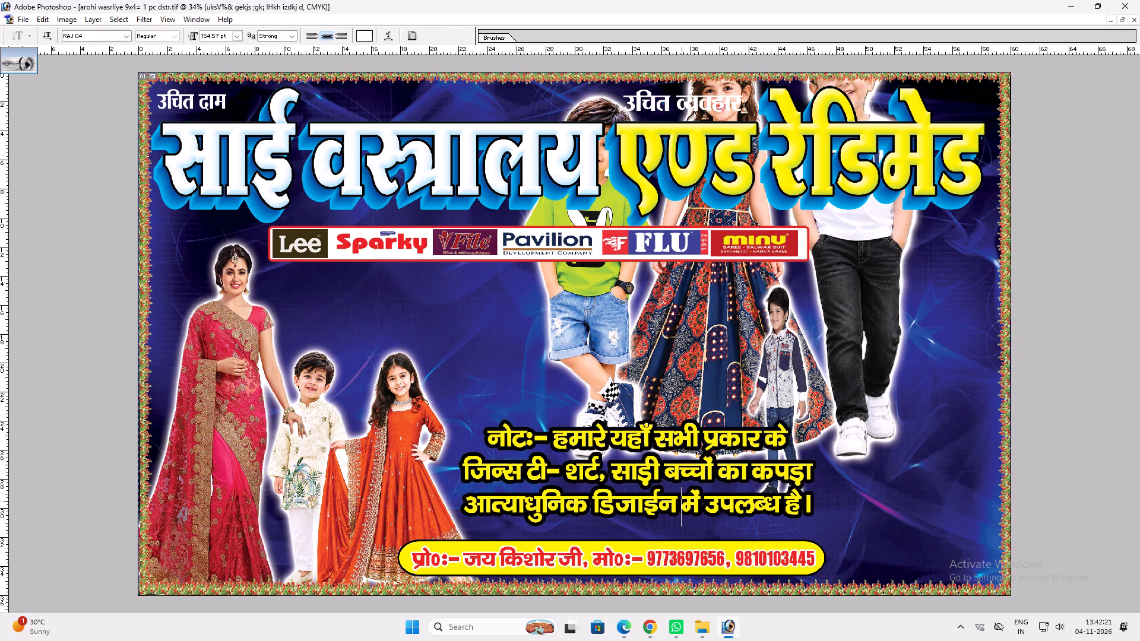
key("ctrl+a")
key("alt+Down")
key("alt+Down")
key("alt+Down")
key("ctrl+z")
key("ctrl+Return")
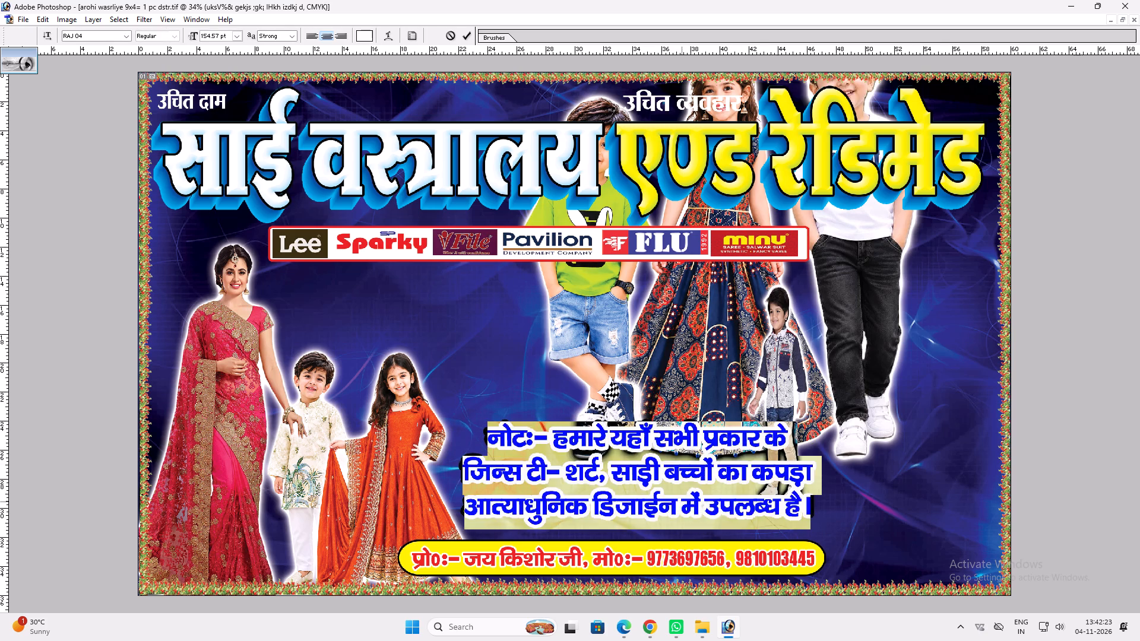
Widen the note text, shift it off the orange-dress girl, and trim its width to fit.
key("ctrl+t")
left_click_drag(814, 460, 841, 456, "alt+shift")
key("shift+Return")
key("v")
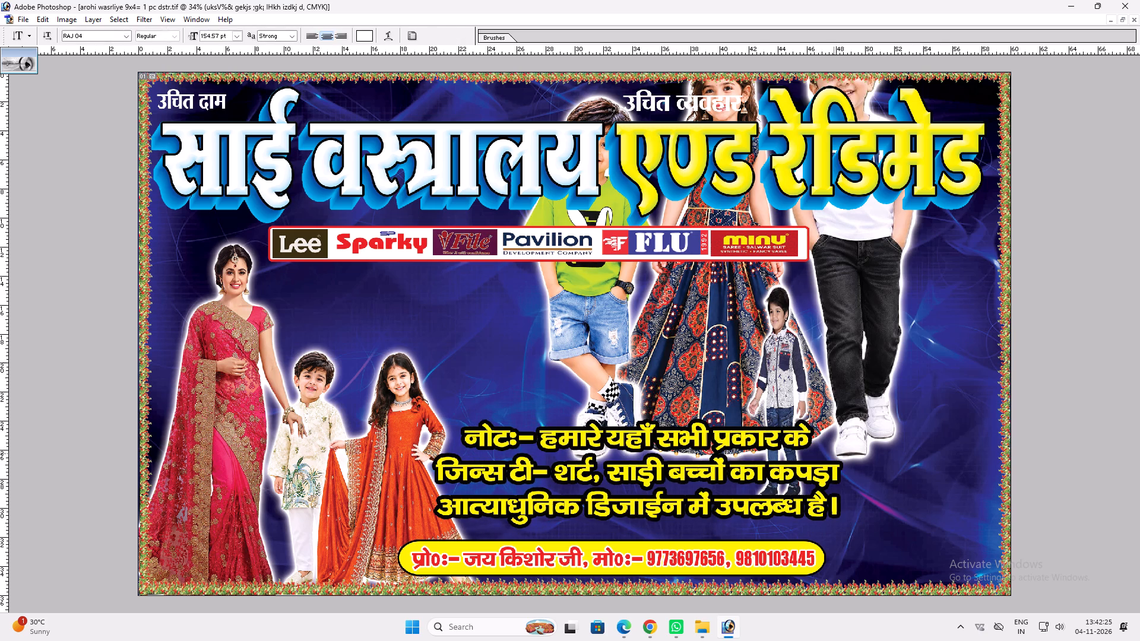
left_click_drag(750, 485, 775, 487)
key("ctrl+t")
left_click_drag(864, 454, 828, 459, "shift")
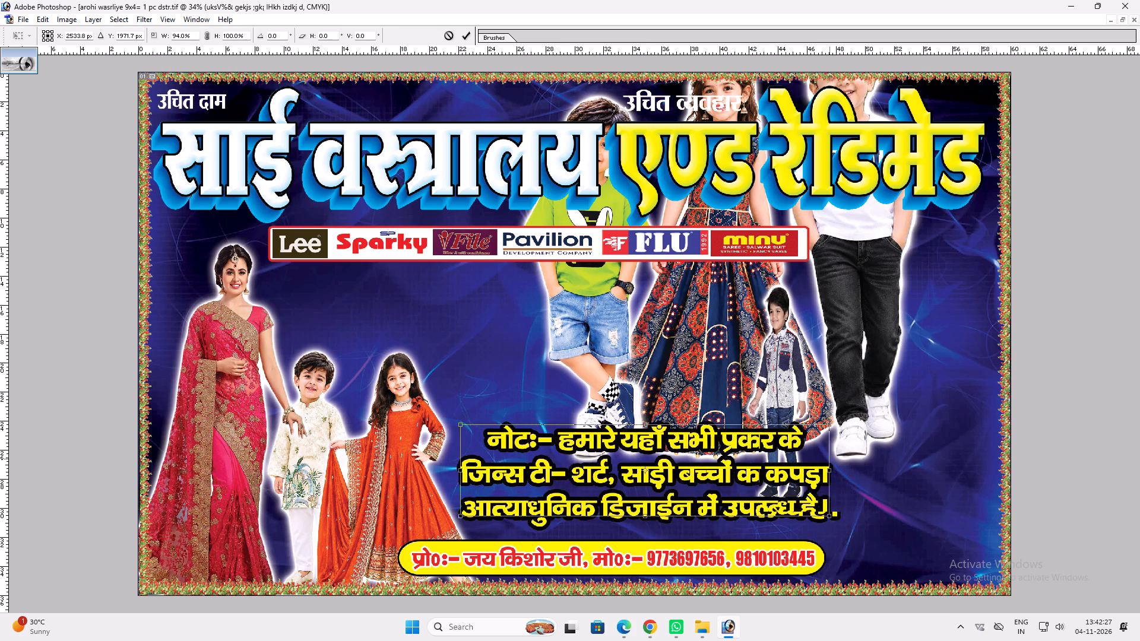
left_click_drag(828, 459, 821, 459, "shift")
key("shift+Return")
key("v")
Move the three children's group to the banner's lower right and scale it down below the shop title.
left_click(877, 313, "ctrl")
left_click_drag(877, 313, 935, 434)
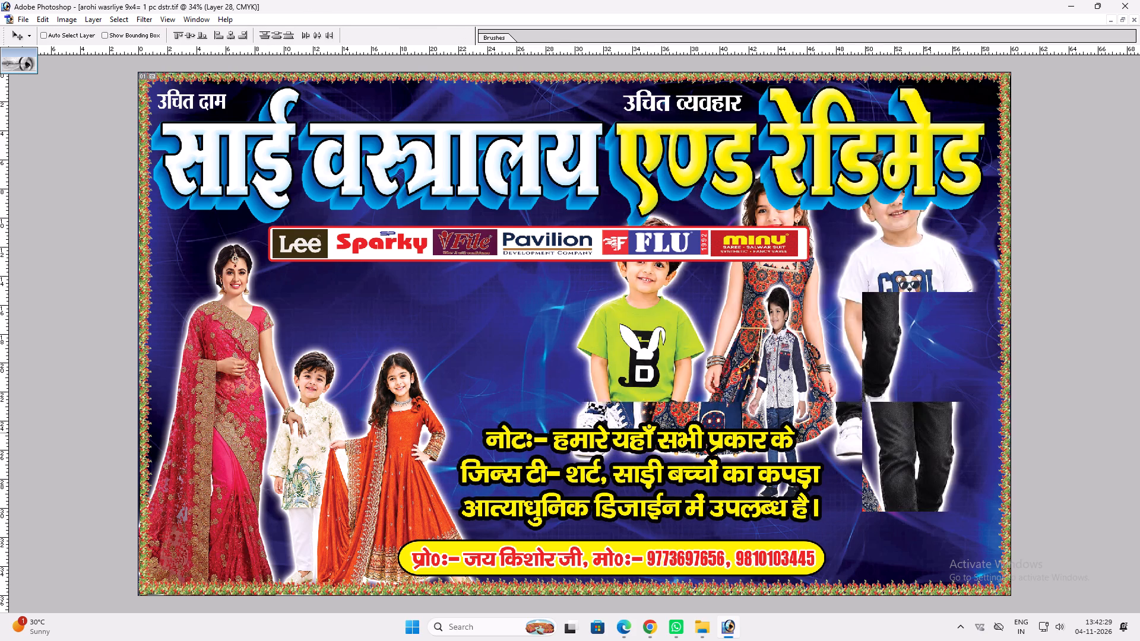
left_click_drag(935, 434, 954, 441)
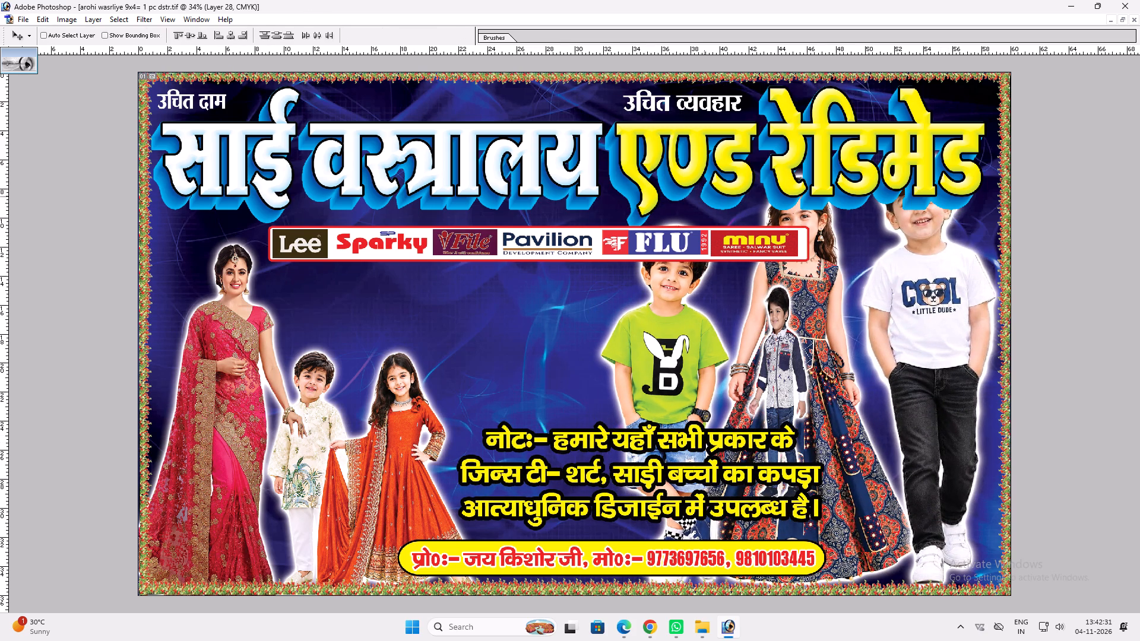
key("ctrl+t")
left_click_drag(597, 153, 678, 218, "shift")
key("shift+Return")
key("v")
Delete the small boy in the patterned shirt standing behind the green T-shirt boy and the girl.
left_click(782, 338, "ctrl")
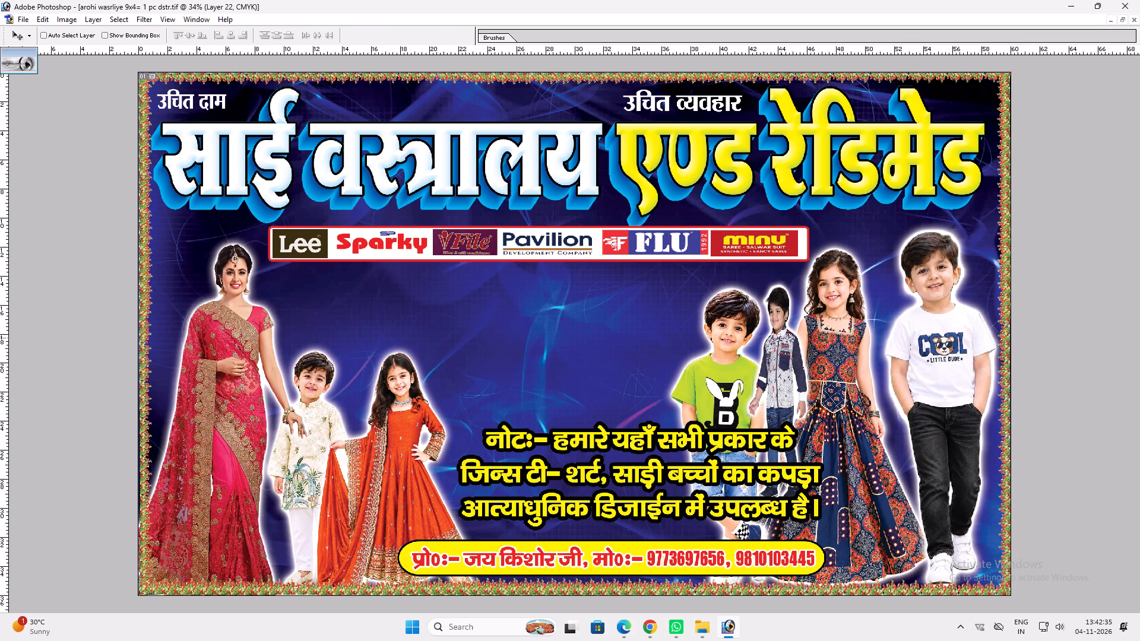
key("alt+l")
key("alt+l")
key("alt+l")
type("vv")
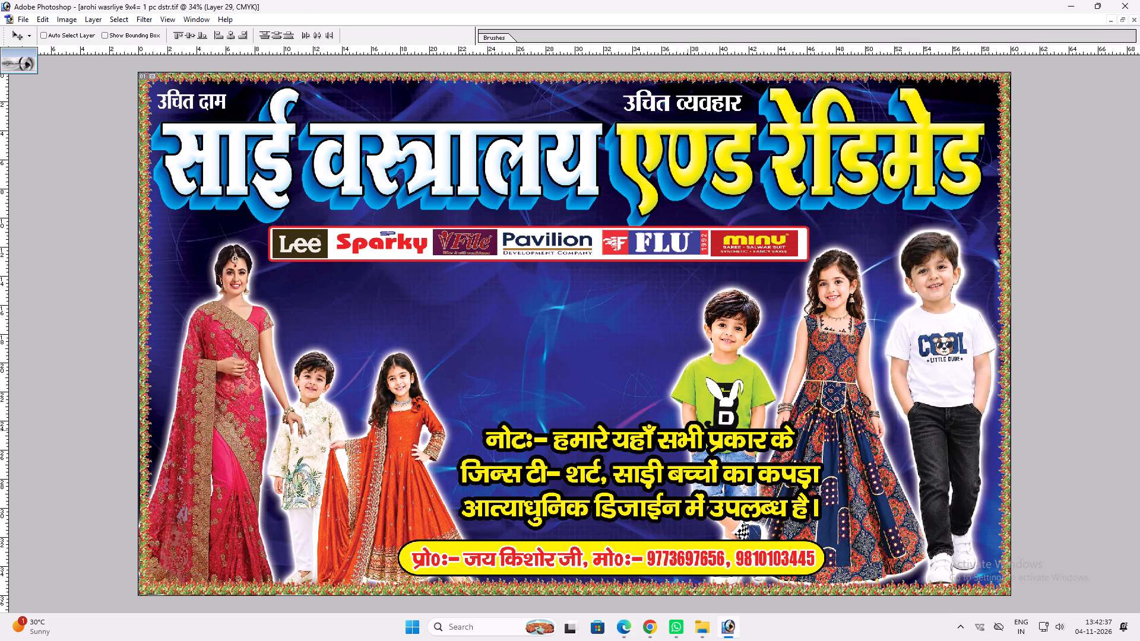
Move the note text up to the space just beneath the brand-logo strip.
left_click(692, 433, "ctrl")
left_click_drag(692, 433, 556, 285)
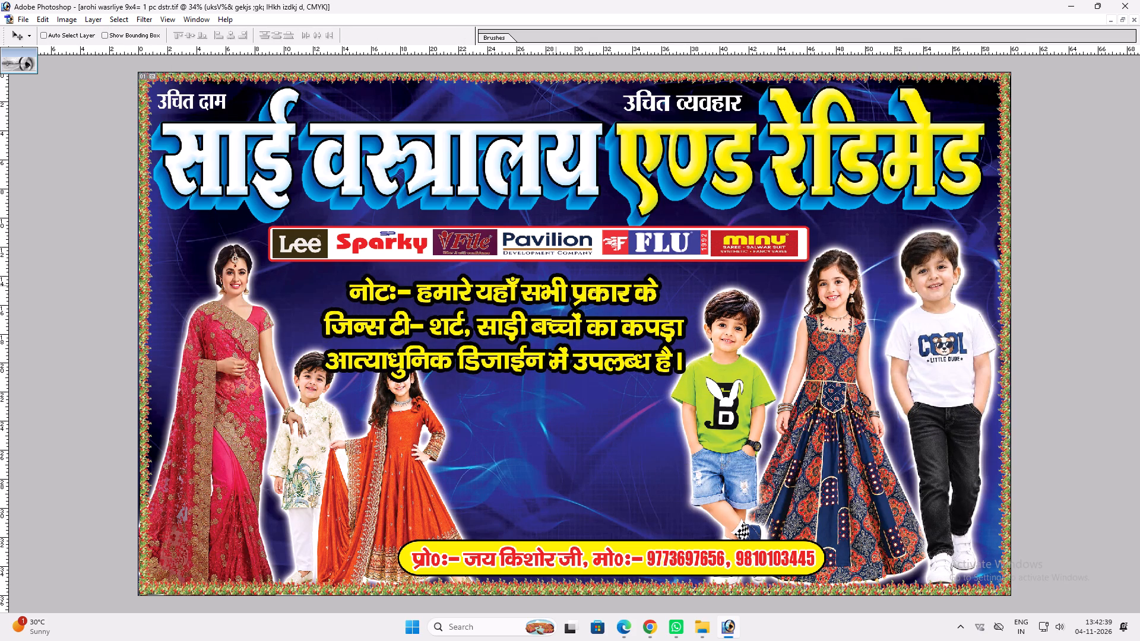
left_click_drag(556, 285, 560, 281)
Copy both folded-jeans stacks from the फैशन हाउस banner into the साई वस्त्रालय banner.
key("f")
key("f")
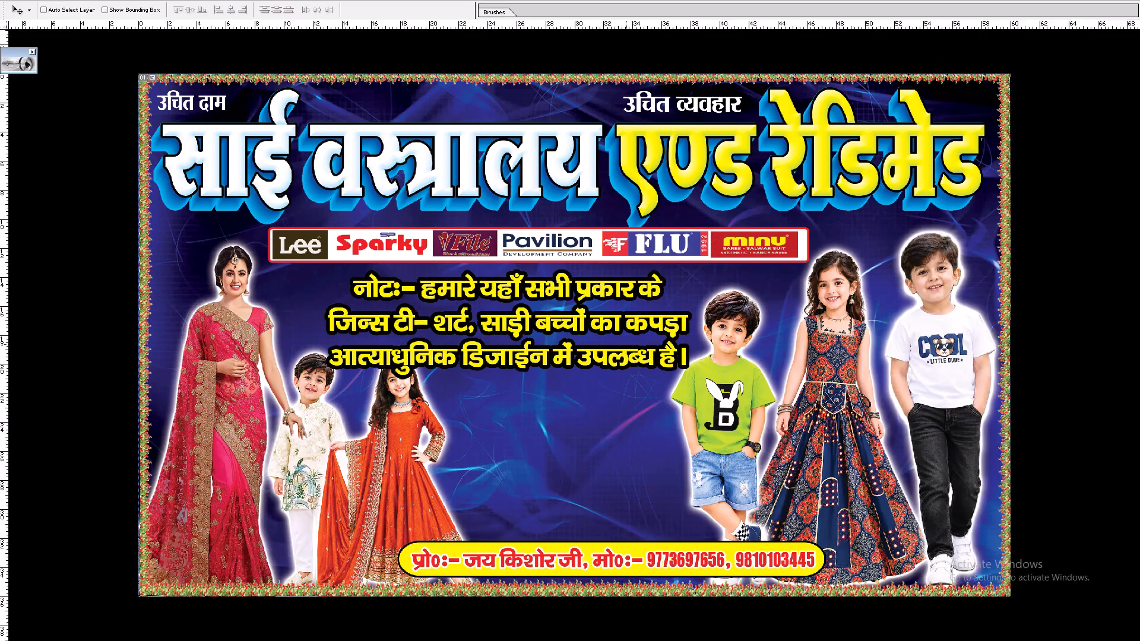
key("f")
left_click(837, 364)
left_click(951, 312)
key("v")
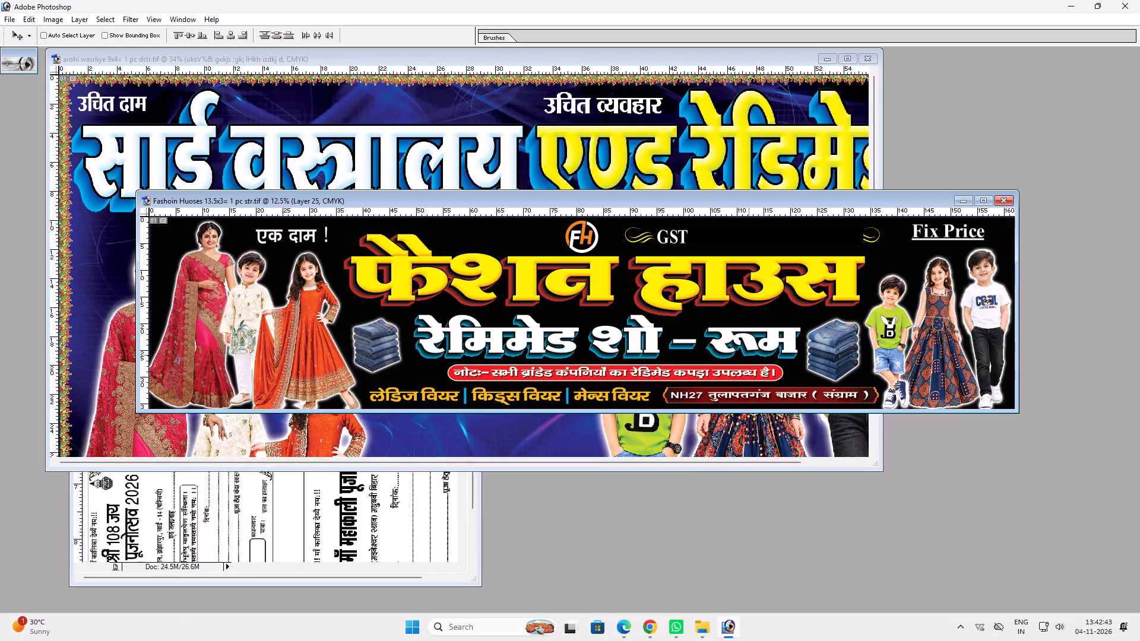
left_click(825, 341, "ctrl")
left_click_drag(825, 341, 739, 150)
left_click_drag(740, 157, 544, 383)
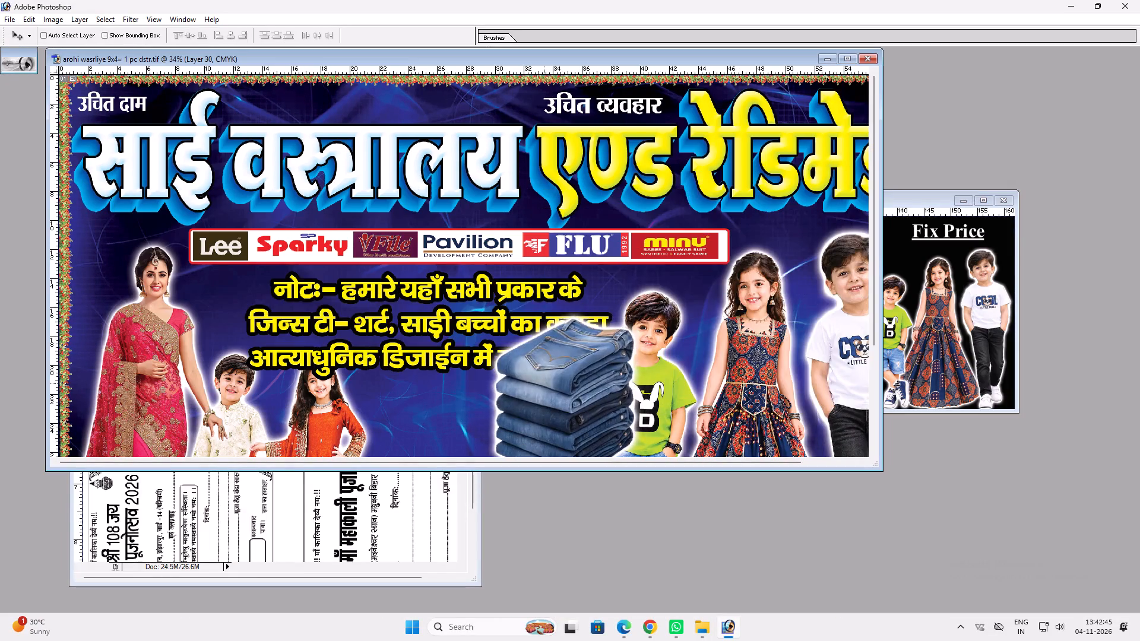
left_click(913, 313)
left_click(384, 346, "ctrl")
left_click_drag(383, 342, 574, 179)
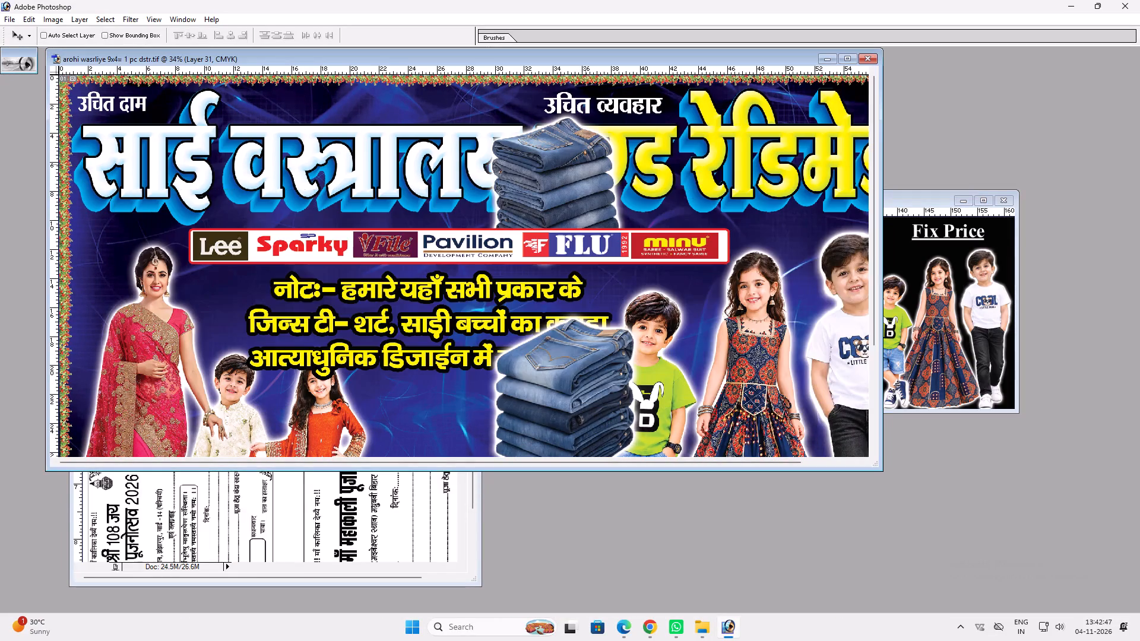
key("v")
Copy the ornate maroon plate behind the फैशन हाउस banner's NH27 address into the साई वस्त्रालय banner.
left_click(867, 253)
left_click(916, 262)
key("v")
left_click(800, 397, "ctrl")
left_click_drag(799, 398, 803, 364)
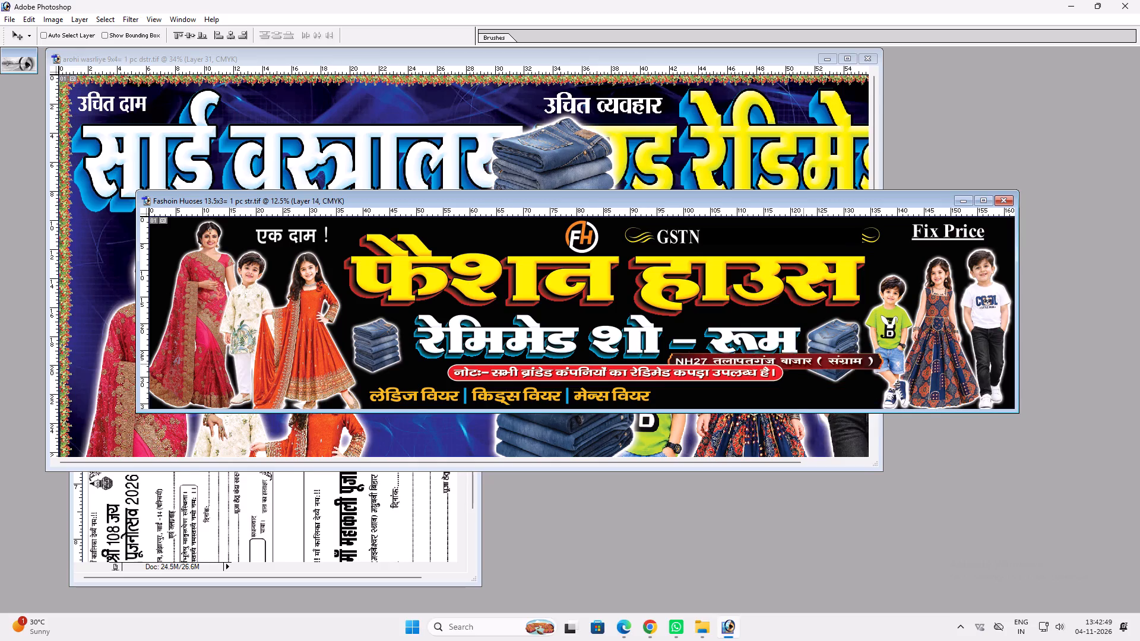
key("ctrl+z")
left_click(803, 398, "ctrl+shift")
right_click(801, 400, "ctrl+shift")
left_click(809, 404, "ctrl+shift")
left_click_drag(806, 401, 806, 388)
key("ctrl+z")
left_click_drag(802, 393, 715, 173)
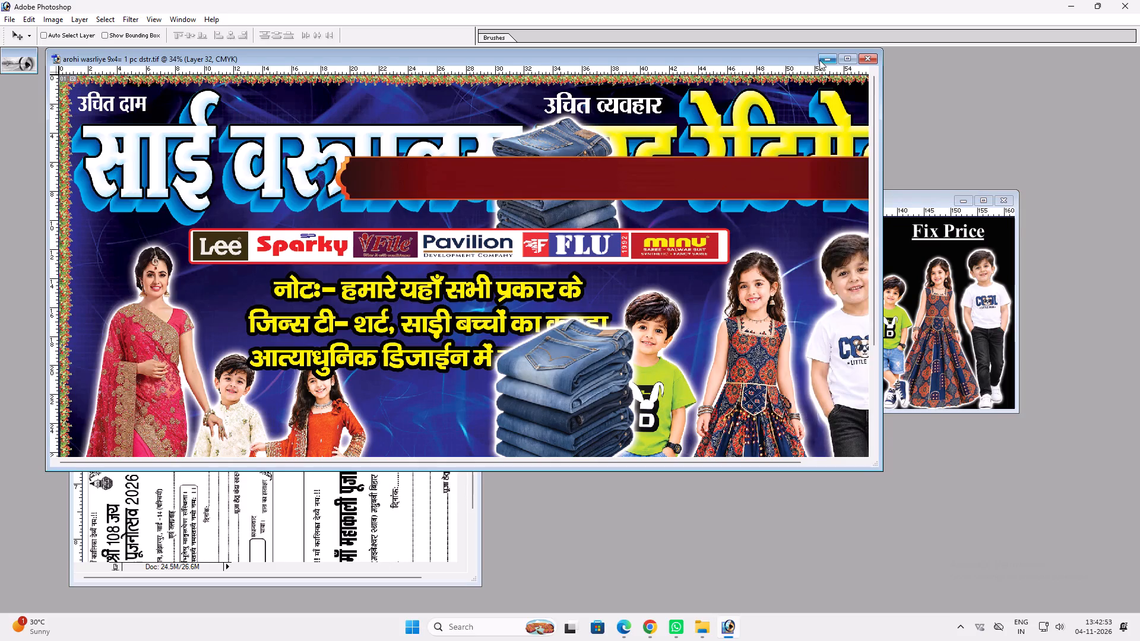
Place the maroon plate behind the contact line at the banner's bottom and narrow it to about 84.5%.
left_click(850, 54)
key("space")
left_click_drag(720, 305, 718, 171)
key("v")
left_click_drag(688, 166, 597, 557)
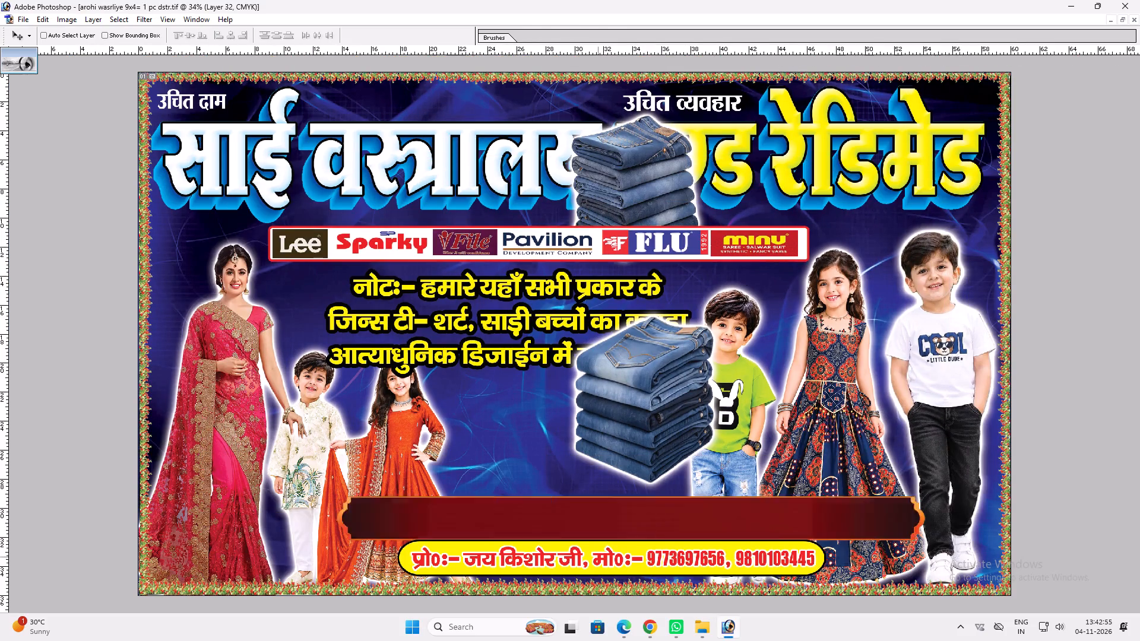
left_click_drag(597, 557, 593, 546)
key("ctrl+t")
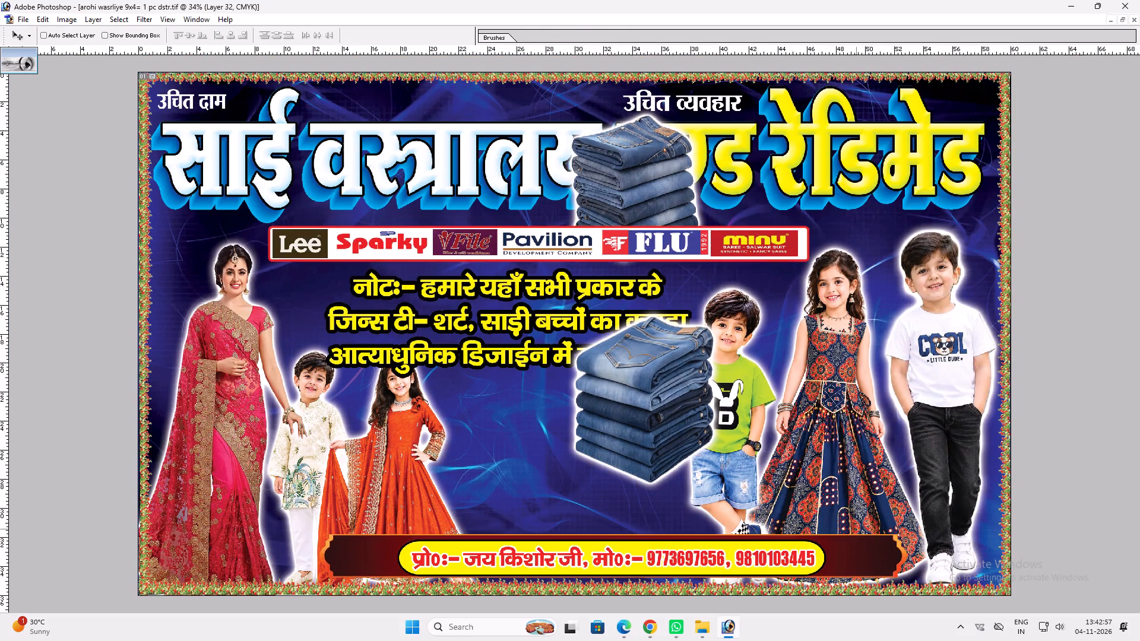
left_click_drag(905, 549, 857, 548, "alt+shift")
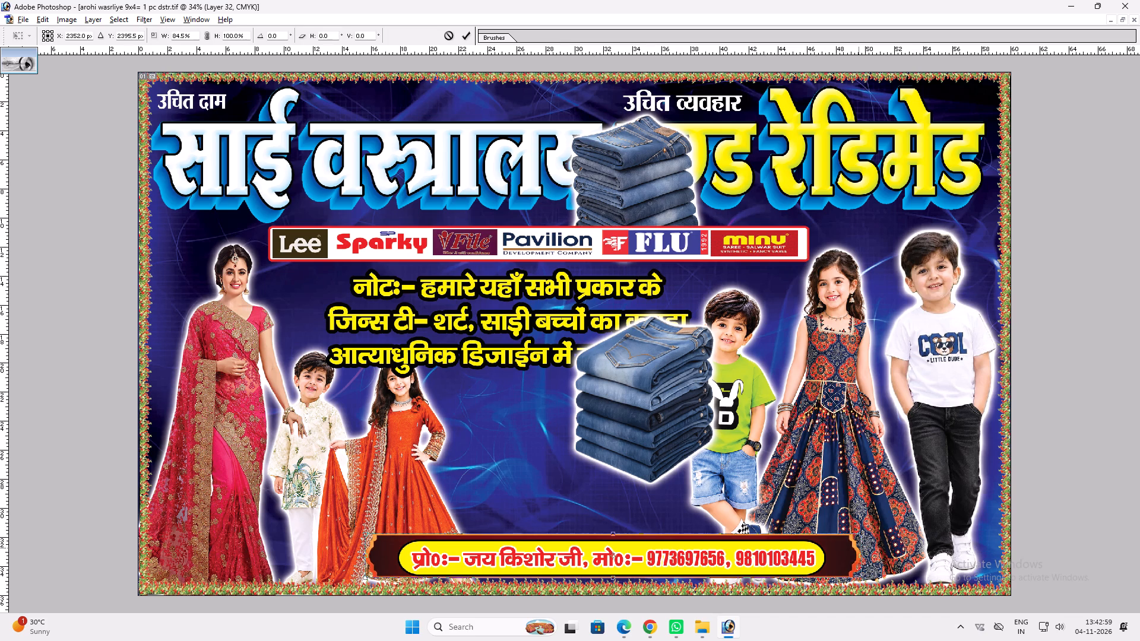
key("shift+Return")
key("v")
Delete the yellow rounded box behind the contact line.
left_click(734, 566, "ctrl")
key("alt+l")
key("alt+l")
key("alt+l")
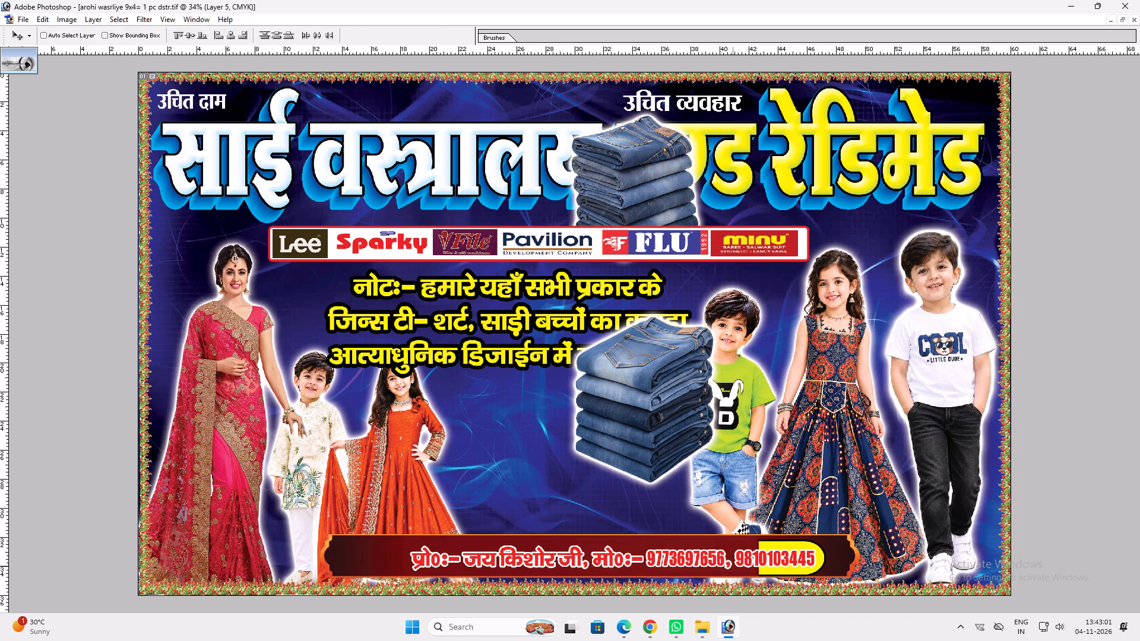
Remove the white outline style from the contact line text.
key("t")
left_click(733, 566)
key("Return")
key("alt+l")
key("alt+y")
key("alt+k")
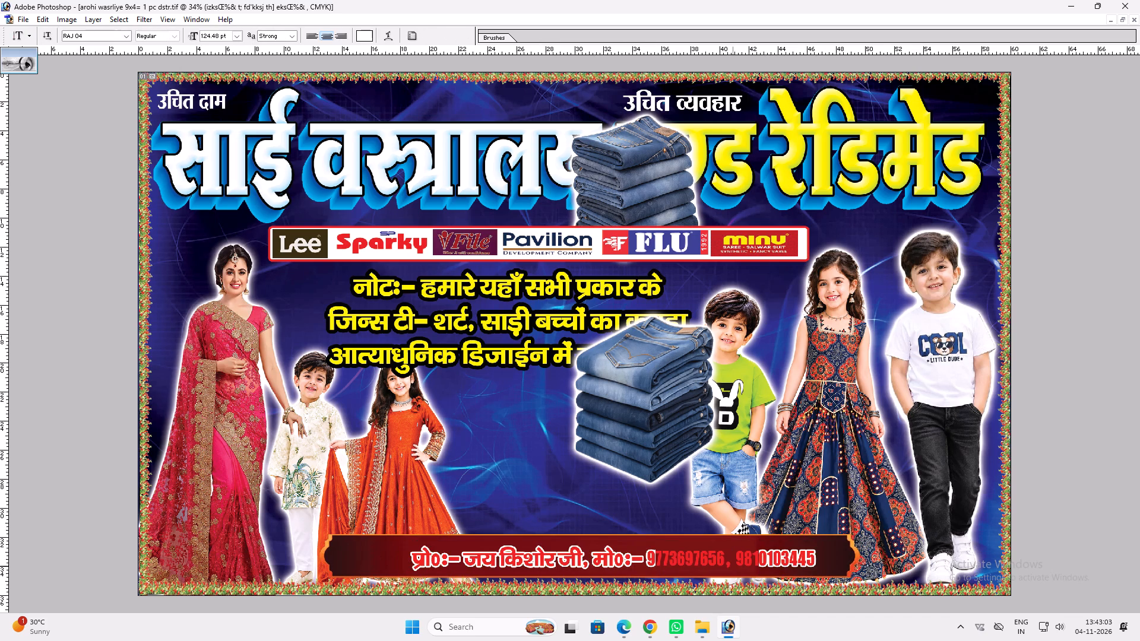
Shift the contact line left and scale the maroon plate down proportionally behind it.
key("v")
left_click_drag(700, 575, 628, 573)
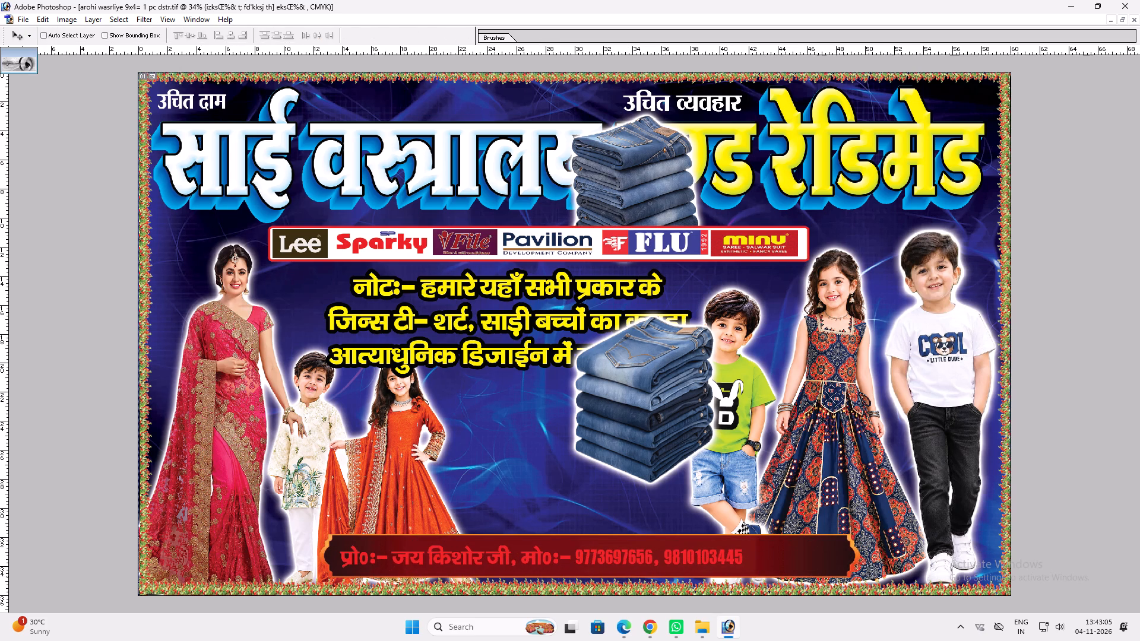
left_click(816, 561, "ctrl")
key("ctrl+t")
left_click_drag(860, 576, 801, 570, "alt+shift")
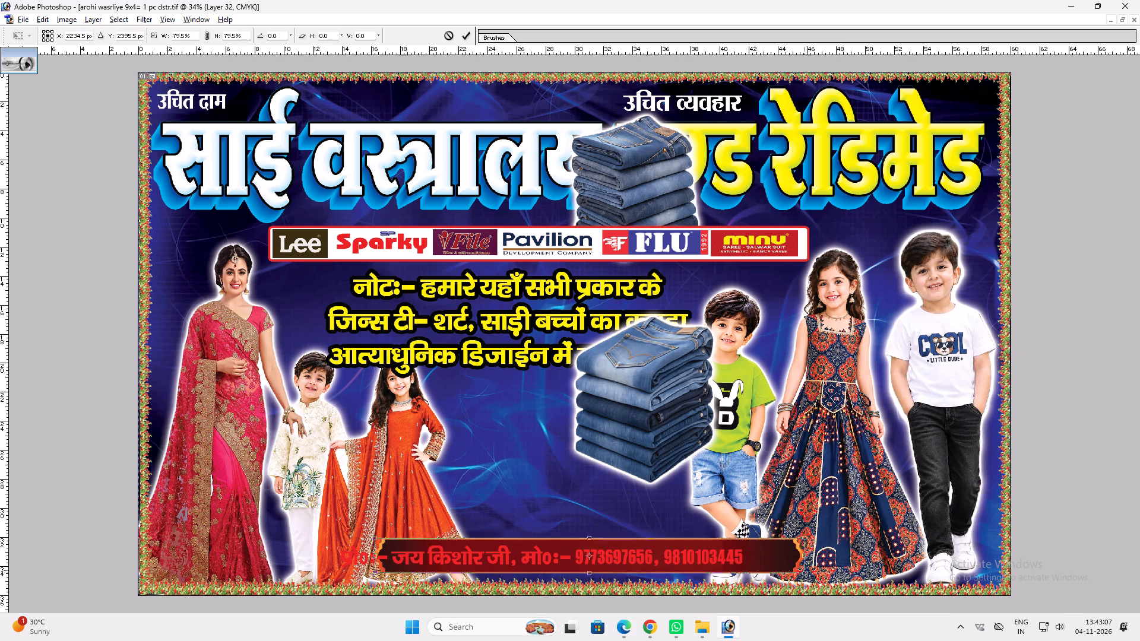
left_click_drag(801, 570, 796, 570, "alt+shift")
key("Return")
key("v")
Nudge the three children's group slightly right toward the banner's border.
left_click(842, 405, "ctrl")
left_click_drag(842, 405, 849, 406)
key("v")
Move the larger jeans stack off the note text to just above the maroon plate beside the green T-shirt boy.
right_click(677, 380)
left_click_drag(692, 383, 698, 385)
left_click_drag(688, 380, 632, 459)
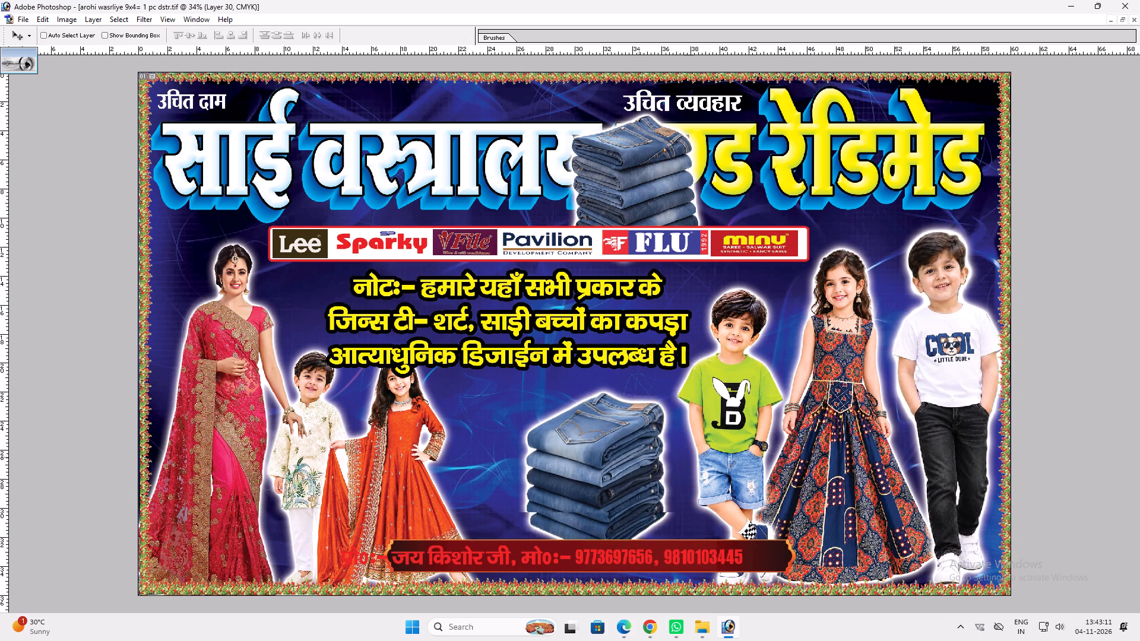
Scale the larger jeans stack down and place it above the maroon plate beside the girl in the orange dress.
left_click_drag(632, 459, 597, 437)
key("ctrl+t")
left_click_drag(623, 371, 573, 433, "shift")
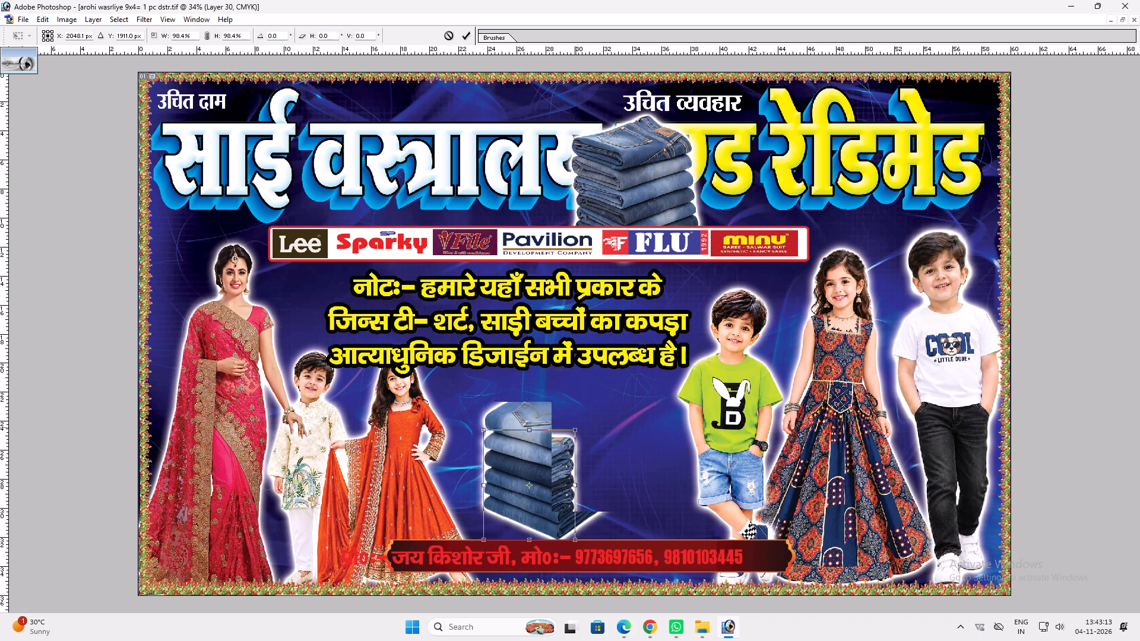
left_click_drag(573, 433, 550, 450, "shift")
key("shift+Return")
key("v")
left_click_drag(541, 468, 525, 454)
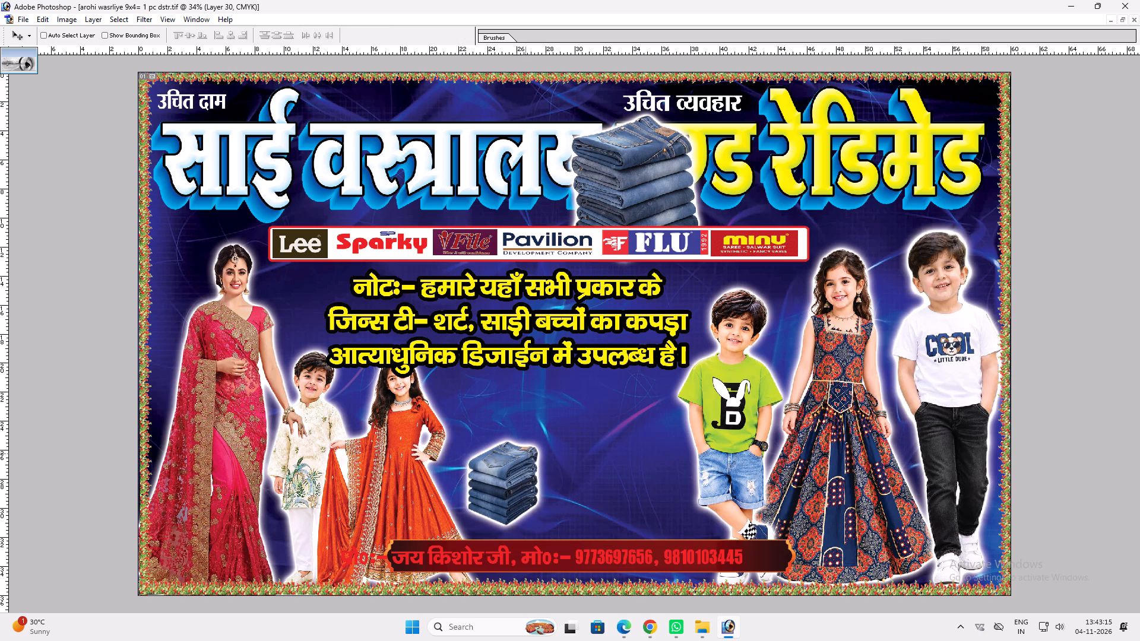
left_click_drag(525, 454, 525, 462)
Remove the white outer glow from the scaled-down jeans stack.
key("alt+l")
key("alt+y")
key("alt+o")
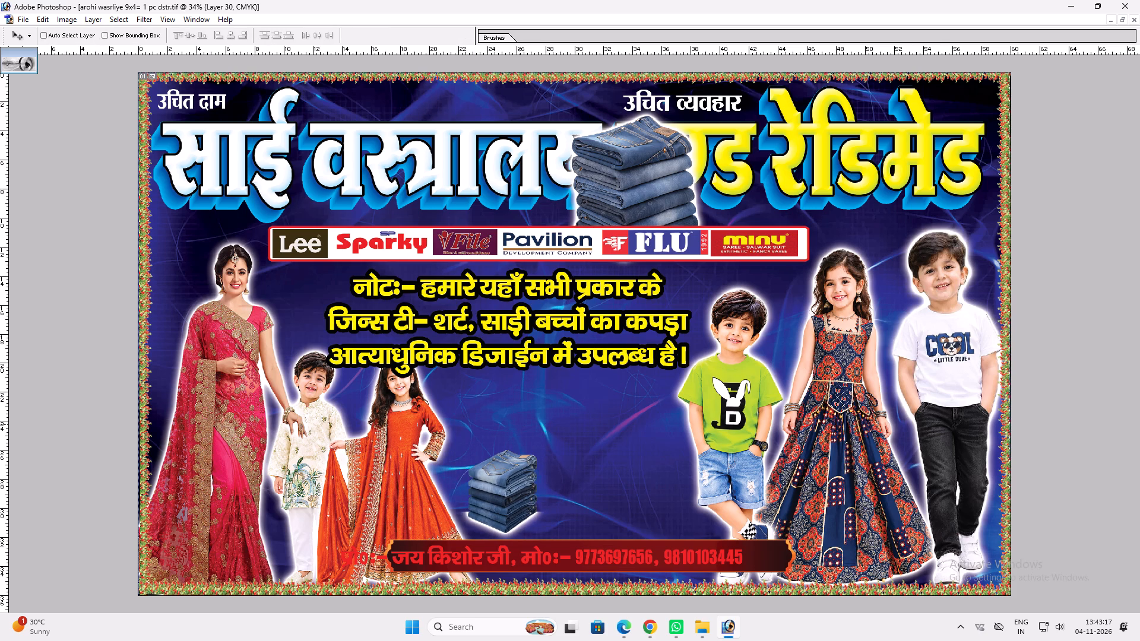
Move the other jeans stack off the title to beside the smaller stack and scale it to about 76%.
left_click(620, 199, "ctrl")
left_click_drag(620, 199, 597, 392, "ctrl")
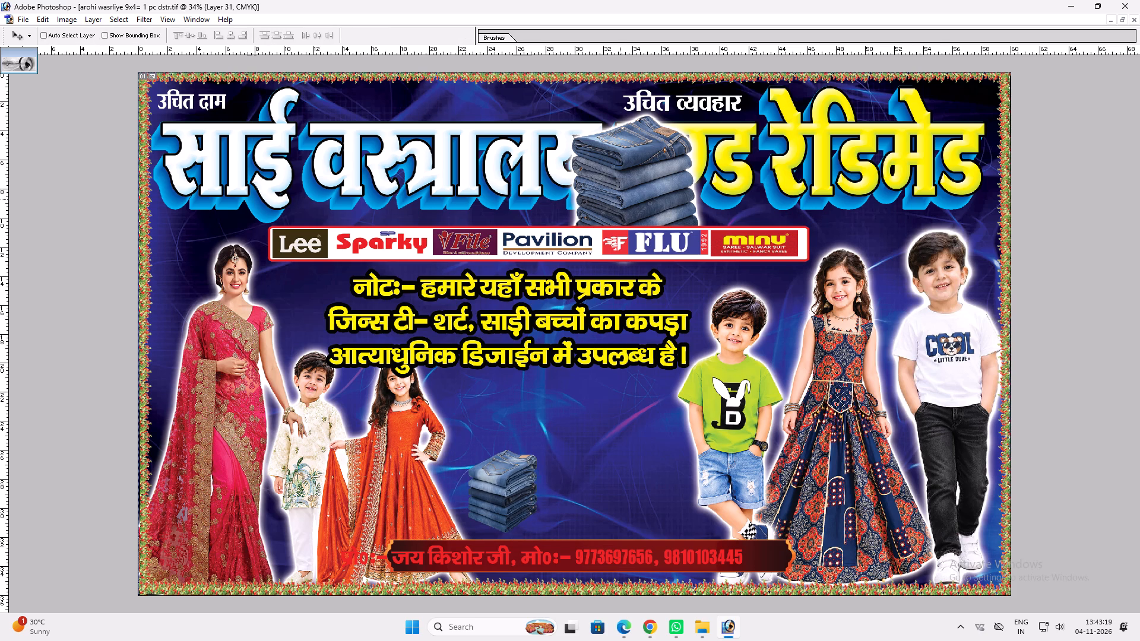
left_click_drag(597, 392, 587, 457, "ctrl")
key("ctrl+t")
left_click_drag(664, 374, 639, 414, "shift")
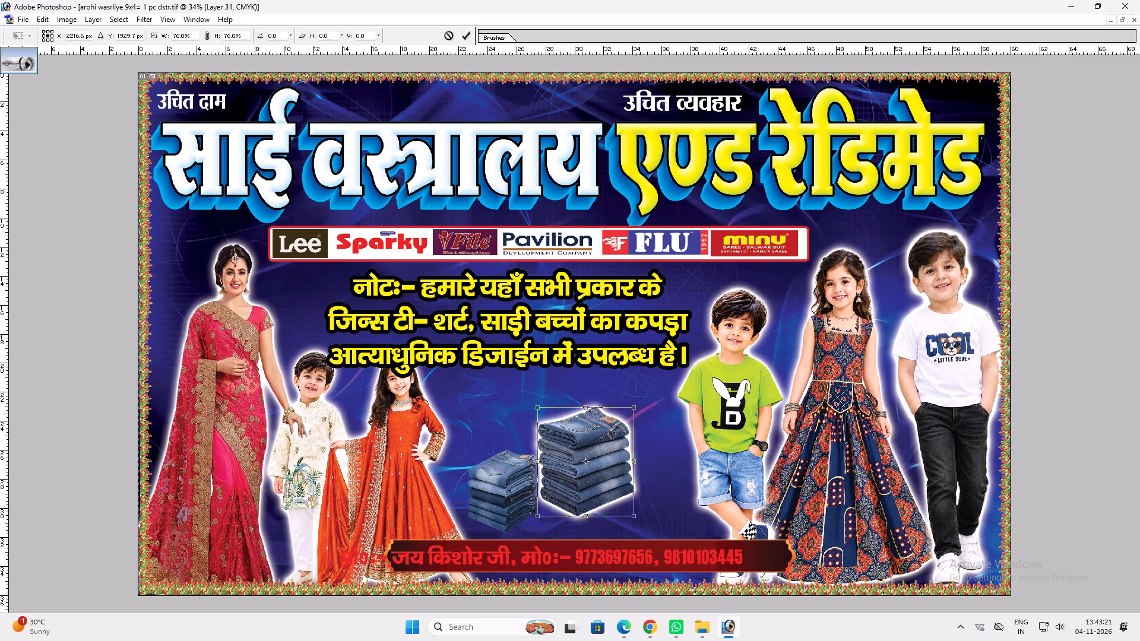
key("shift+Return")
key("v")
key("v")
Shift this stack toward the green T-shirt boy, make it shorter and widen it slightly above the maroon plate.
left_click_drag(597, 453, 631, 465)
key("ctrl+t")
left_click_drag(572, 421, 587, 433, "shift")
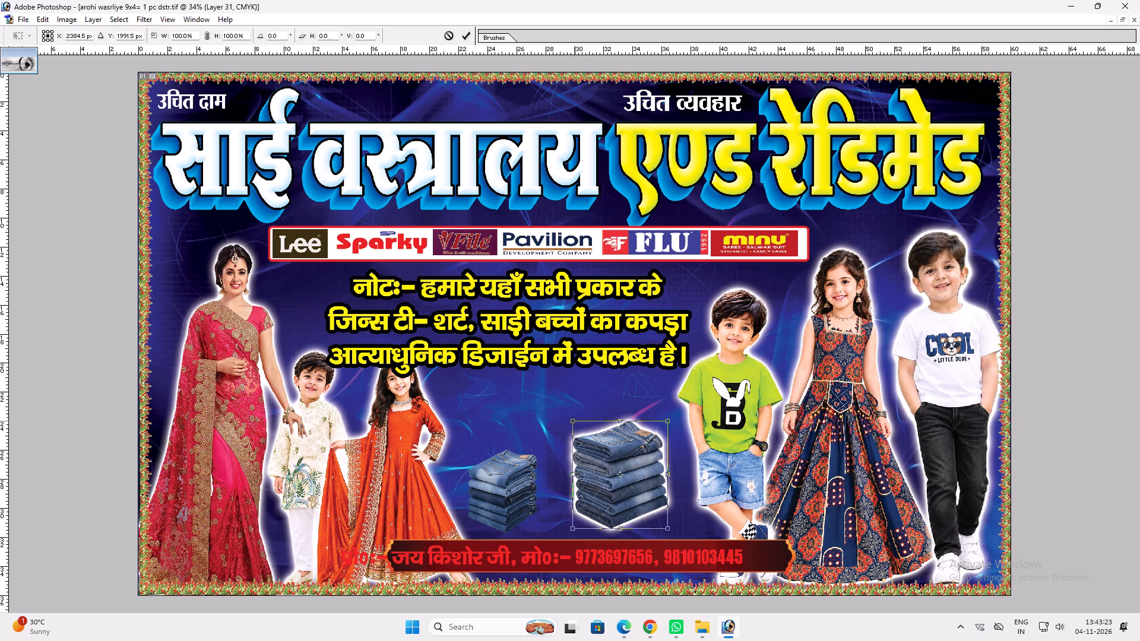
left_click_drag(587, 433, 588, 434, "shift")
key("shift+Return")
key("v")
left_click_drag(606, 453, 617, 454)
key("ctrl+t")
left_click_drag(592, 462, 579, 463)
key("shift+Return")
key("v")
Widen and slightly enlarge the jeans stack beside the orange-dress girl to match the other stack.
left_click(530, 475, "ctrl")
key("ctrl+t")
left_click_drag(531, 452, 547, 446, "shift")
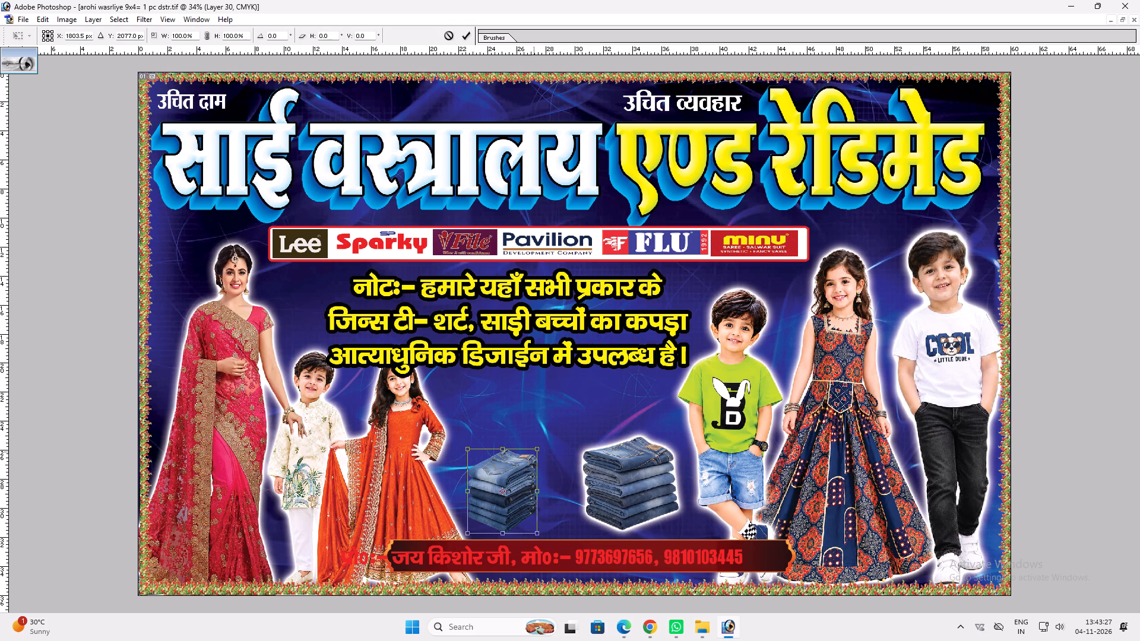
left_click_drag(547, 446, 552, 445, "shift")
left_click_drag(540, 466, 556, 466, "shift")
key("shift+Return")
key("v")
Copy the layer style from the stack beside the green T-shirt boy and paste it onto the other jeans stack.
left_click(616, 470, "ctrl")
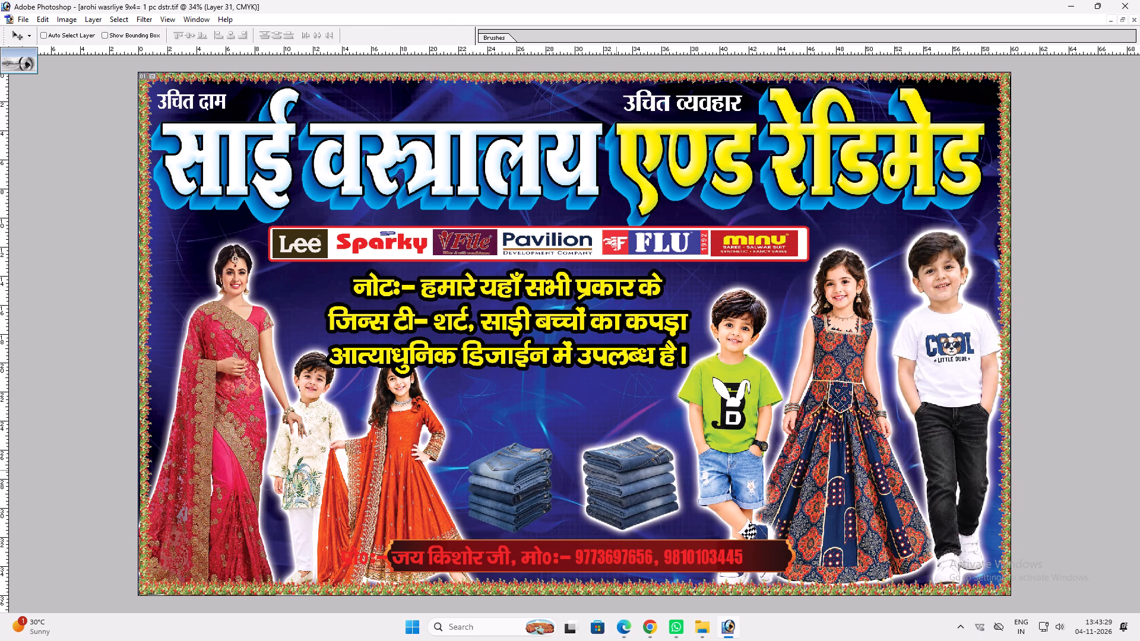
key("alt+l")
key("alt+y")
key("alt+c")
left_click(527, 474, "ctrl")
key("alt+l")
key("alt+y")
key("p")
Nudge the jeans stack beside the orange-dress girl slightly toward the other stack.
key("ctrl+t")
left_click(547, 480, "shift")
key("Return")
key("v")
left_click_drag(546, 478, 545, 478)
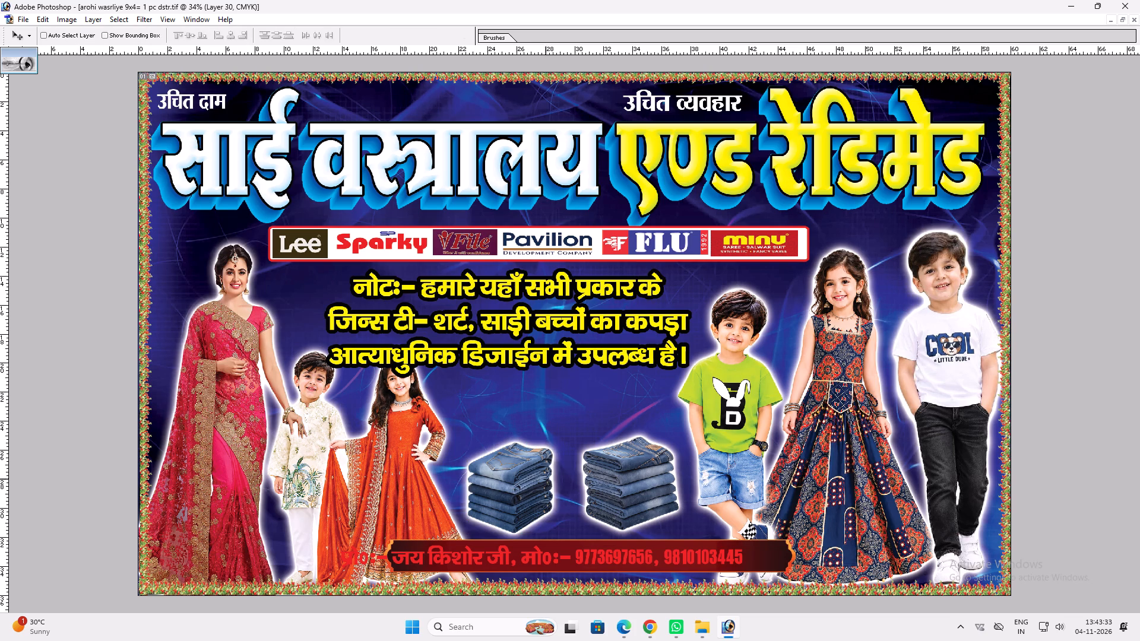
left_click_drag(545, 478, 554, 477)
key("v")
Rebreak the note into five lines starting नोटः-, के जिन्स, साड़ी, आत्याधुनिक and डिजाईन.
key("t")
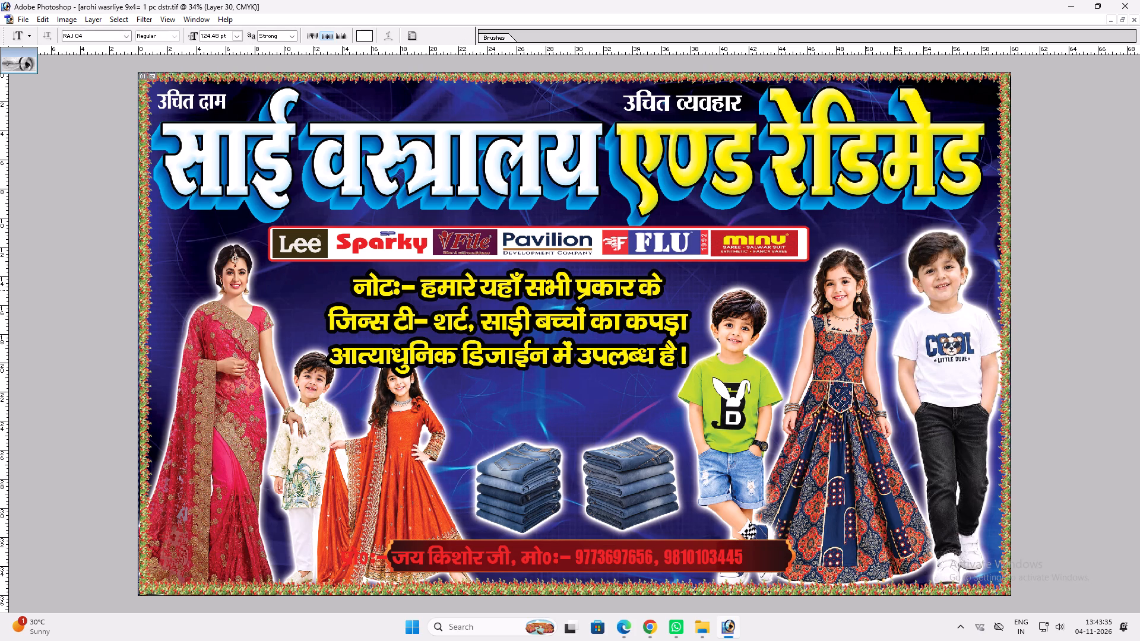
left_click(637, 290)
key("Return")
left_click(494, 363)
left_click(487, 362)
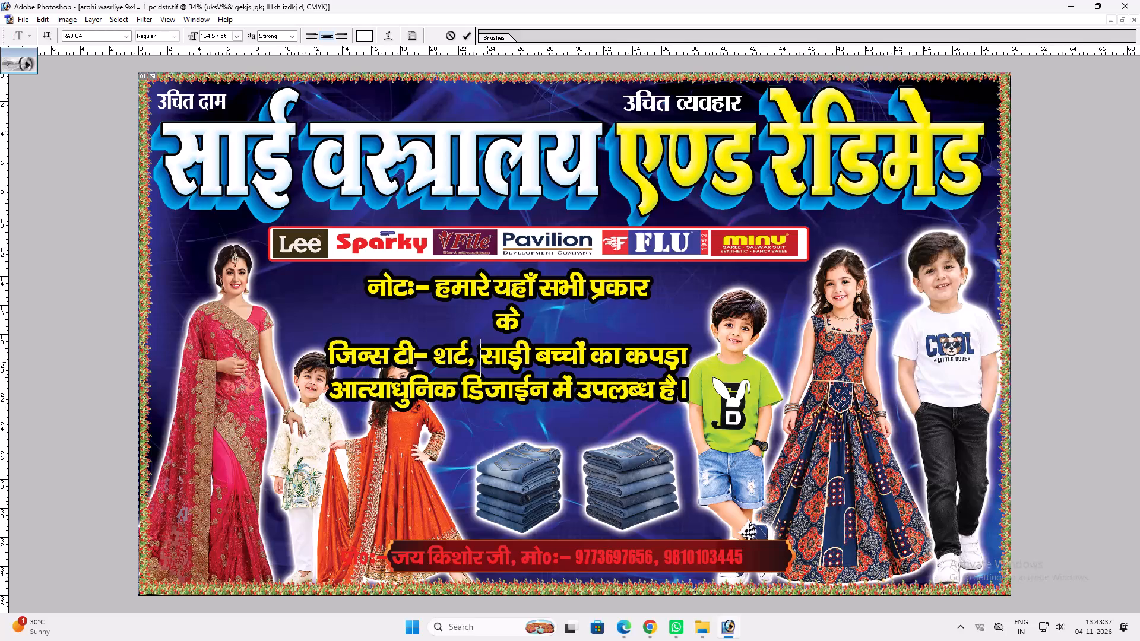
key("Return")
key("Up")
key("Home")
key("BackSpace")
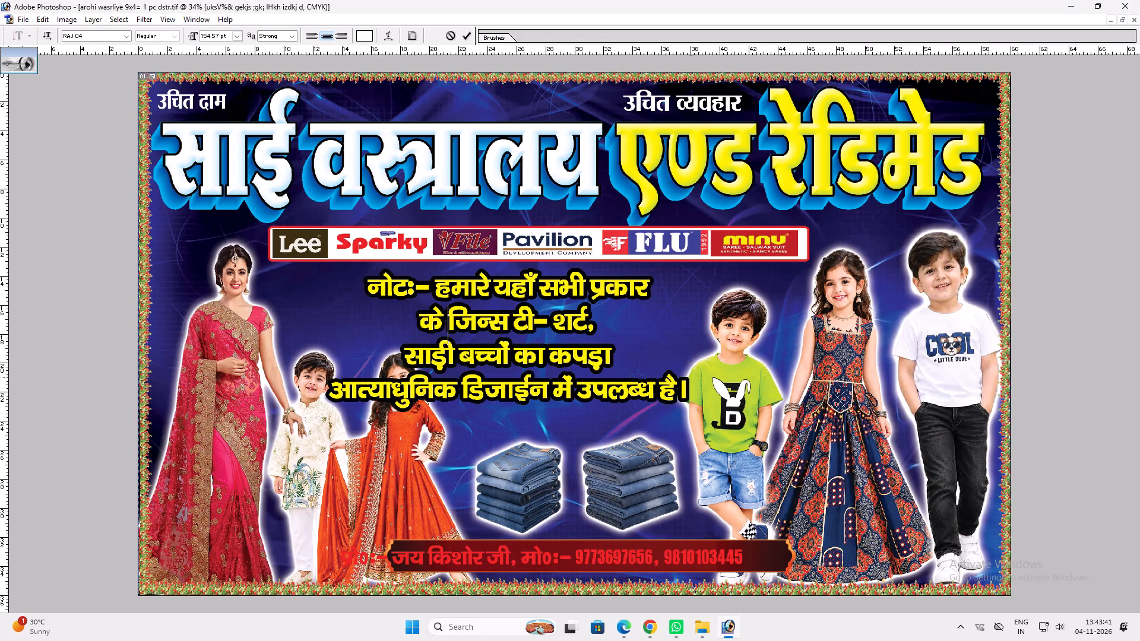
left_click(459, 398)
key("Return")
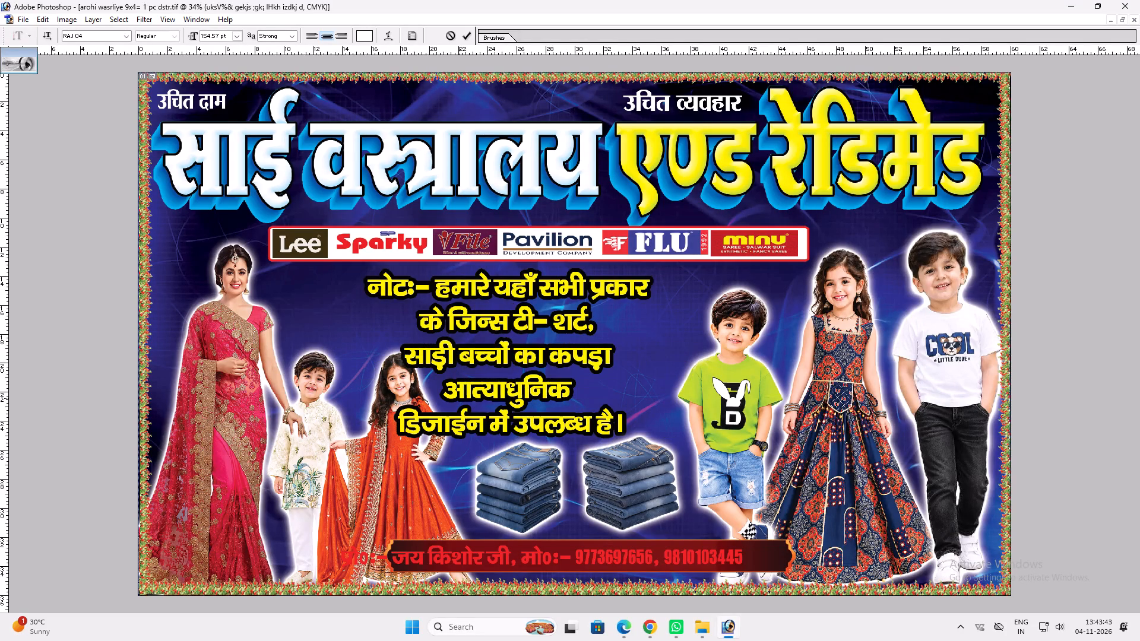
key("Return")
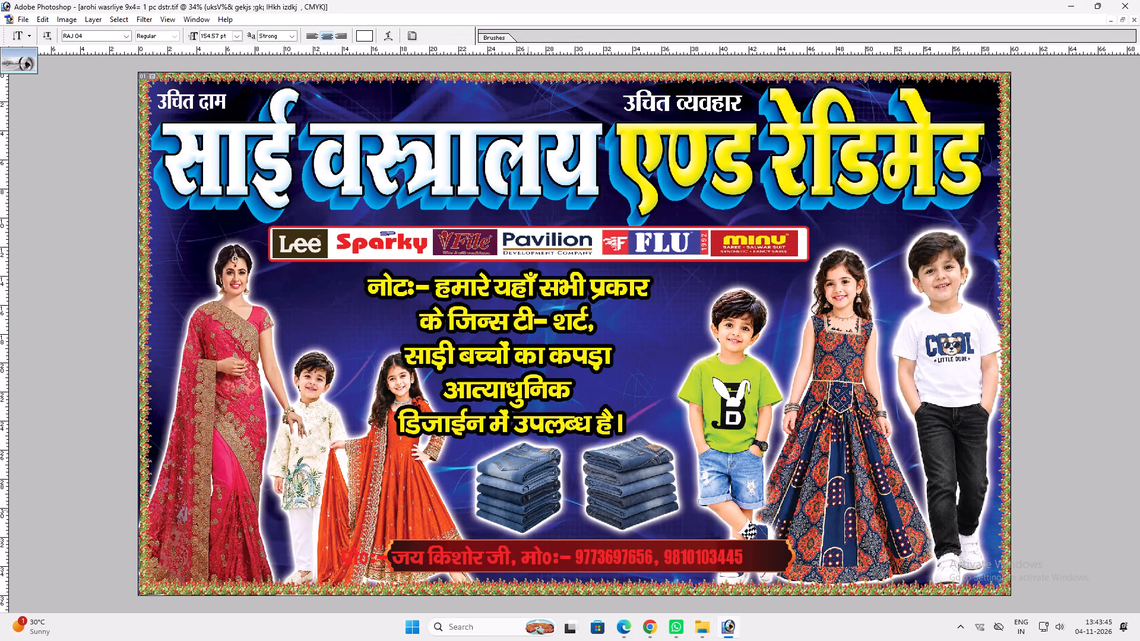
Move the note text down behind the jeans stacks and the maroon contact plate.
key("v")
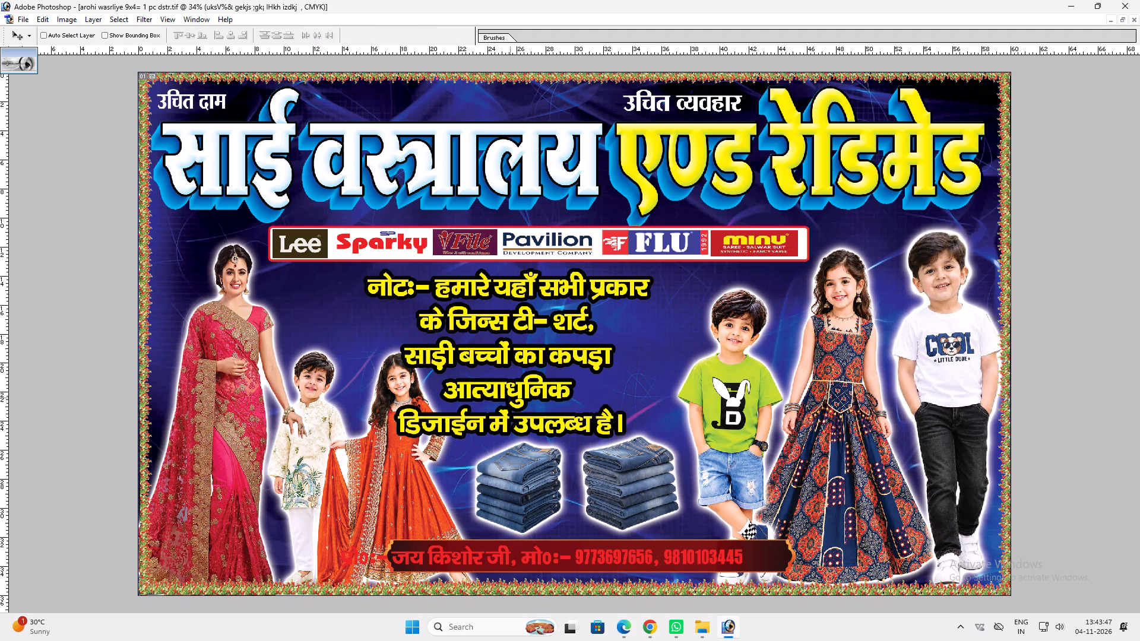
left_click_drag(510, 398, 518, 537)
Move the brand logo strip down and shrink it to fit between the saree woman and the green T-shirt boy.
left_click(562, 256, "ctrl")
left_click_drag(562, 256, 556, 307)
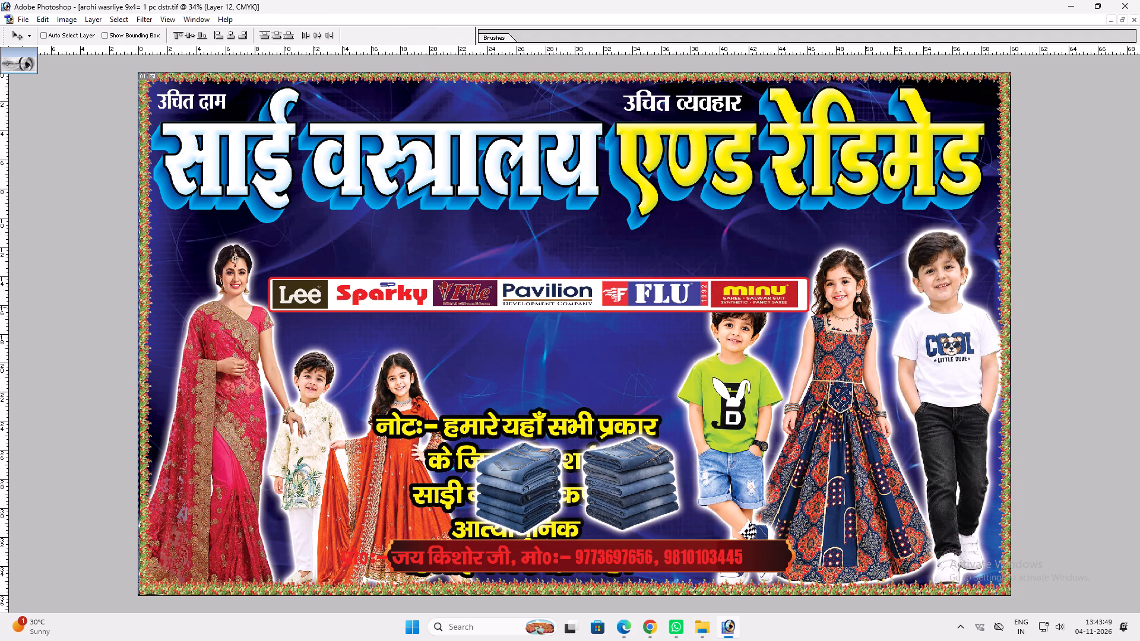
left_click_drag(556, 307, 556, 310)
key("ctrl+t")
left_click_drag(810, 302, 714, 306, "shift")
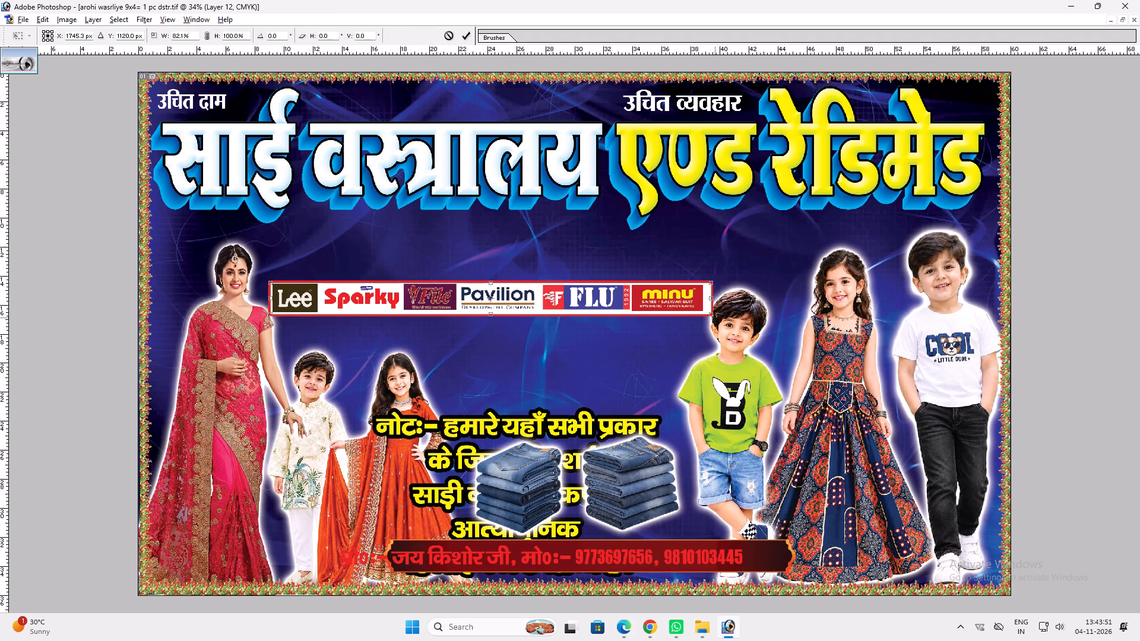
left_click_drag(715, 318, 694, 315, "alt+shift")
key("shift+Return")
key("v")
left_click_drag(664, 317, 664, 339)
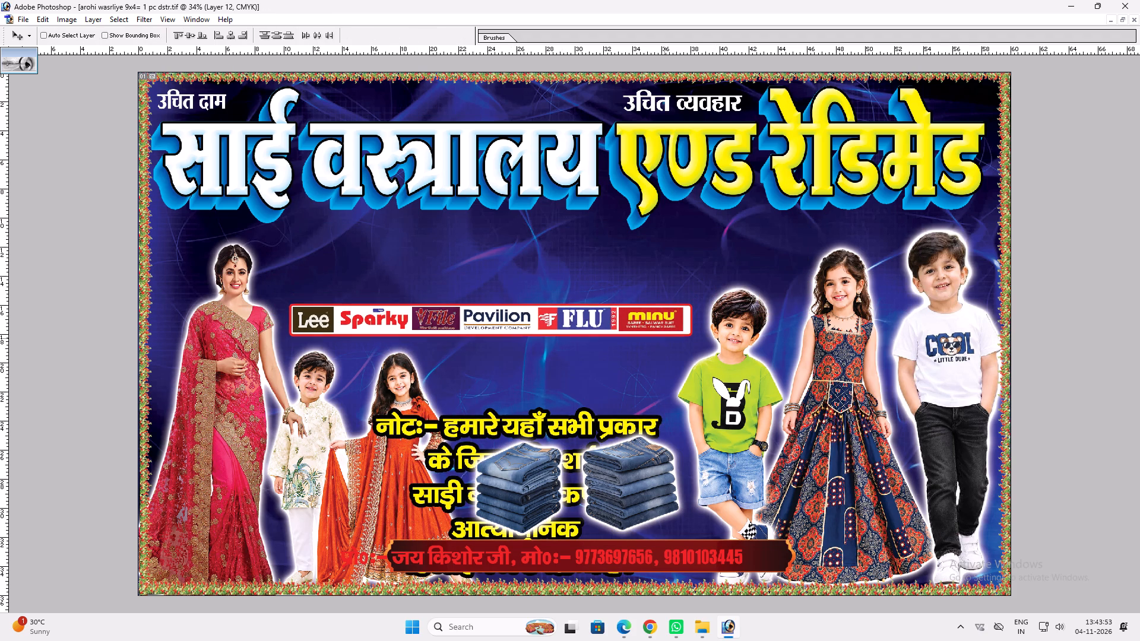
left_click_drag(664, 339, 664, 341)
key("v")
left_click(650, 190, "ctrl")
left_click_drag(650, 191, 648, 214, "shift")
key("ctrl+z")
Select the "साई वस्त्रालय एण्ड रेडिमेड" title layer and narrow it equally from both sides.
right_click(644, 191, "ctrl+shift")
left_click(672, 205, "ctrl+shift")
key("ctrl+t")
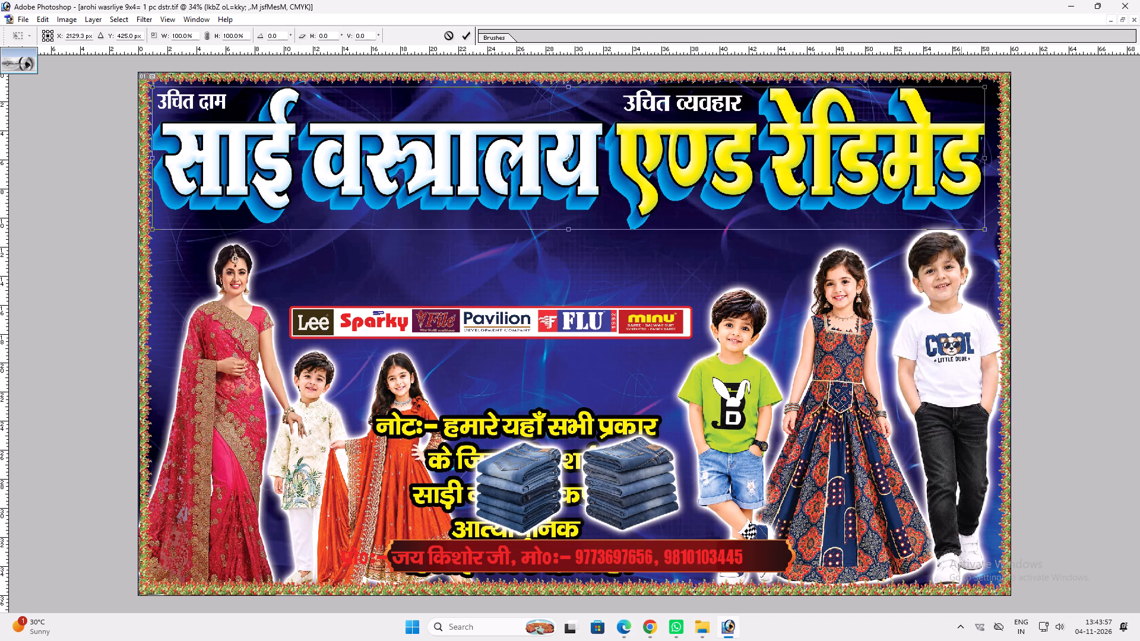
left_click_drag(978, 145, 959, 147, "shift")
key("Return")
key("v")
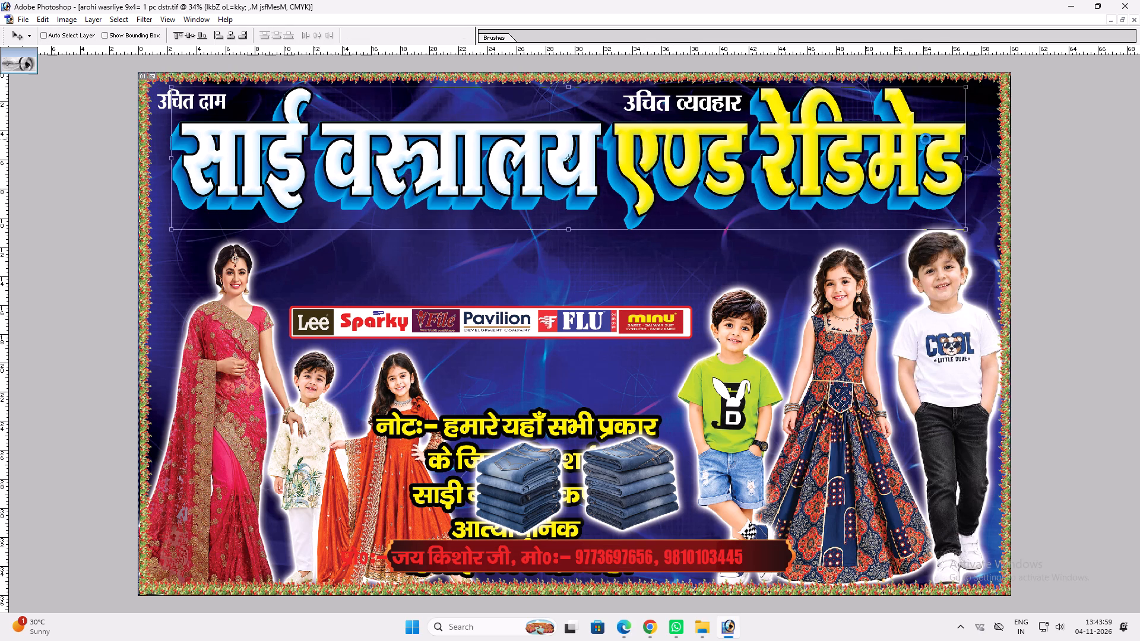
Move the title down and scale it to about 102.8% width and 96.2% height.
left_click_drag(900, 165, 899, 185, "shift")
key("ctrl+t")
left_click_drag(970, 166, 989, 162, "shift")
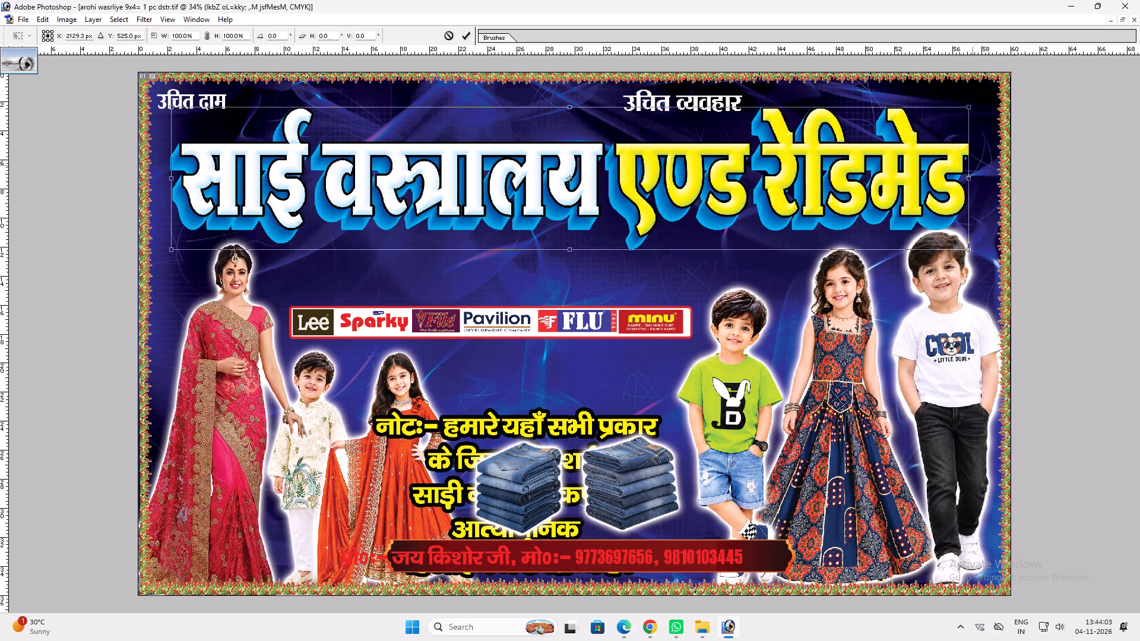
left_click_drag(989, 162, 989, 161, "shift")
left_click_drag(937, 255, 946, 249, "shift")
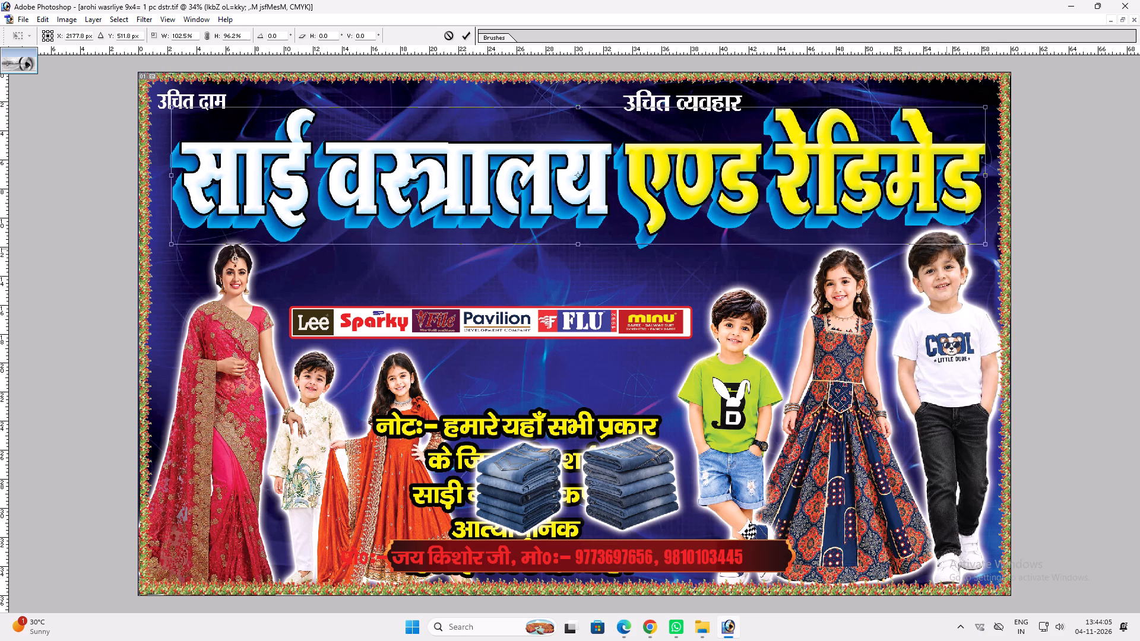
left_click_drag(173, 168, 163, 168, "shift")
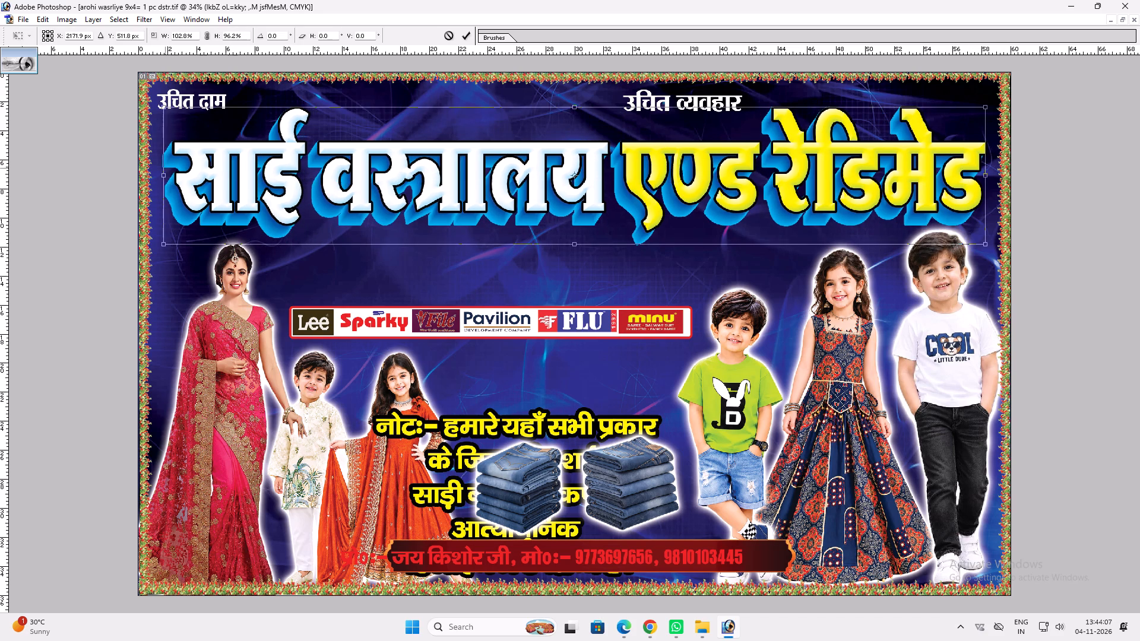
key("shift+Return")
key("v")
Move the उचित दाम text slightly down and inward, closer to the title.
double_click(204, 108, "ctrl")
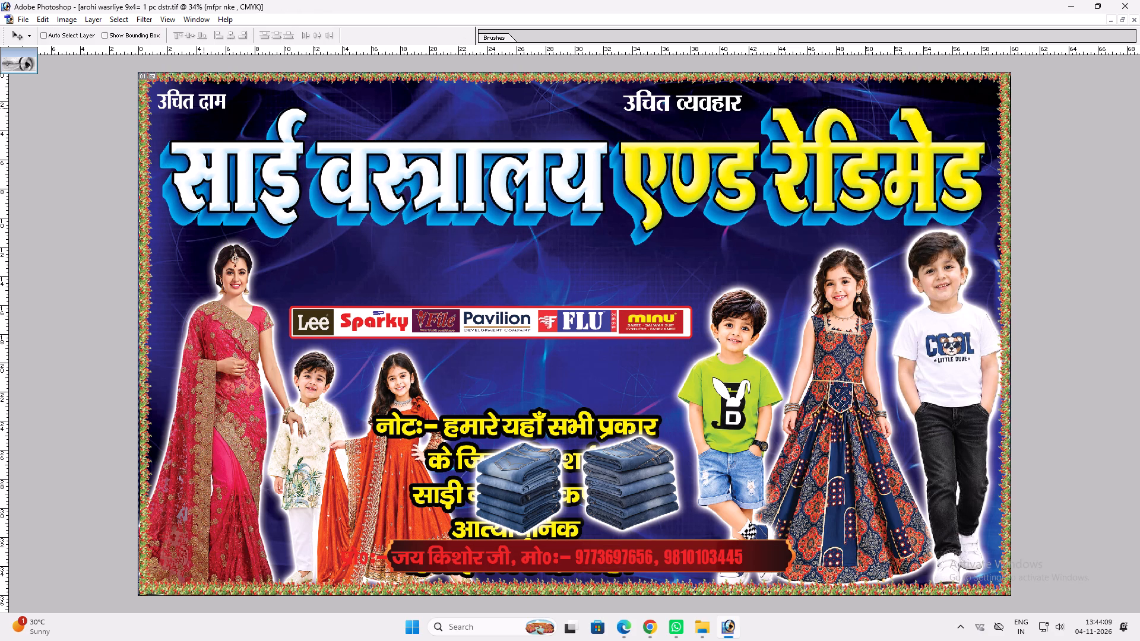
left_click_drag(204, 107, 209, 122)
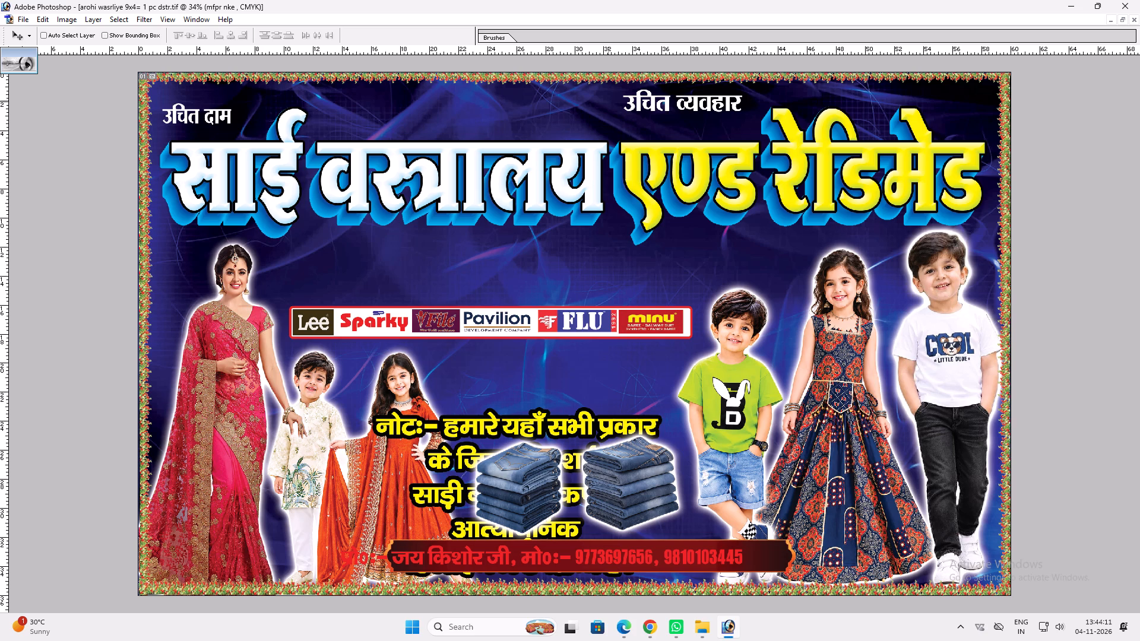
Cut the whole उचित व्यवहार text out of its text layer.
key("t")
left_click(635, 106)
key("ctrl+a")
key("ctrl+x")
key("Return")
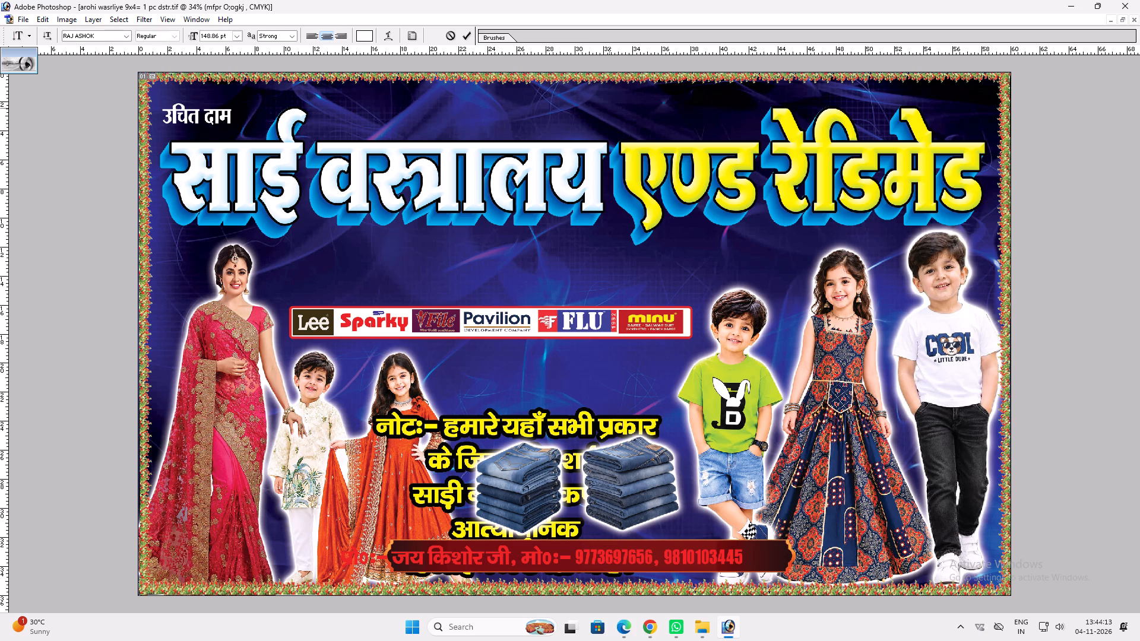
Duplicate the उचित दाम text along the same line to above the middle of the title.
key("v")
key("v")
left_click(210, 120, "ctrl")
left_click_drag(208, 119, 233, 119, "alt")
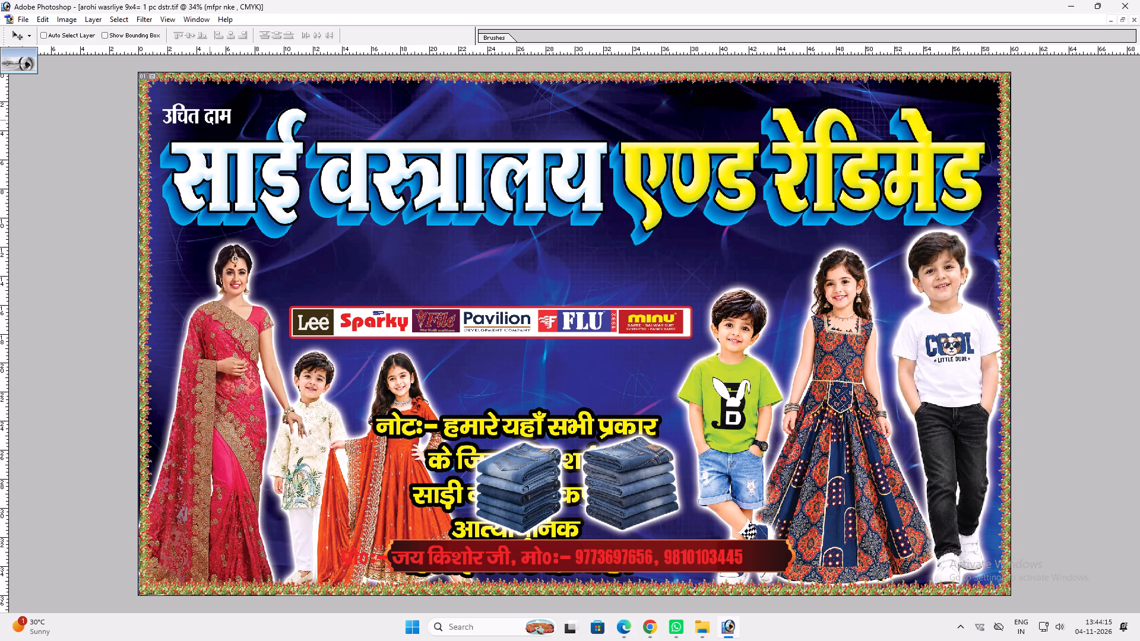
left_click_drag(233, 119, 589, 120, "alt")
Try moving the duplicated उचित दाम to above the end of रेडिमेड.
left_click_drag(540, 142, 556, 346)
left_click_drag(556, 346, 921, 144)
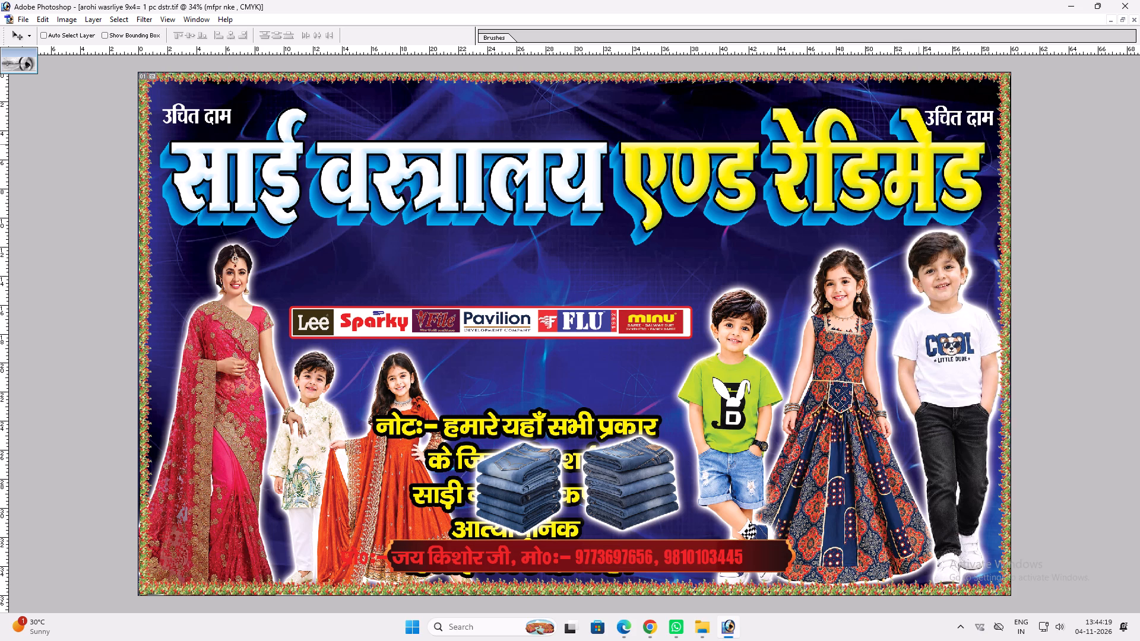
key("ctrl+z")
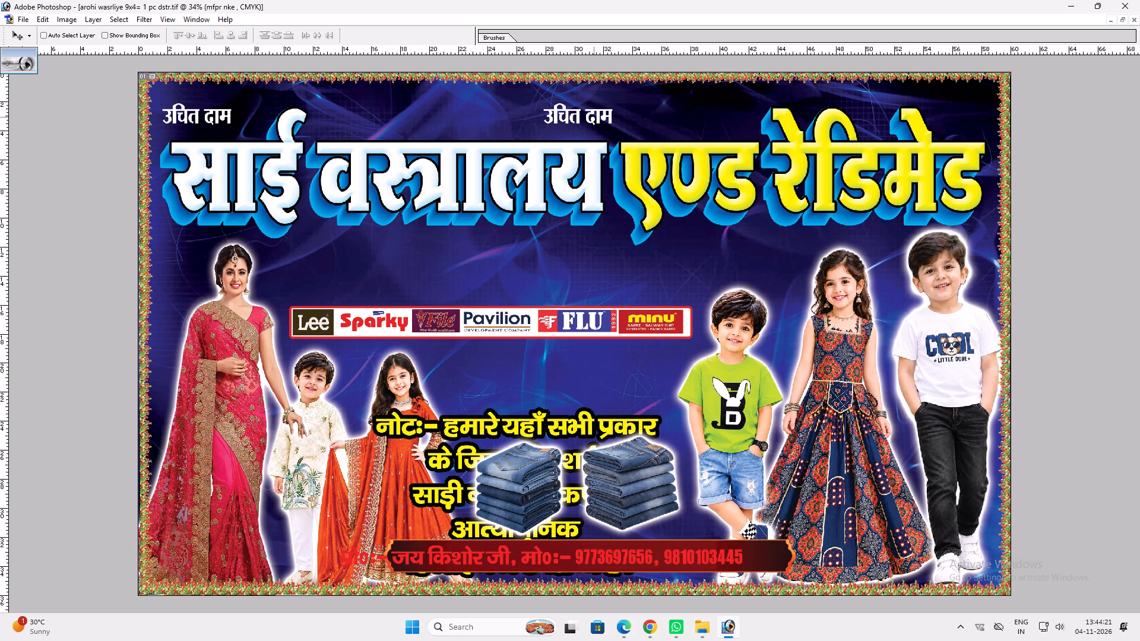
Replace the duplicate's text with the cut उचित व्यवहार and place it above एण्ड in the title.
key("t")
left_click(577, 126)
key("ctrl+a")
key("ctrl+v")
key("Return")
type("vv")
left_click_drag(575, 125, 635, 125, "shift")
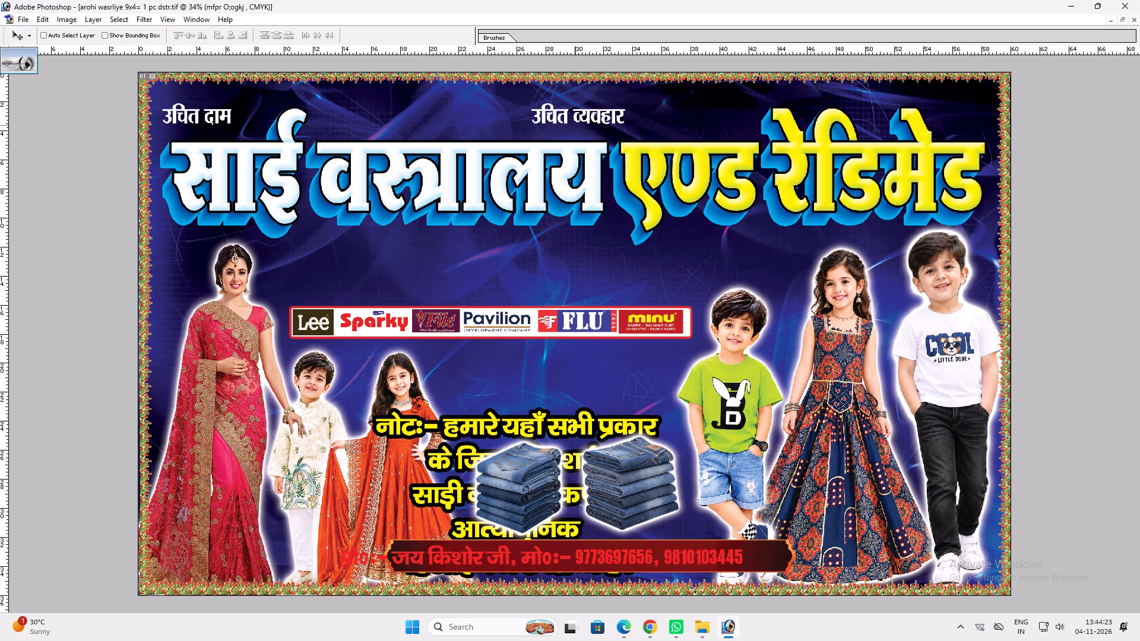
left_click_drag(635, 125, 681, 125, "shift")
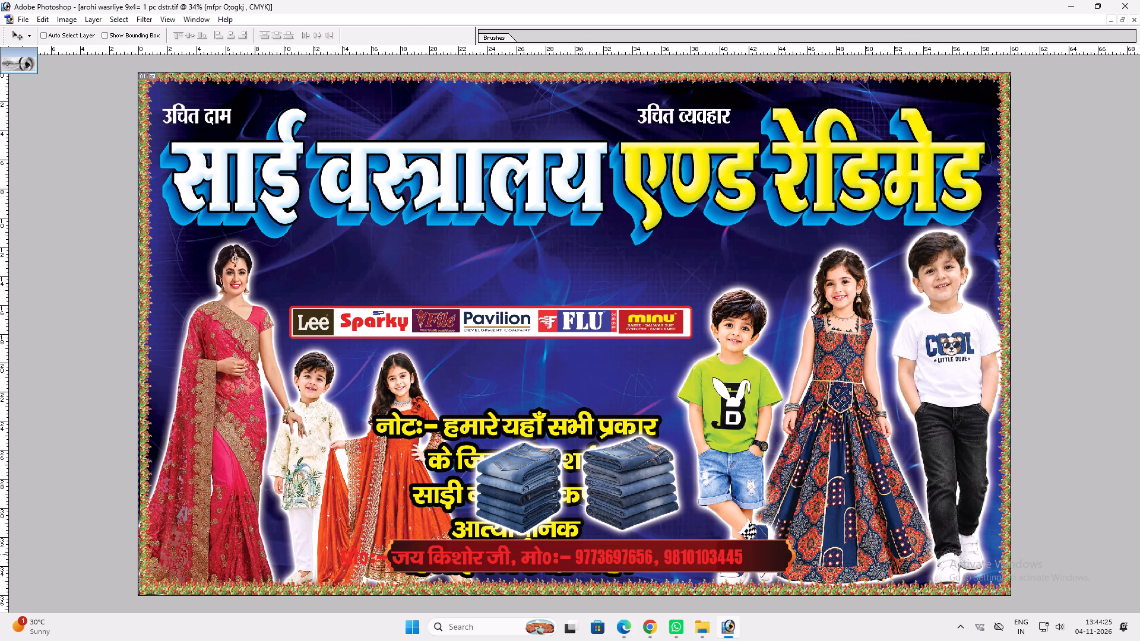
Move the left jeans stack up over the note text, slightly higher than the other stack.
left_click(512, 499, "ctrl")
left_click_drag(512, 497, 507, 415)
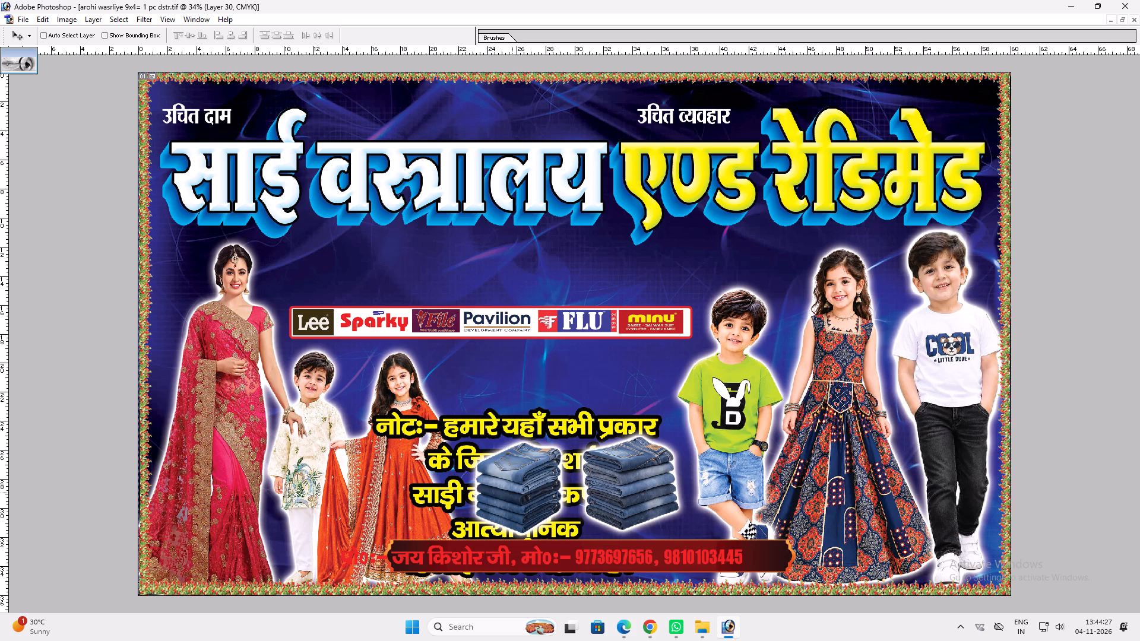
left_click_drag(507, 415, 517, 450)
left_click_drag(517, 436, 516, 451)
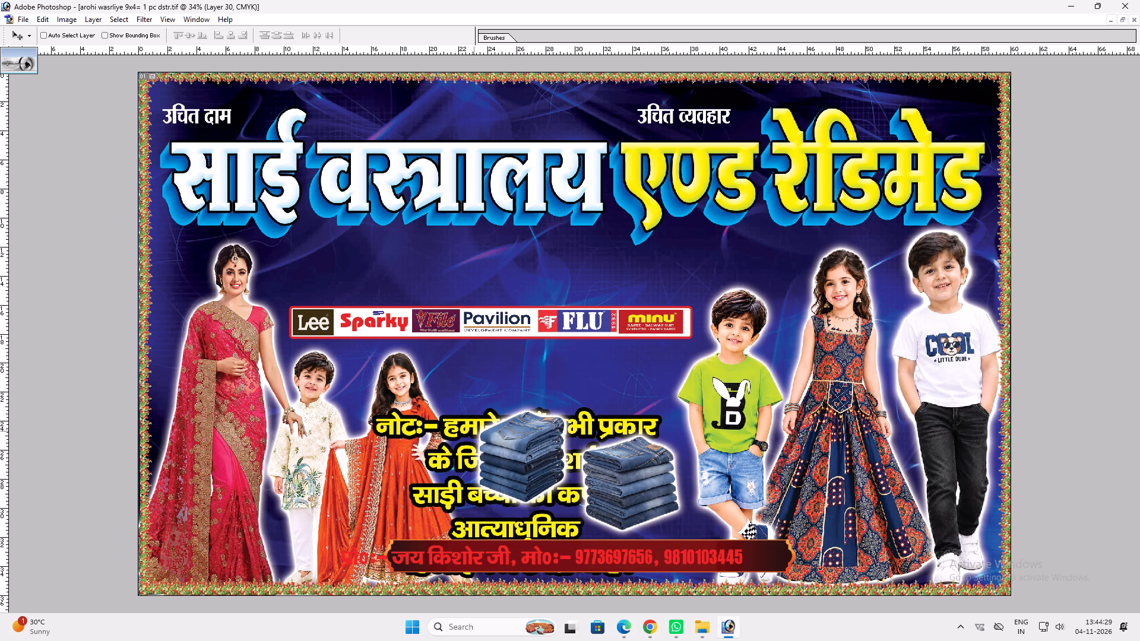
Move the नोटः note text block up to just below the title.
left_click(469, 426, "ctrl")
left_click_drag(467, 425, 442, 274)
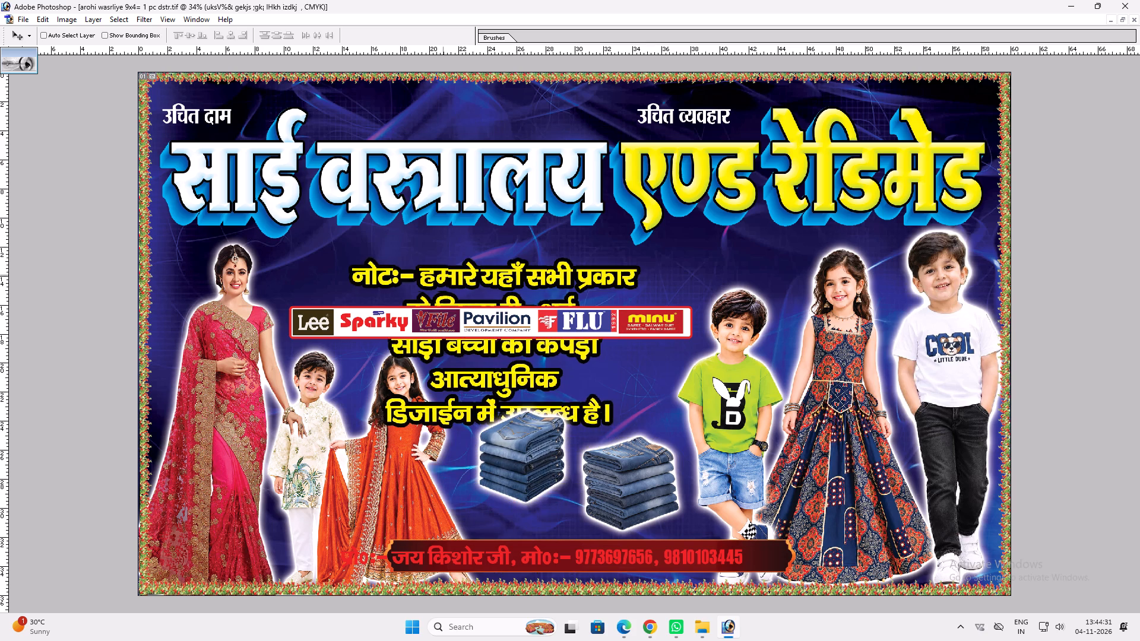
left_click_drag(442, 274, 430, 262)
Rewrap the note into three lines, ending the first at जिन्स and the second at आत्याधुनिक.
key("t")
left_click(436, 348)
key("Home")
key("BackSpace")
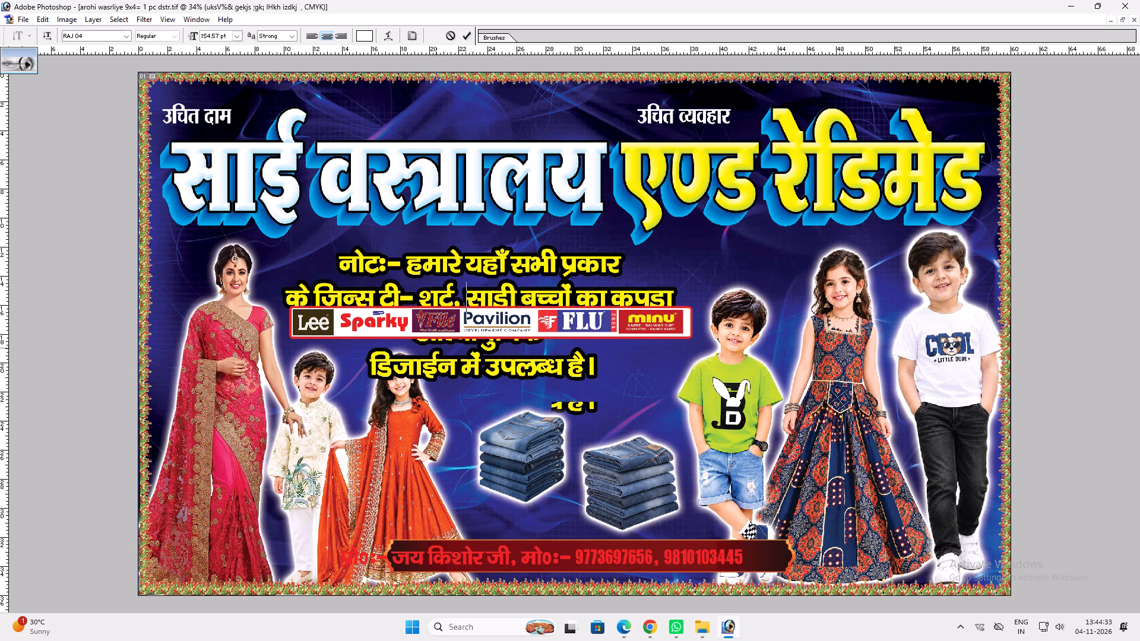
left_click(381, 299)
key("Return")
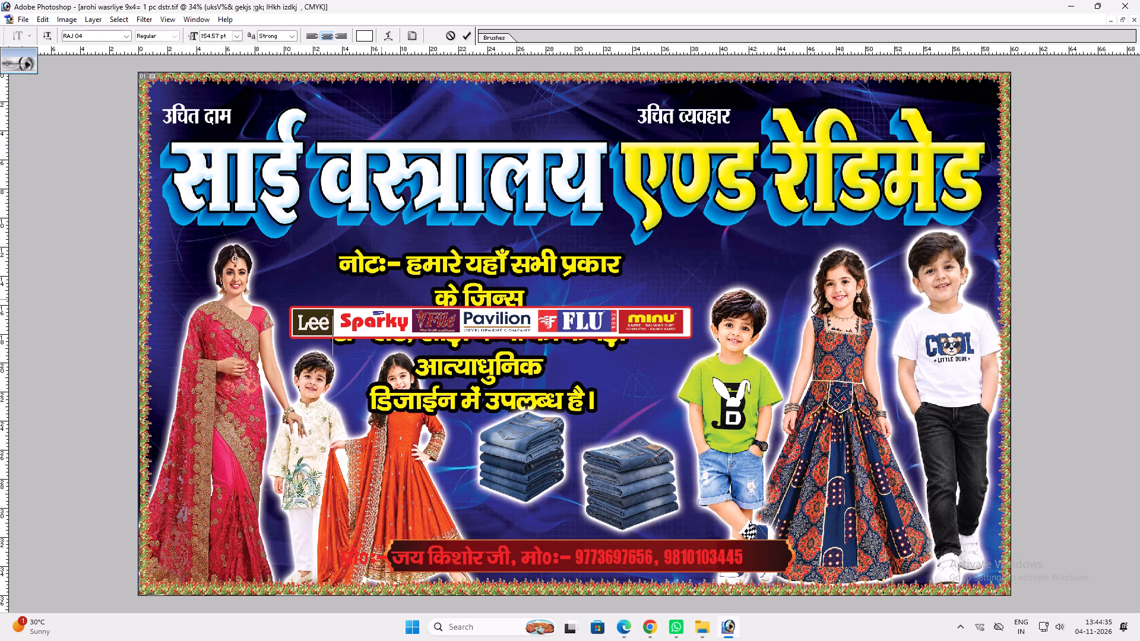
key("Up")
key("Home")
key("BackSpace")
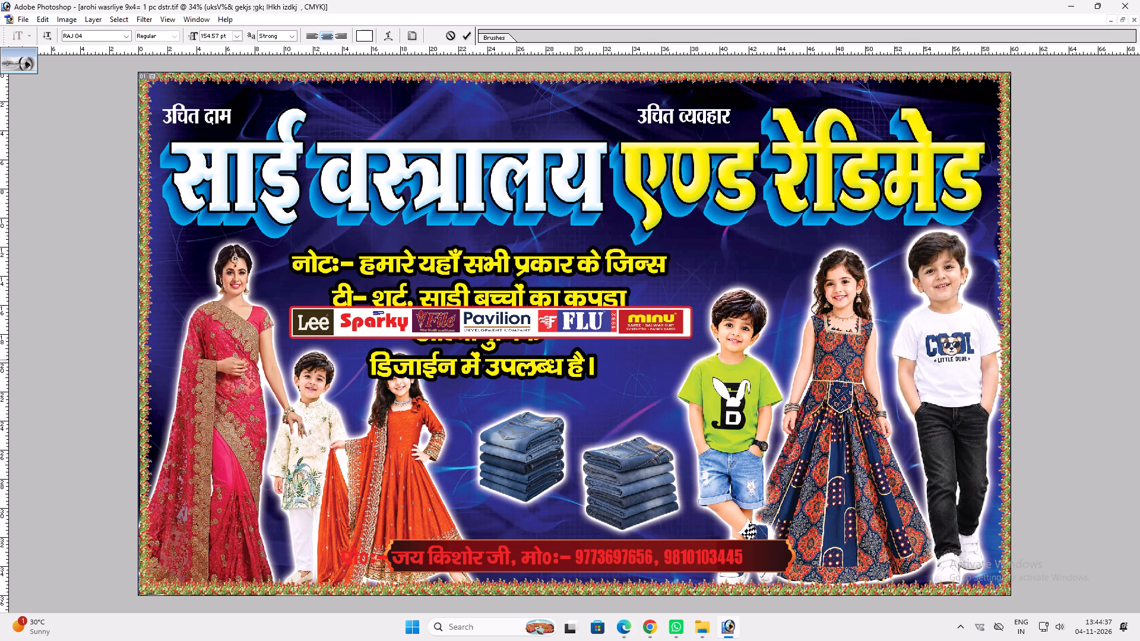
left_click(428, 348)
key("Home")
key("BackSpace")
key("Return")
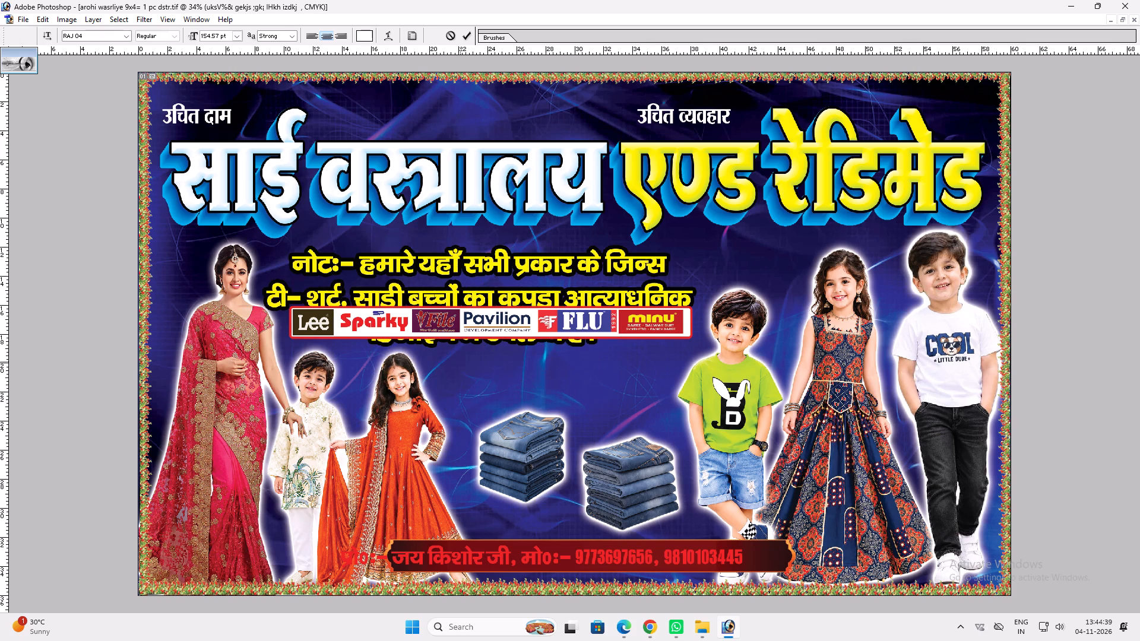
Nudge the note slightly right and scale it to about 101% width and 104% height.
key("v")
left_click_drag(490, 327, 498, 325)
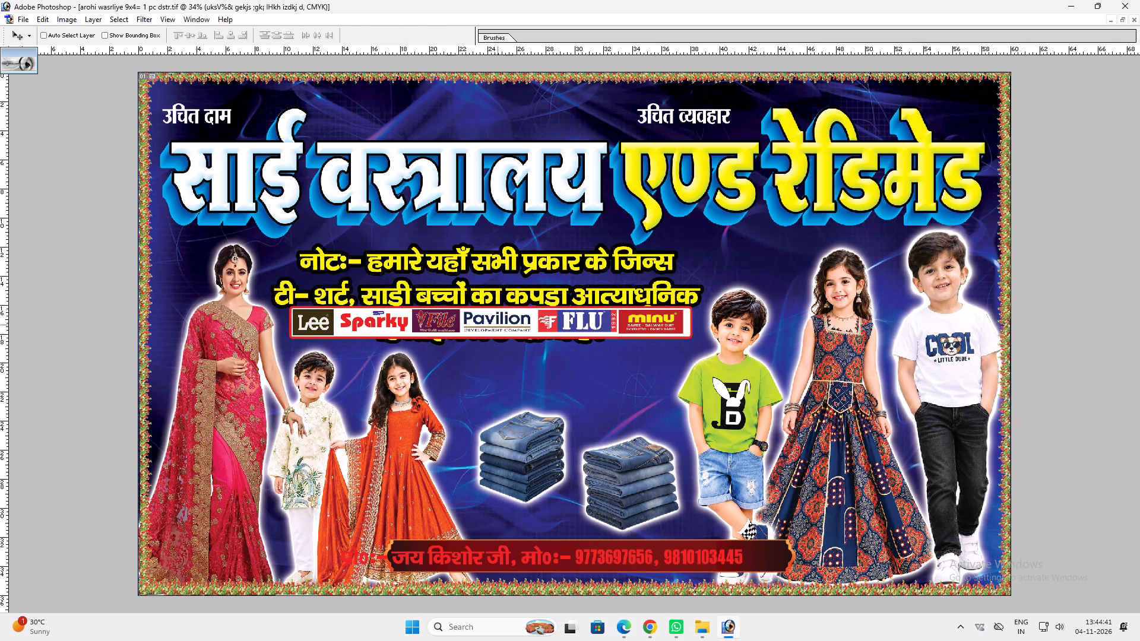
left_click_drag(498, 325, 499, 325)
key("ctrl+t")
left_click(702, 336, "shift")
left_click(686, 341, "shift")
key("shift+Return")
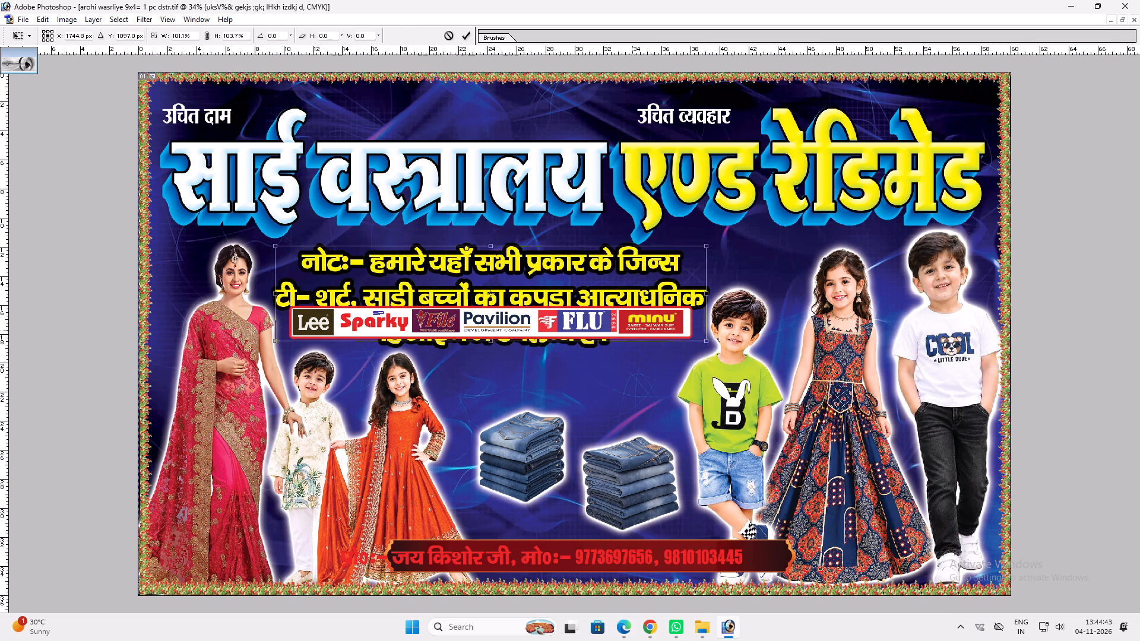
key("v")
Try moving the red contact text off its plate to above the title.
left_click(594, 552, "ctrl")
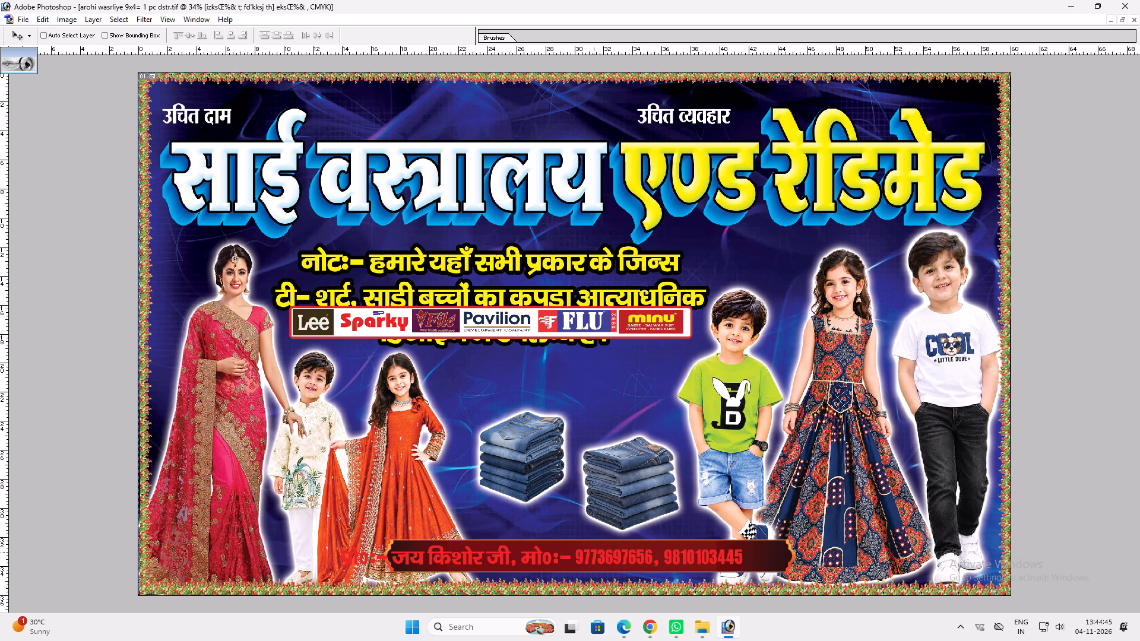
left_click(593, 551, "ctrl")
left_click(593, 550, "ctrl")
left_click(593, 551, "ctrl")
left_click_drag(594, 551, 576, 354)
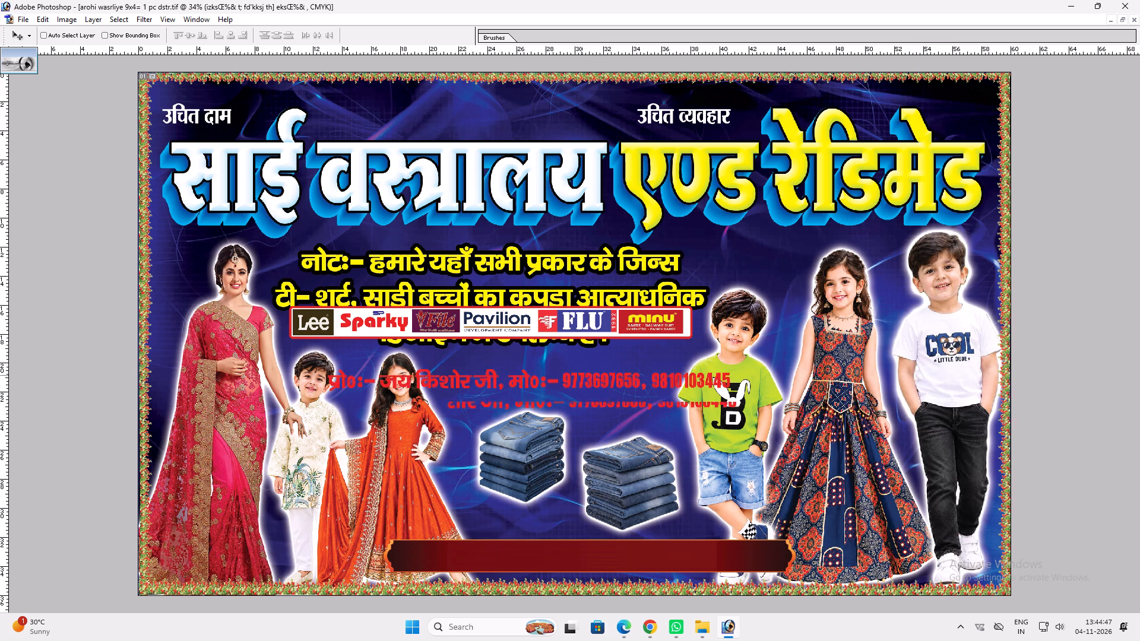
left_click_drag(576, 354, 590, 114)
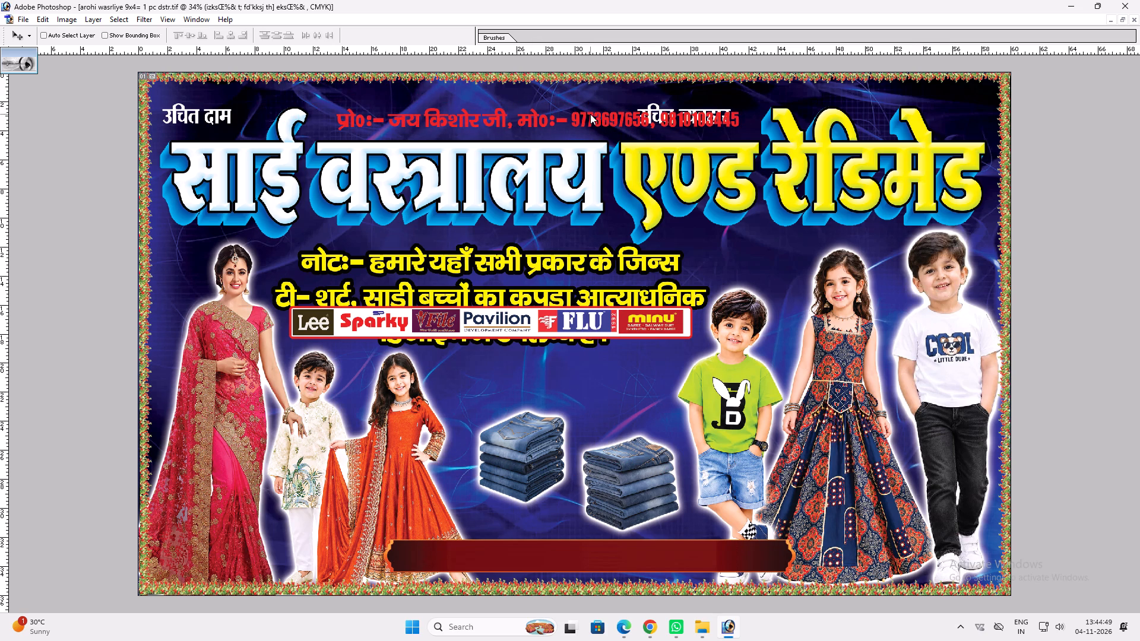
Stretch the title taller by raising its upper edge close to the banner's top border, comparing before and after.
left_click(586, 153, "ctrl")
key("ctrl+t")
left_click_drag(586, 110, 586, 93, "shift")
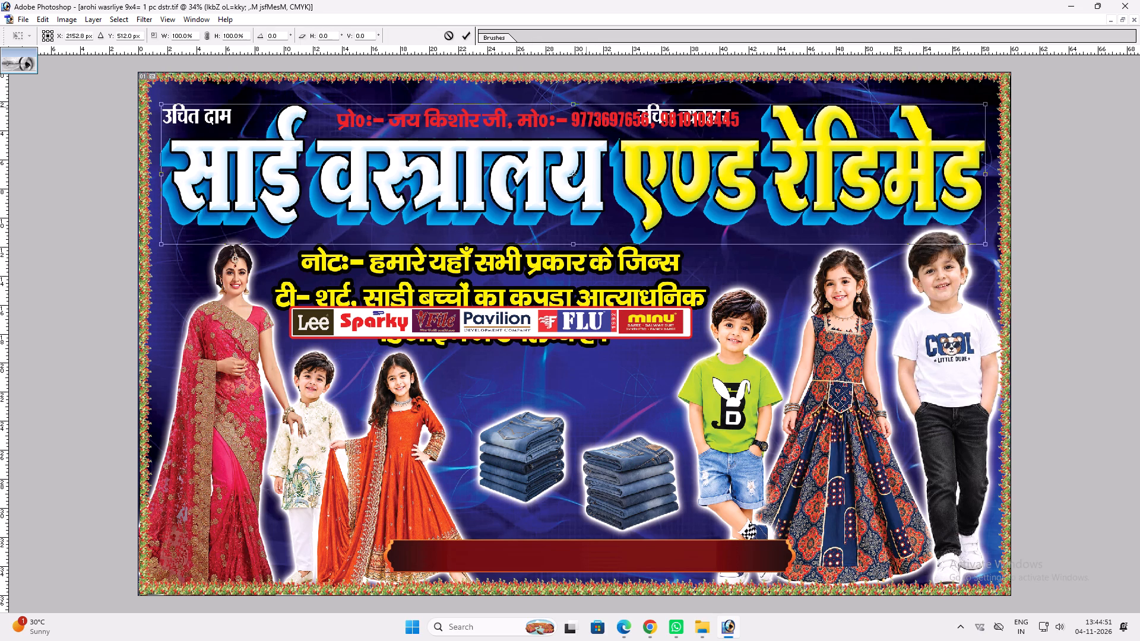
left_click_drag(586, 93, 586, 92, "shift")
key("Return")
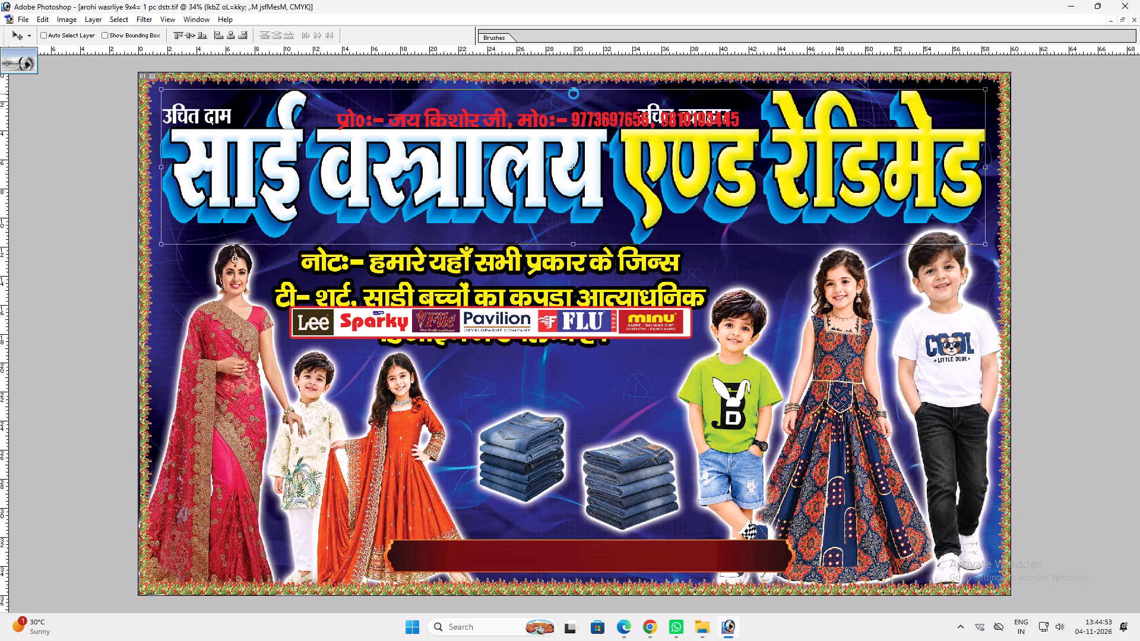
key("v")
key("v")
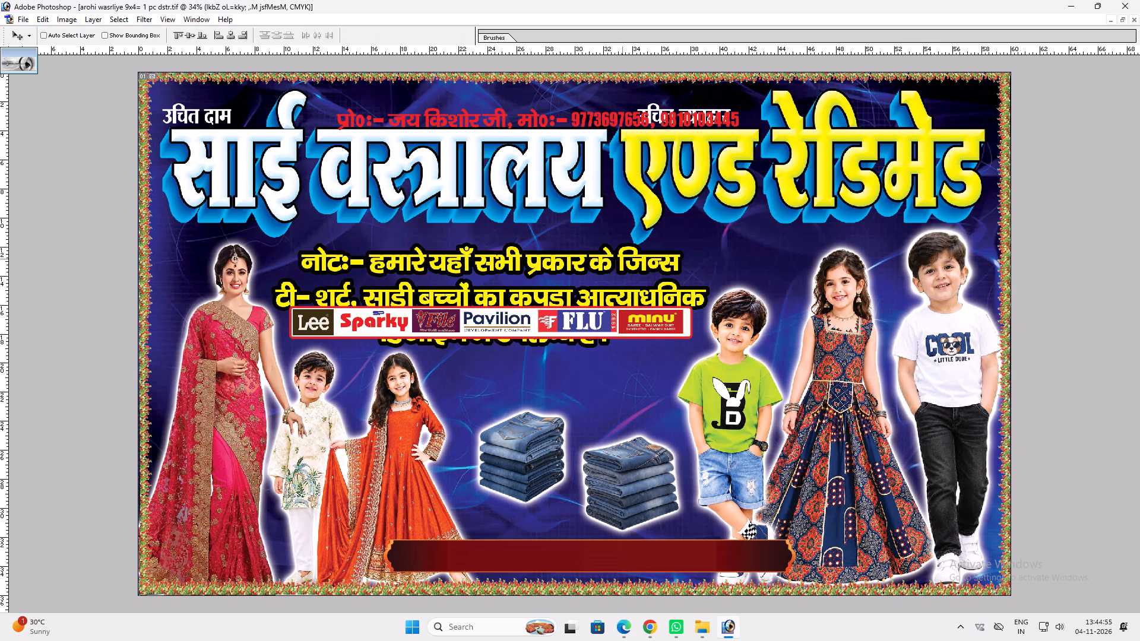
key("ctrl+z")
key("ctrl+z")
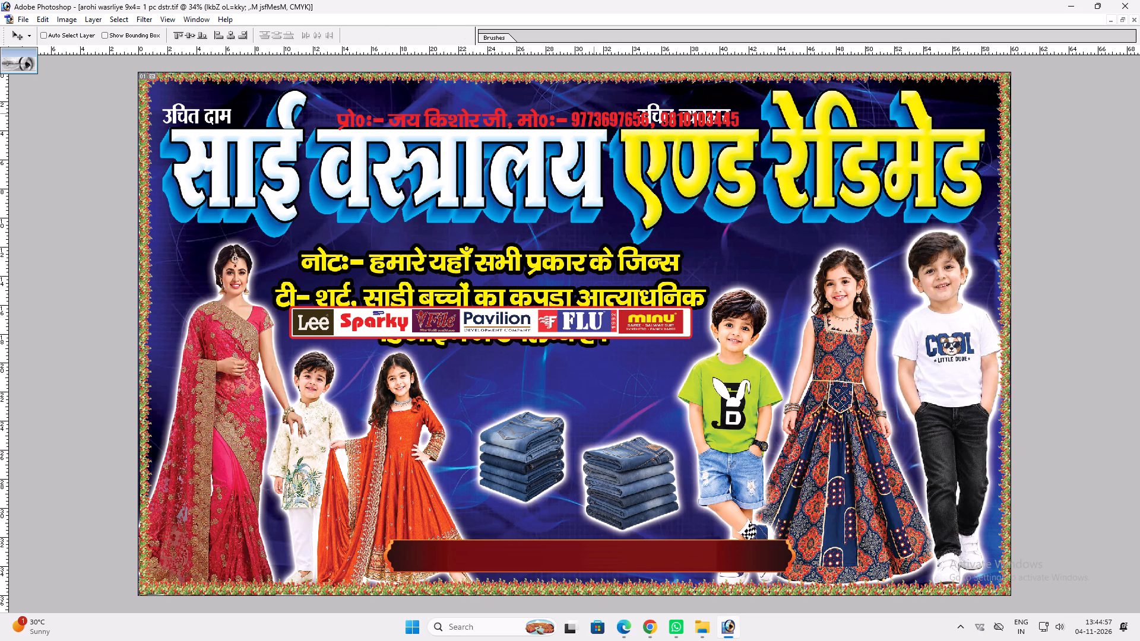
Place the contact text back on the dark red plate and scale it to about 94% so it fits inside.
left_click(592, 113, "ctrl")
left_click_drag(591, 120, 648, 557)
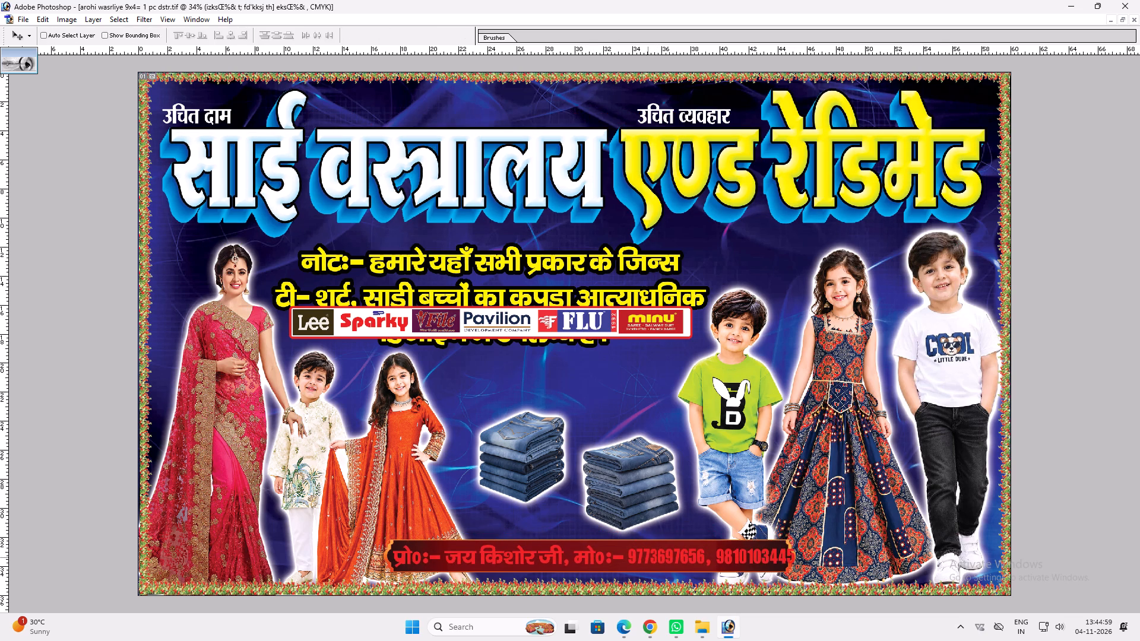
left_click_drag(648, 557, 649, 557)
key("ctrl+t")
left_click_drag(799, 560, 777, 563, "shift")
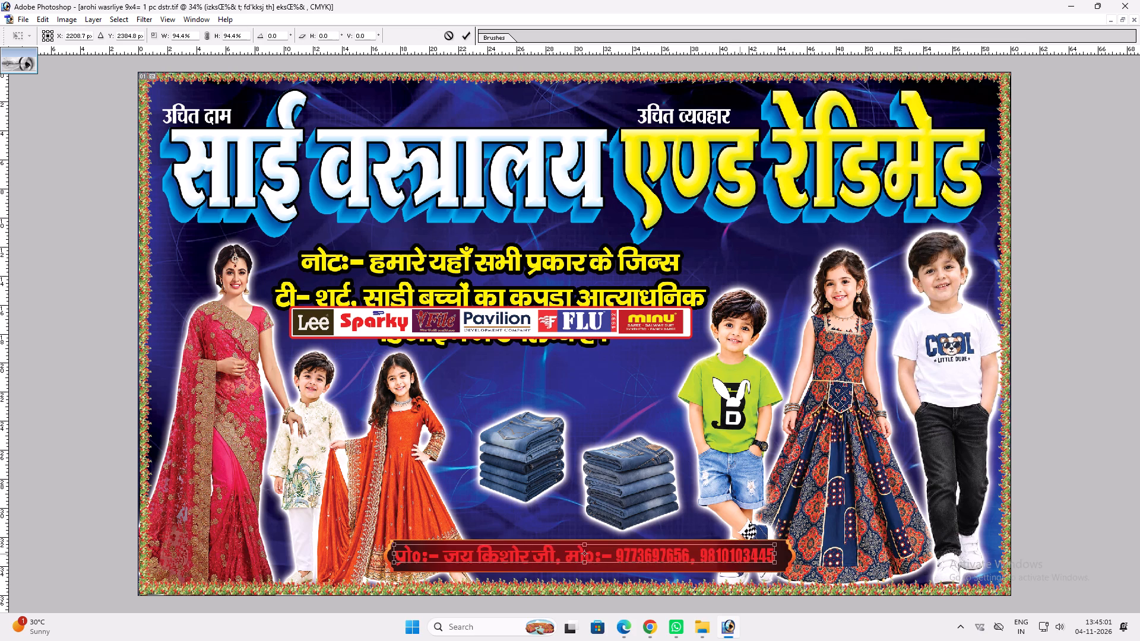
key("shift+Return")
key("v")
Shrink the contact plate together with its text and set it just above the bottom floral border.
left_click(692, 563)
left_click(785, 557, "ctrl+shift")
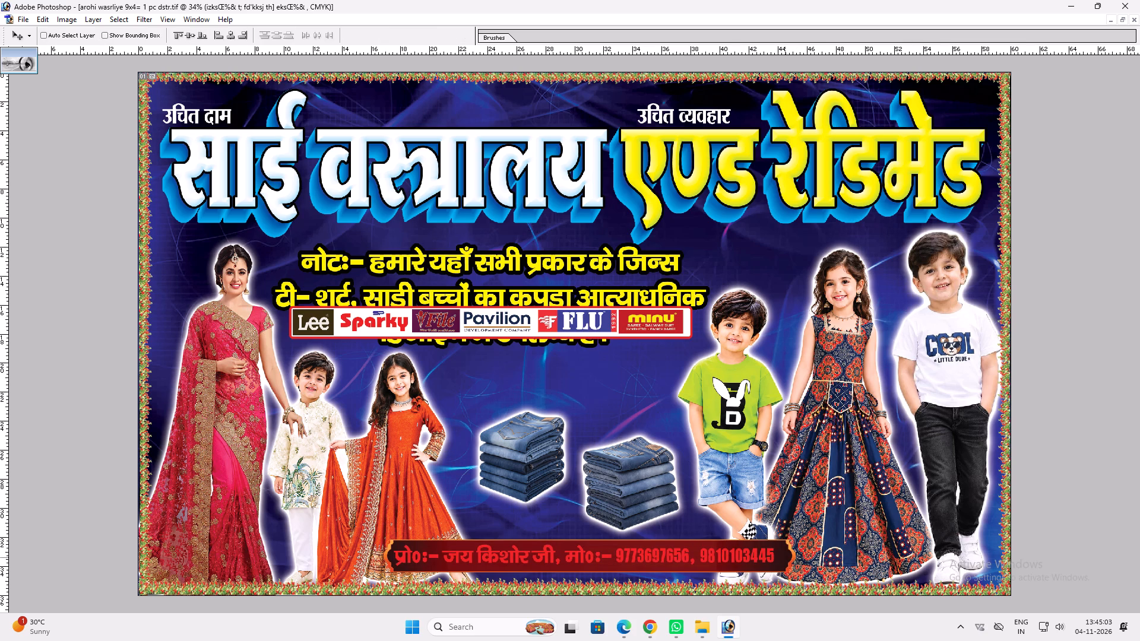
key("ctrl+t")
left_click_drag(790, 570, 763, 572, "alt+shift")
key("Return")
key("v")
left_click_drag(693, 560, 693, 564)
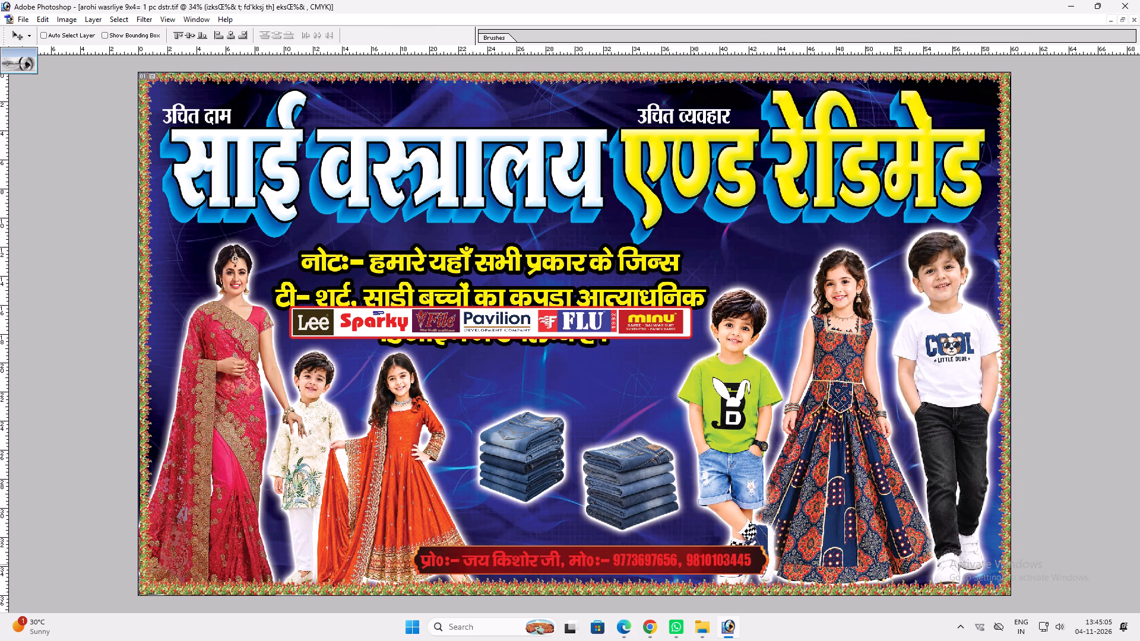
left_click_drag(693, 564, 694, 566)
Change the contact text's Color Overlay from red to white.
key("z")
left_click_drag(325, 512, 788, 633)
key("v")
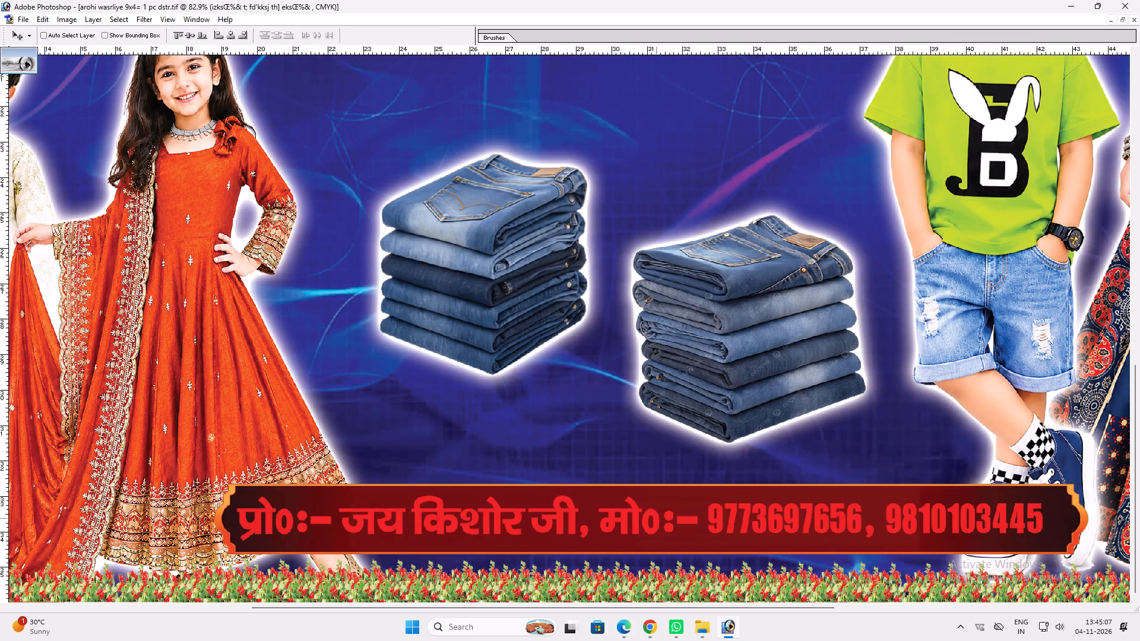
left_click(656, 518, "ctrl")
key("alt+l")
key("alt+y")
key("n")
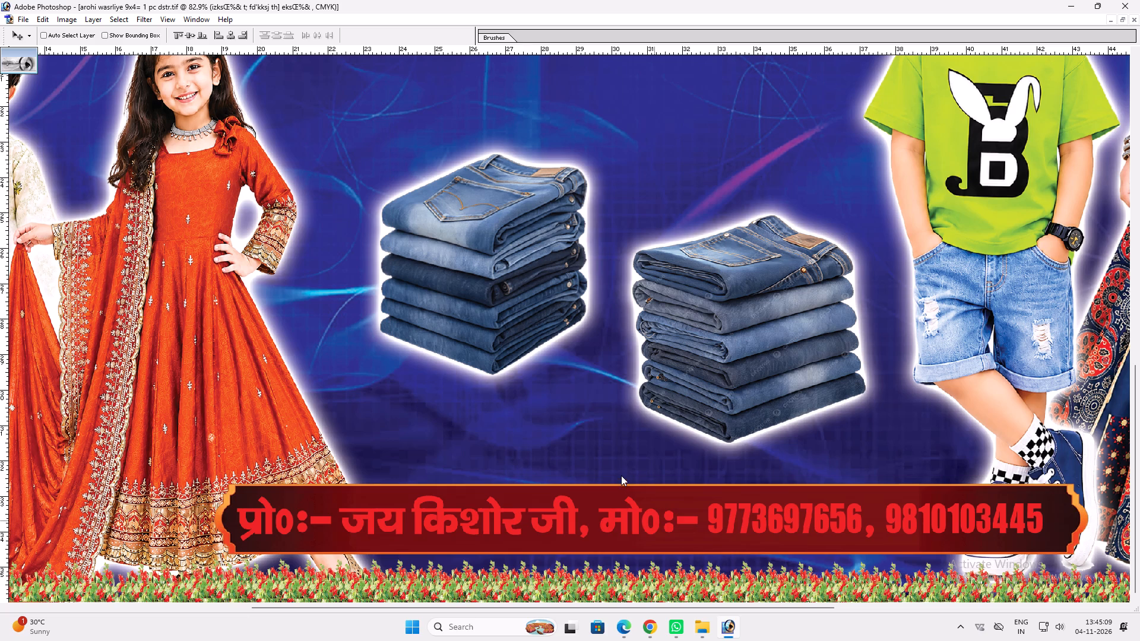
left_click(515, 515)
left_click(680, 410)
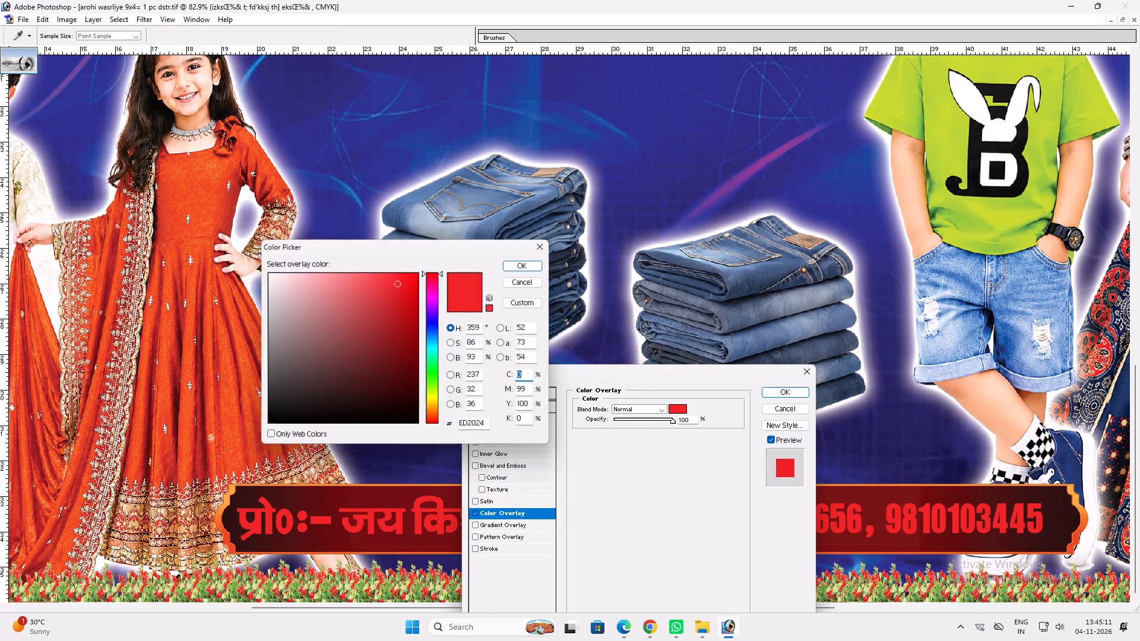
left_click_drag(363, 376, 118, 155)
key("Return")
key("Return")
Add a Drop Shadow to the contact text with 100% opacity and a size of 0 px.
key("alt+l")
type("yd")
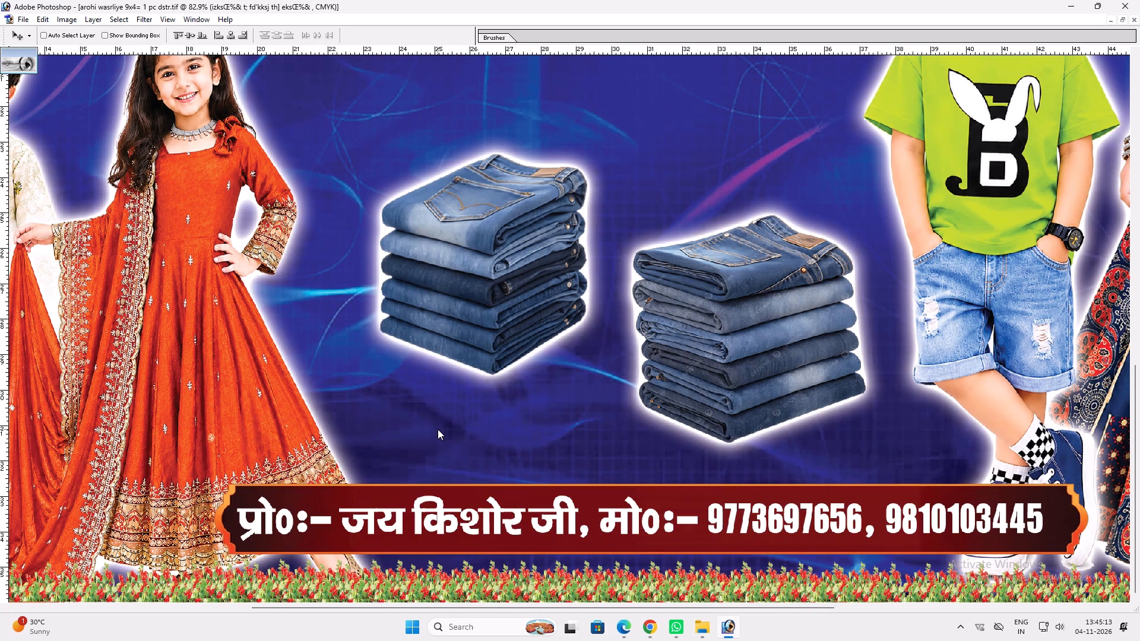
left_click_drag(657, 420, 695, 421)
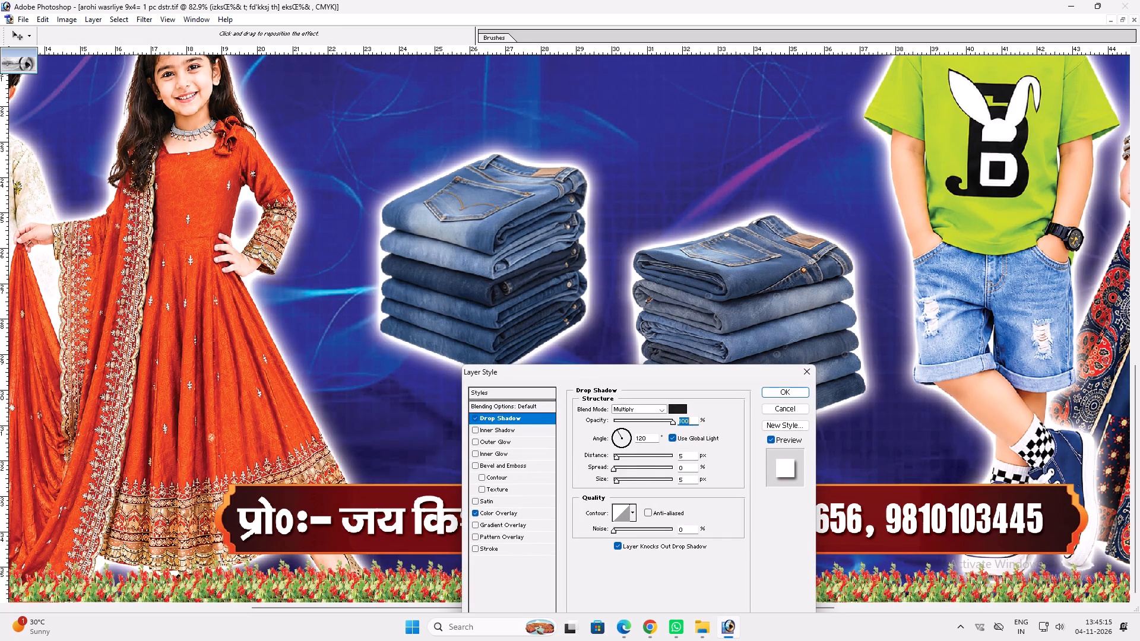
left_click_drag(695, 421, 695, 421)
left_click(623, 464)
left_click_drag(620, 481, 600, 481)
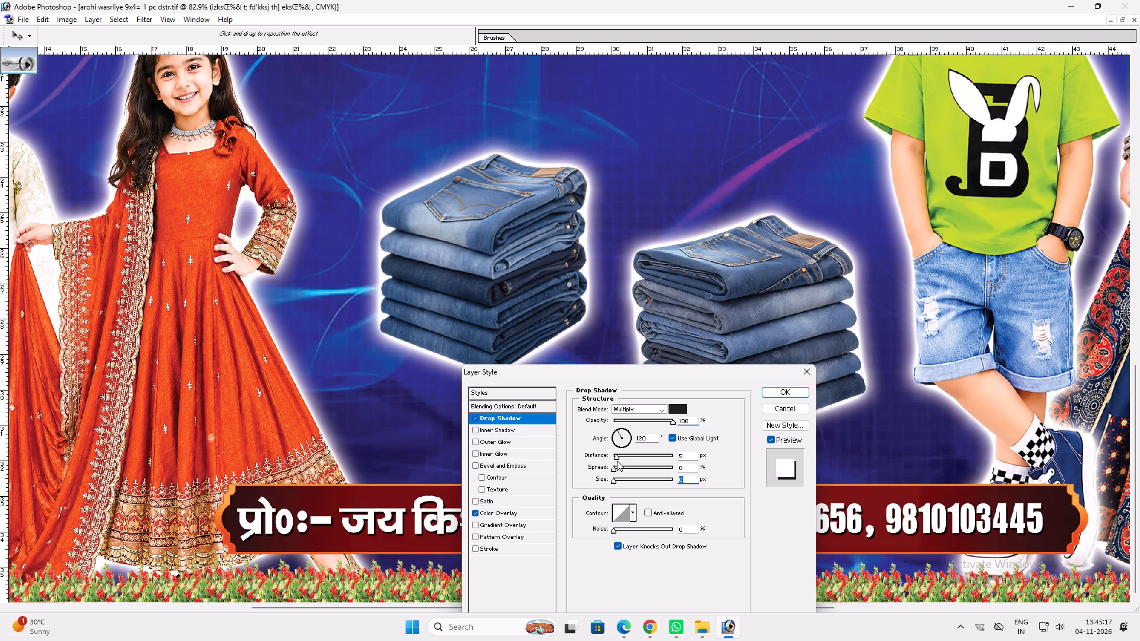
left_click(620, 458)
key("Return")
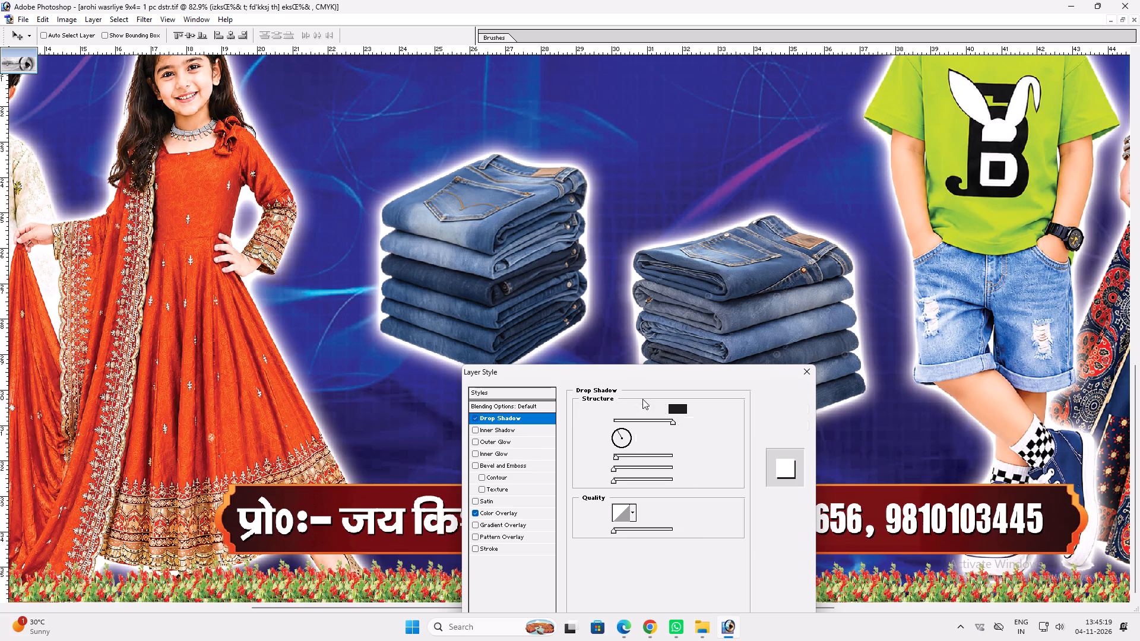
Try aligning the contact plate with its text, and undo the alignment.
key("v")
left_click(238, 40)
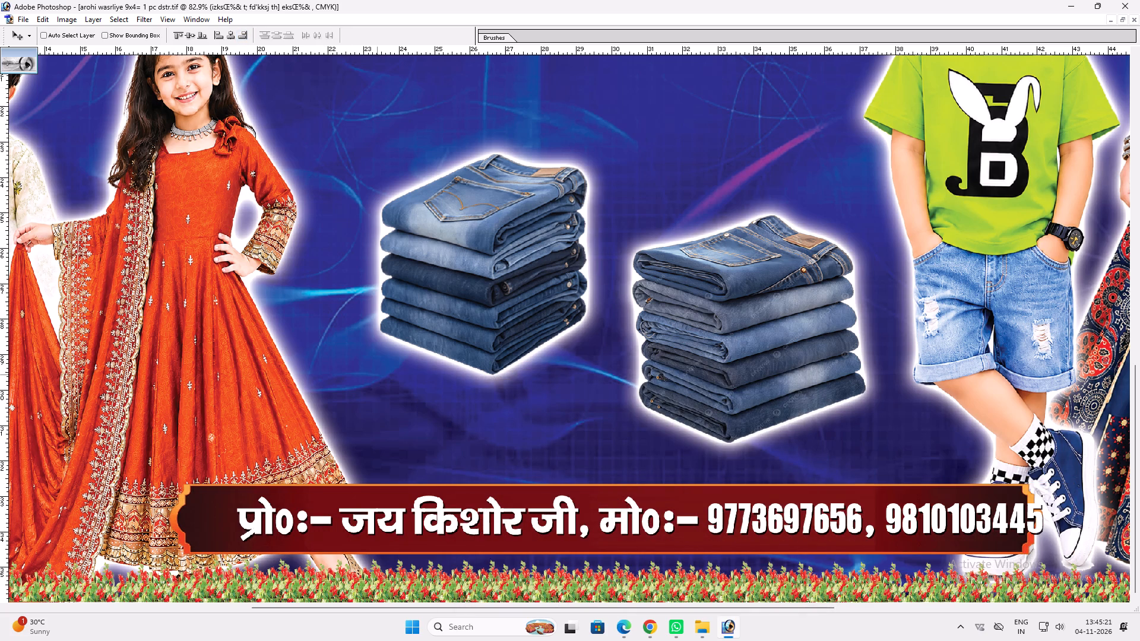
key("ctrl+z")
Center the contact text and plate on each other and shift both slightly right along the bottom border.
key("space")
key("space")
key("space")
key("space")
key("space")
right_click_drag(537, 509, 549, 509)
left_click(581, 521)
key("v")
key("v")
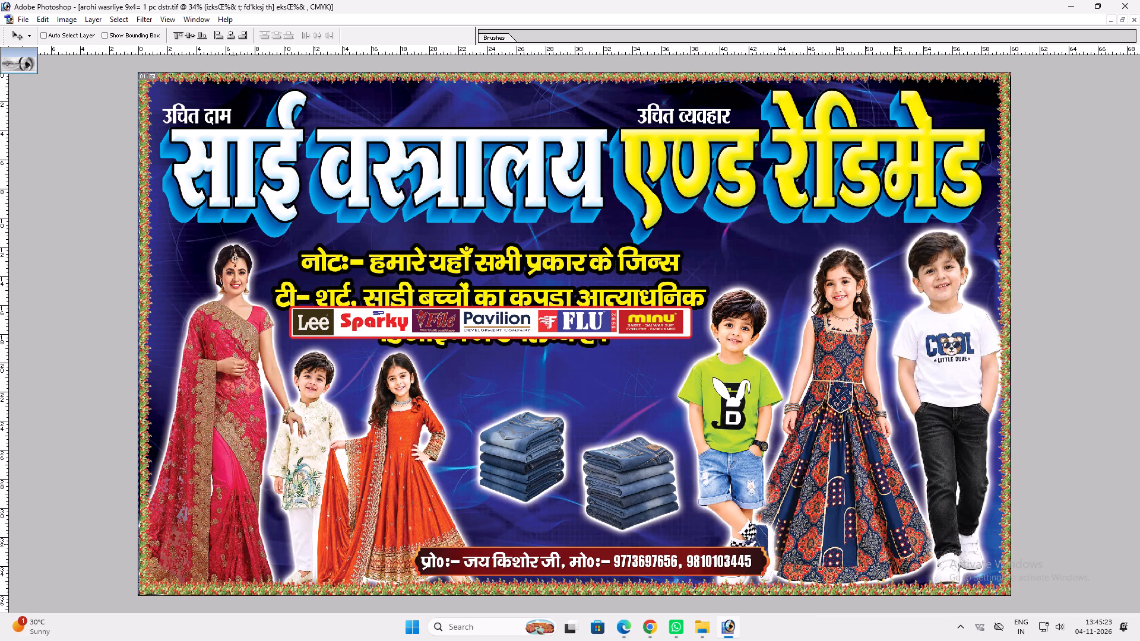
left_click_drag(574, 568, 586, 569)
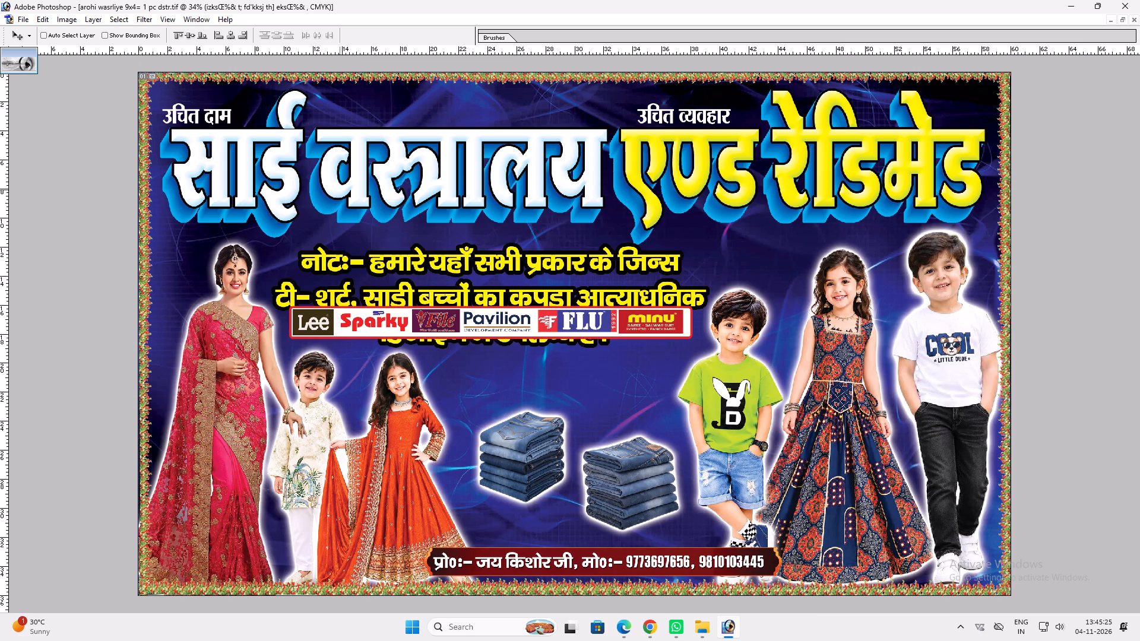
left_click(231, 33)
left_click_drag(547, 548, 560, 548, "shift")
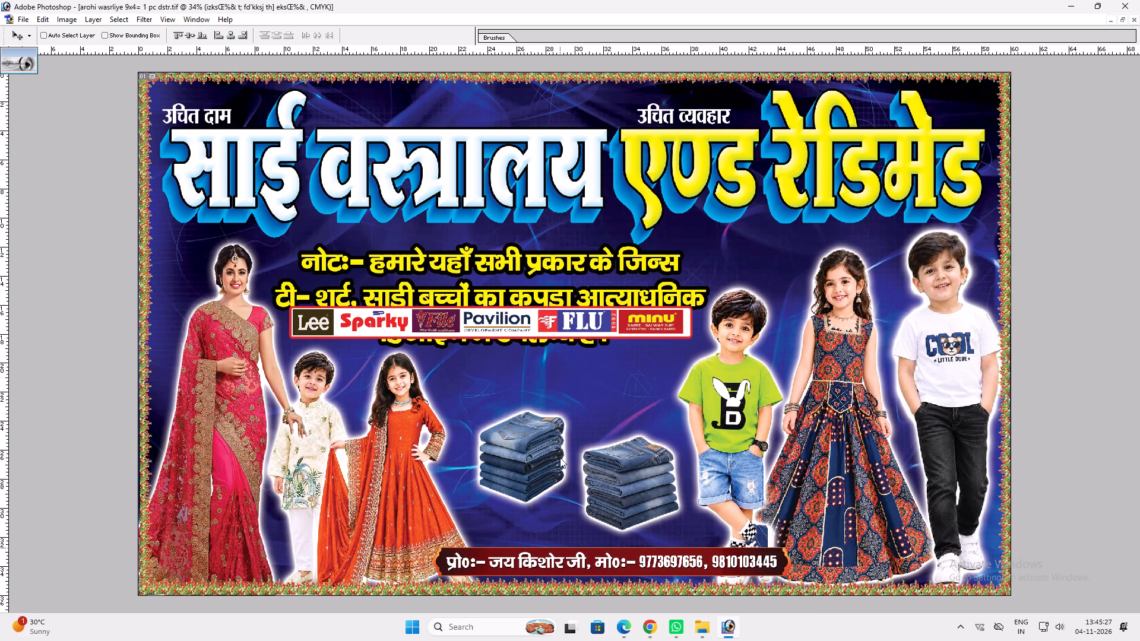
Move the brand logo strip off the note down to just above the contact plate, over the lower part of the jeans stacks.
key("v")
left_click(492, 328, "ctrl")
left_click_drag(492, 328, 649, 480)
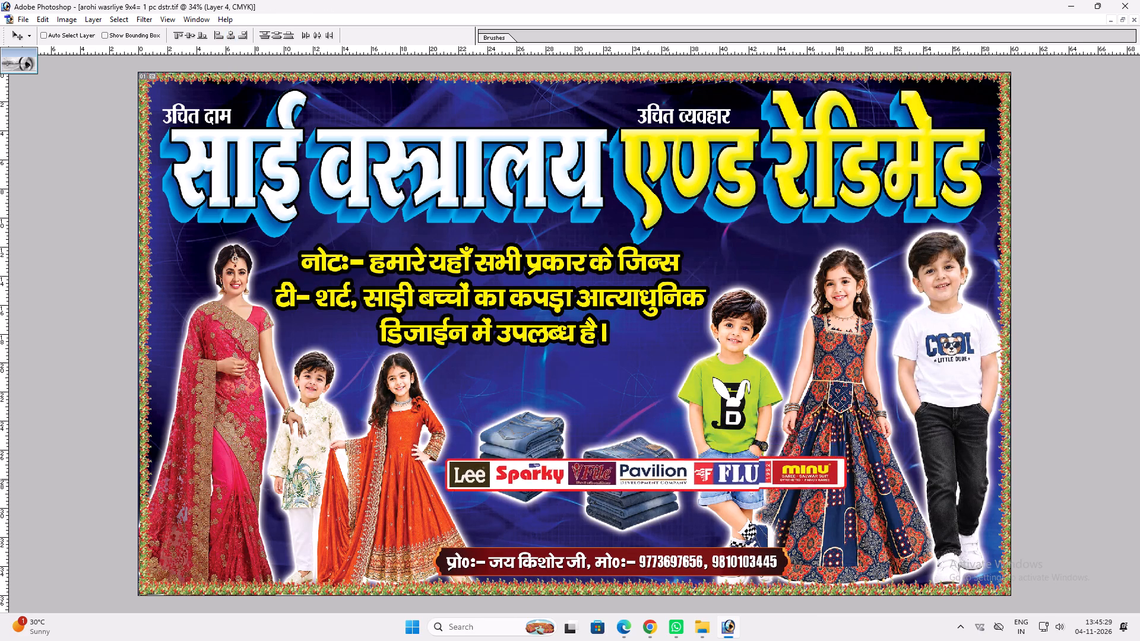
left_click_drag(649, 480, 660, 415)
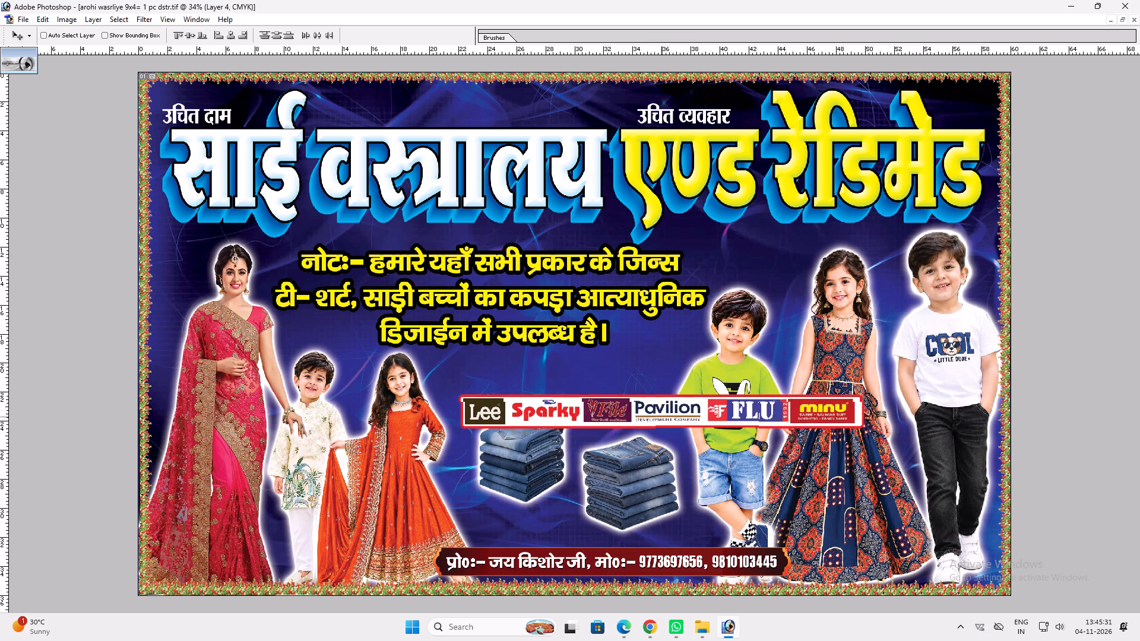
left_click_drag(660, 415, 694, 510)
Move the left jeans stack down, shrink it, and place it at the left end of the logo strip.
left_click(527, 455, "ctrl")
left_click_drag(517, 445, 514, 483)
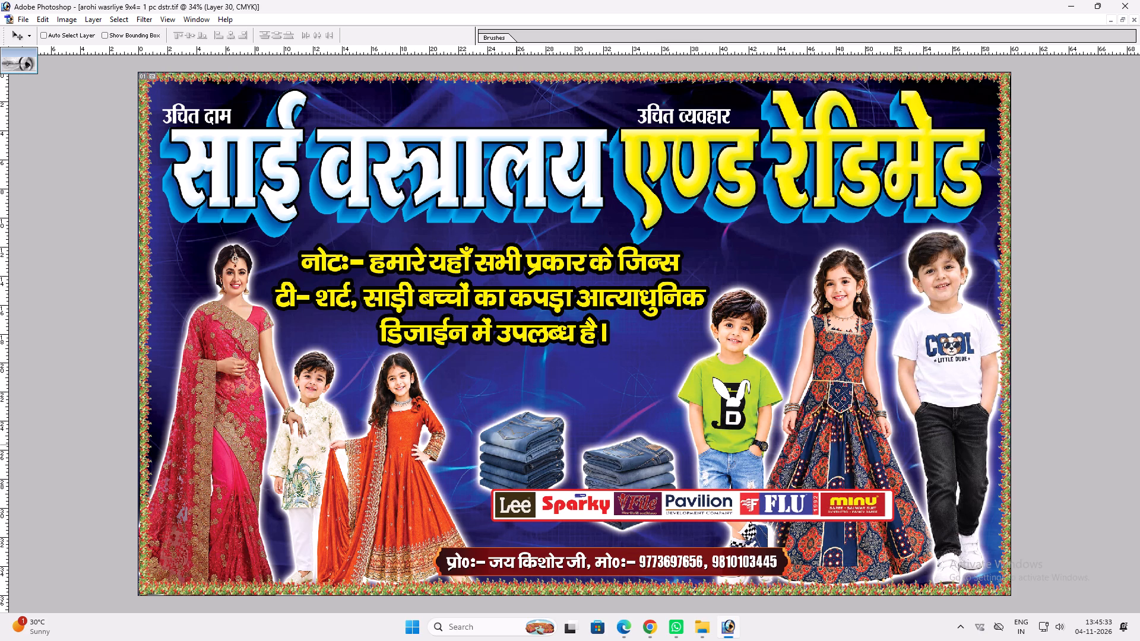
left_click_drag(514, 483, 503, 485)
key("ctrl+t")
left_click_drag(547, 449, 534, 453, "alt+shift")
key("shift+Return")
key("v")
left_click(510, 493)
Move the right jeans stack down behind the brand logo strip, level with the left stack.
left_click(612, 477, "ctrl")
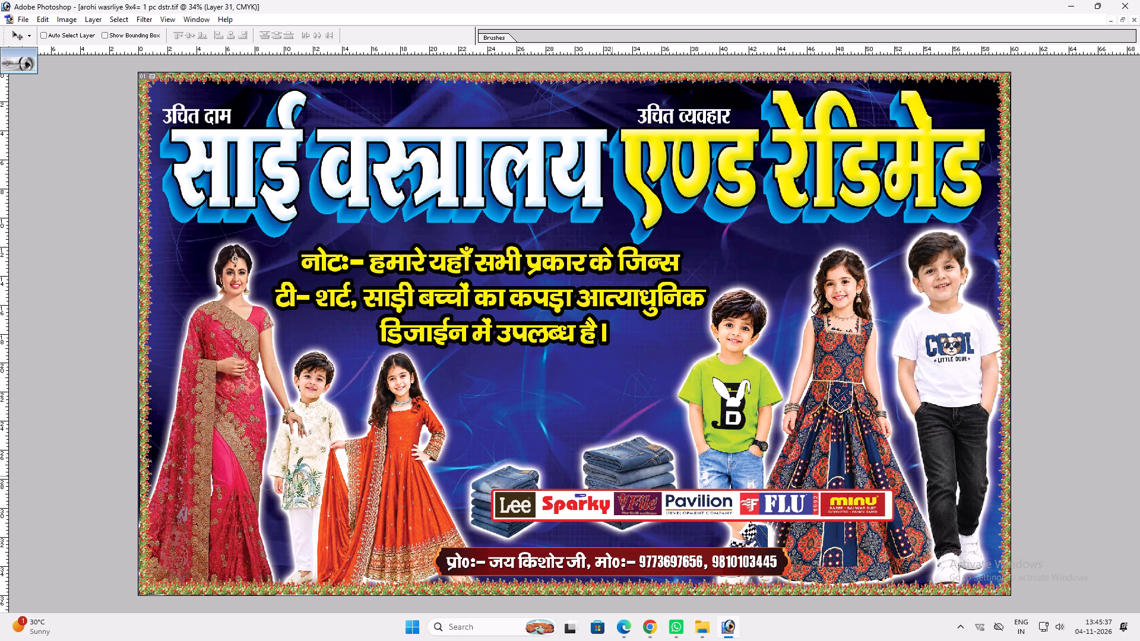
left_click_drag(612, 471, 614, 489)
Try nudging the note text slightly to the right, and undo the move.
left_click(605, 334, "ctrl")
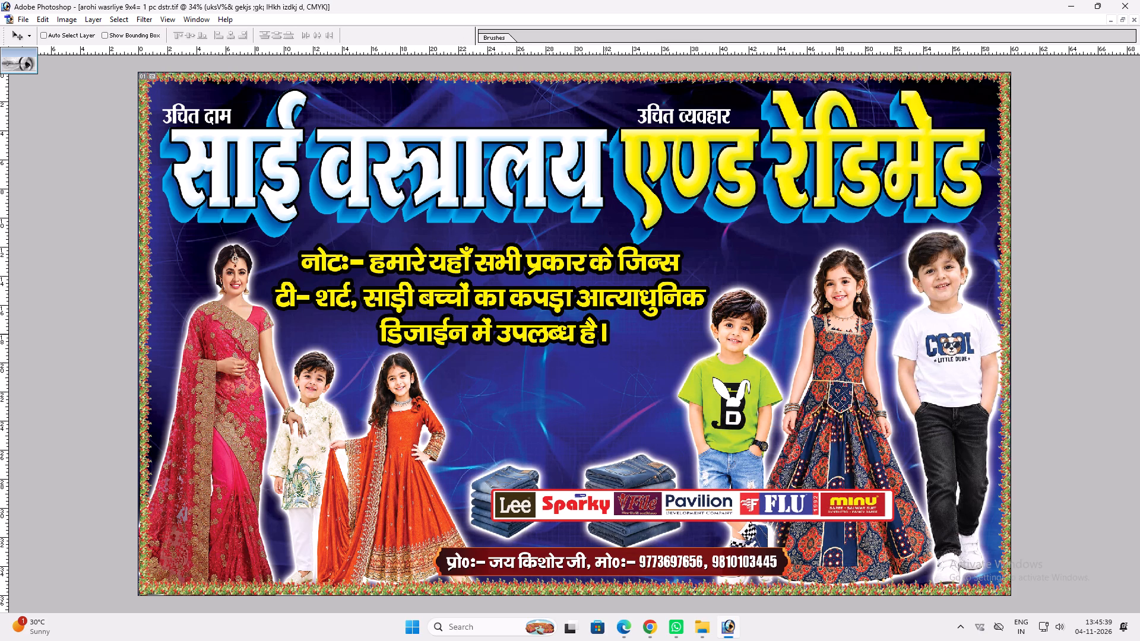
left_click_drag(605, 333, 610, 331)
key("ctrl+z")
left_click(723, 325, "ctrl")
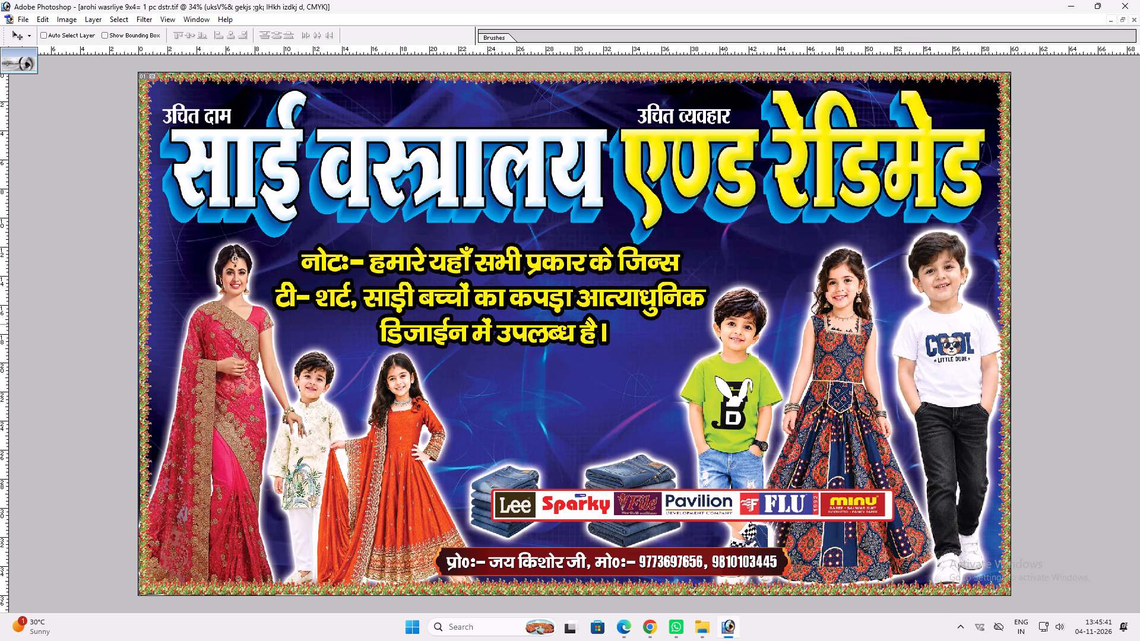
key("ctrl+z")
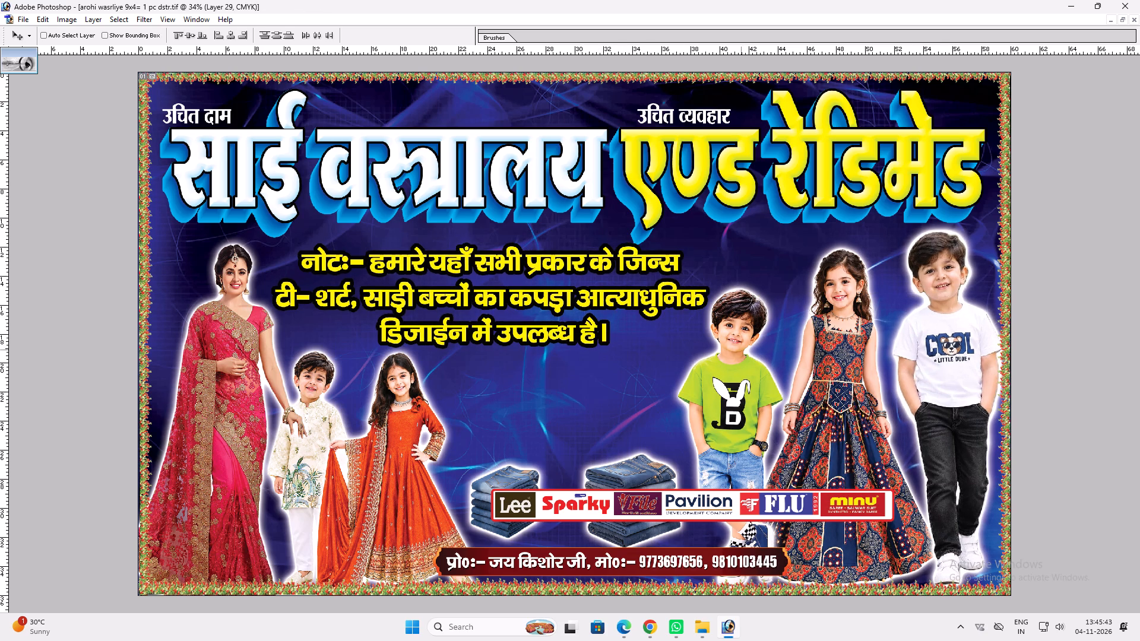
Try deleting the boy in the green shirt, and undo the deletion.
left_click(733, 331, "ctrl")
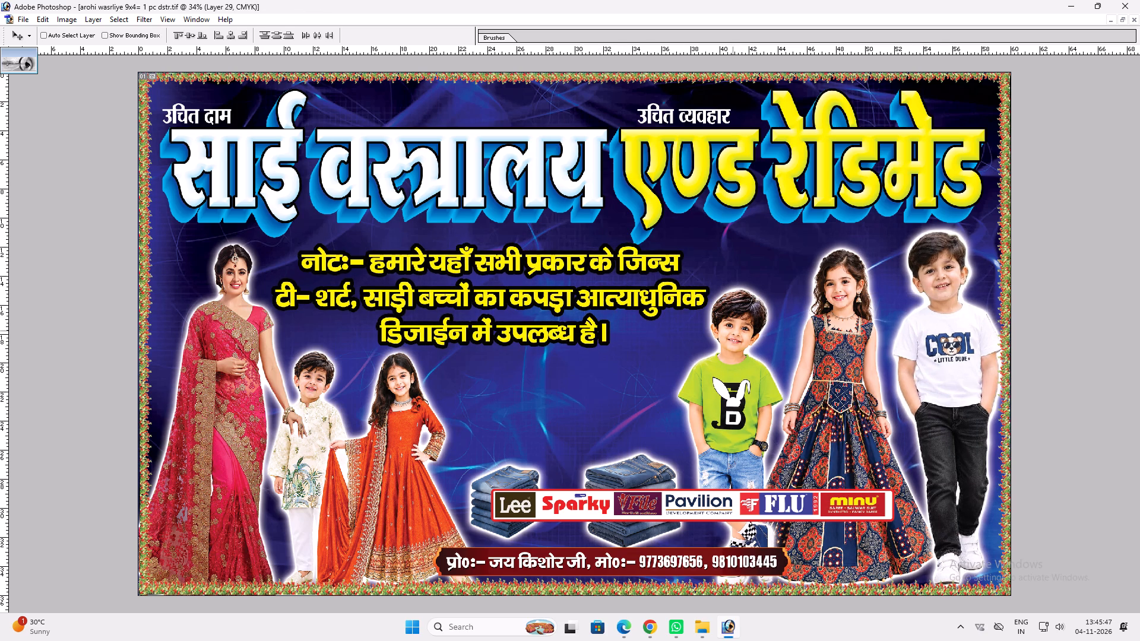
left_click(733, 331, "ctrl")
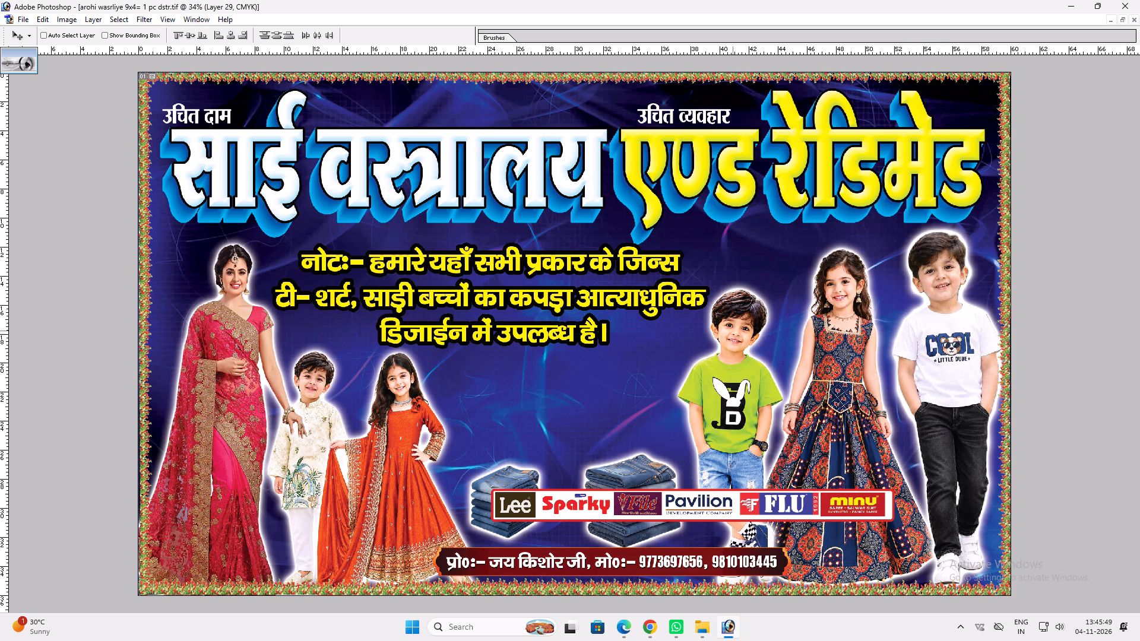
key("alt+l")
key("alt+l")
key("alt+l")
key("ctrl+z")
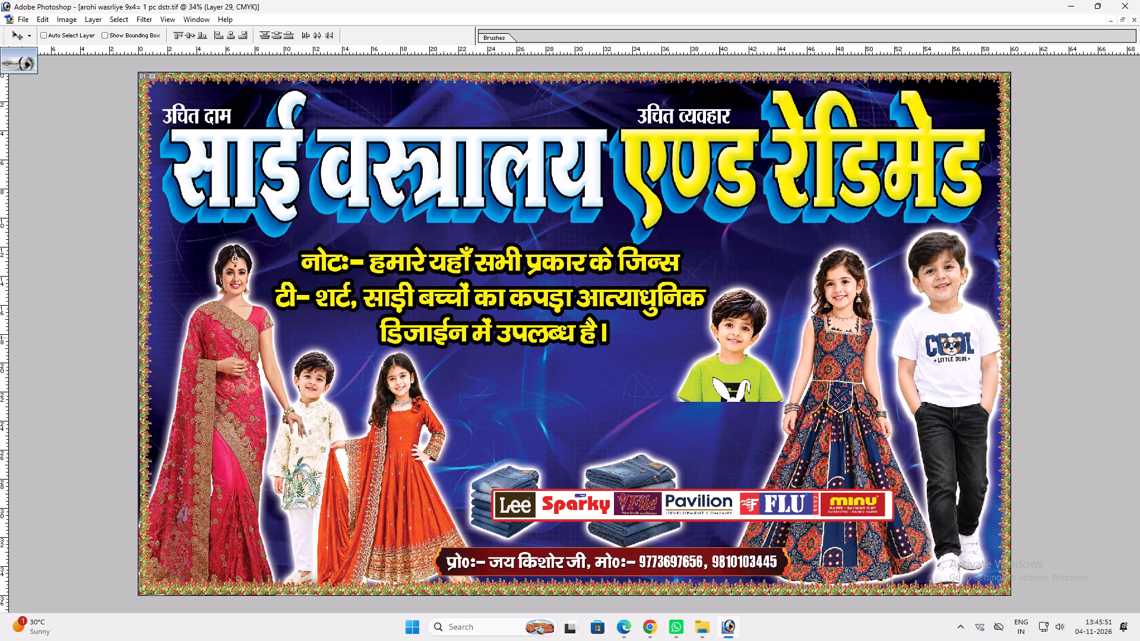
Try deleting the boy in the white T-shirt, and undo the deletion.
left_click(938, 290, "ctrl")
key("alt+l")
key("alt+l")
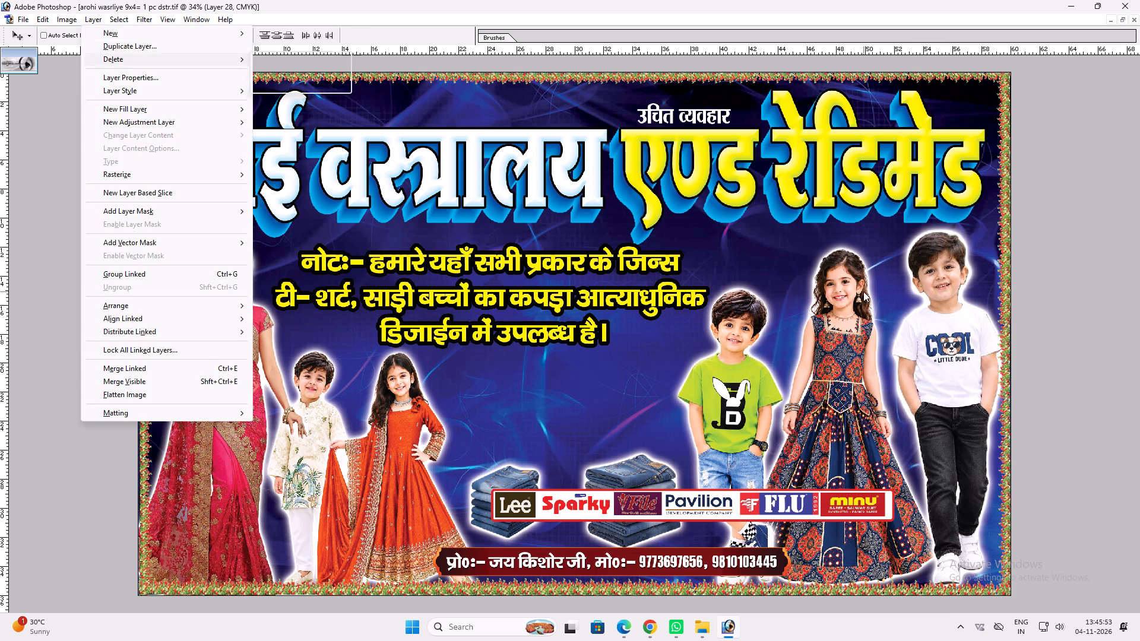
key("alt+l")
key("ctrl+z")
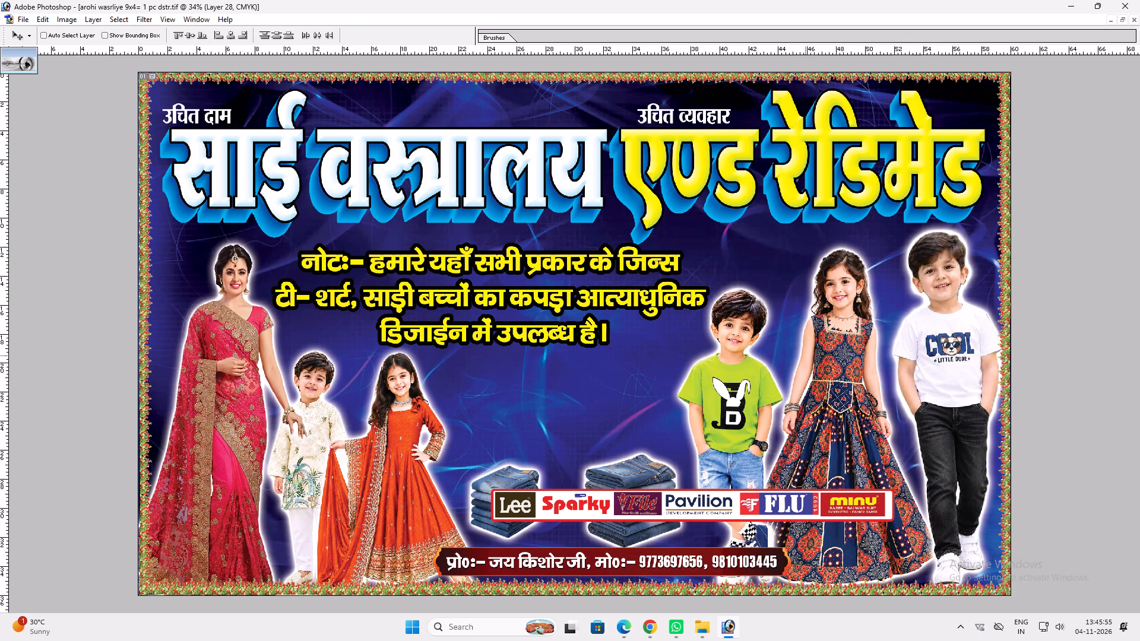
Shift the three child models on the banner's right side slightly toward the right border.
left_click_drag(806, 356, 812, 356, "shift")
Merge the linked layers of the brand logo strip and delete the strip from above the contact plate.
left_click(743, 503, "ctrl")
left_click_drag(742, 503, 736, 415)
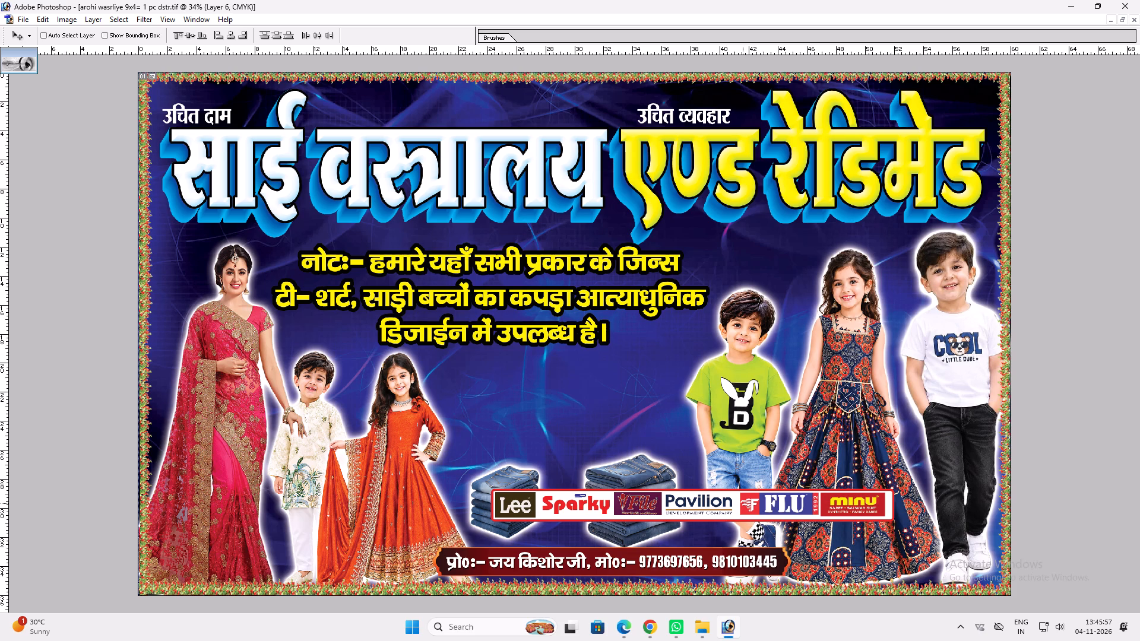
left_click_drag(736, 415, 736, 411)
key("ctrl+e")
key("alt+l")
key("alt+l")
key("alt+l")
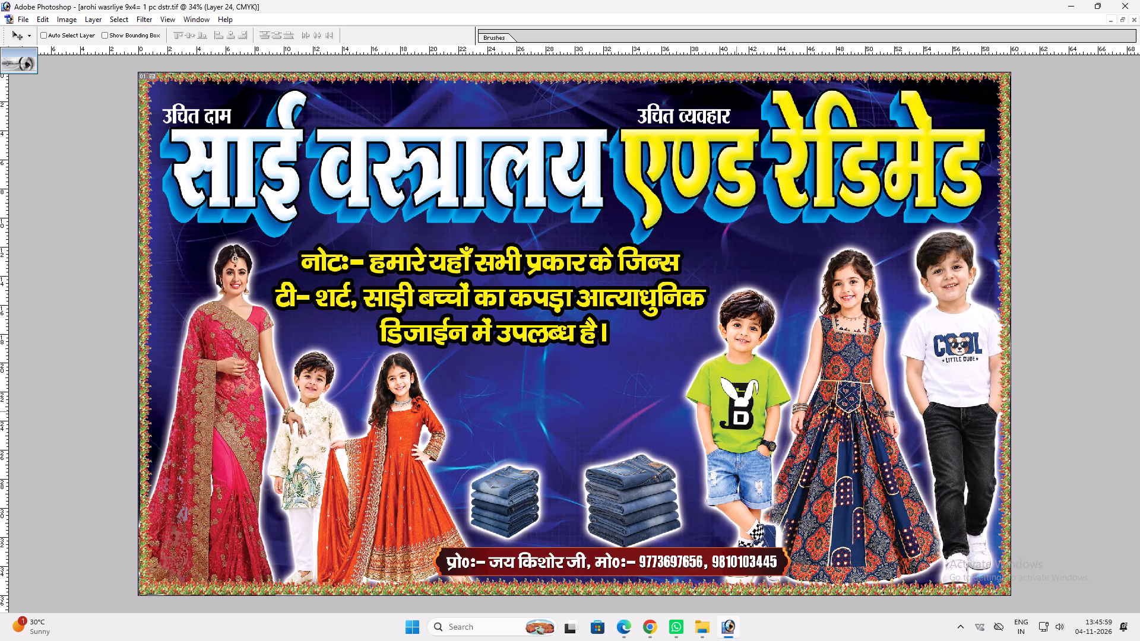
Delete both jeans stacks, first the right one and then the left one, from above the contact plate.
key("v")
left_click(651, 471, "ctrl")
key("alt+l")
key("alt+l")
key("alt+l")
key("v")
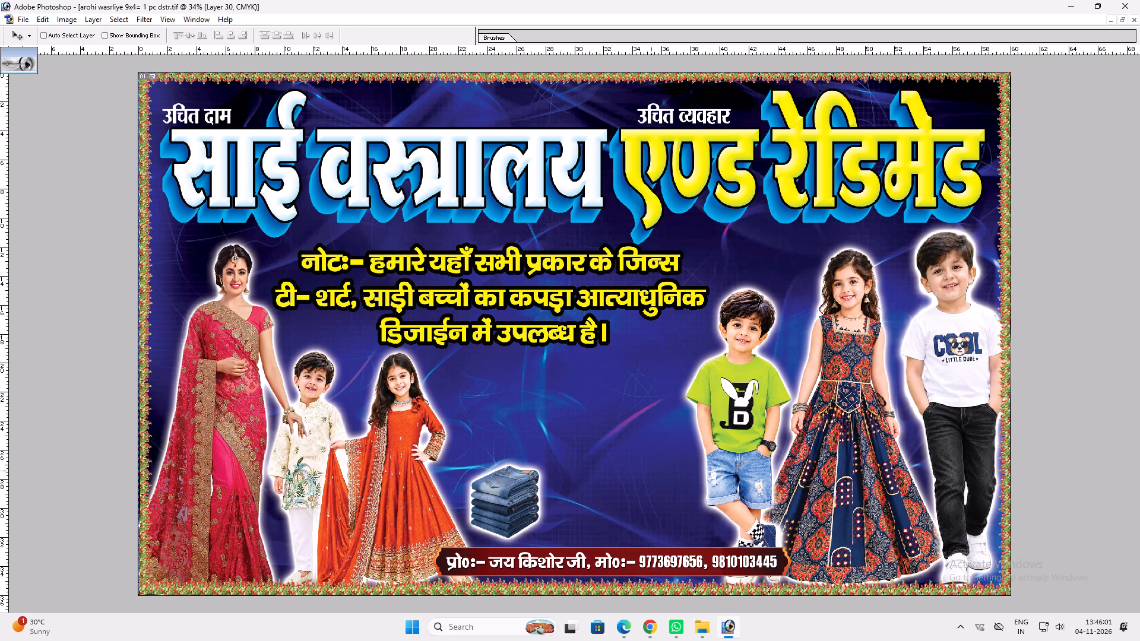
left_click(518, 480, "ctrl")
key("alt+l")
key("alt+l")
key("alt+l")
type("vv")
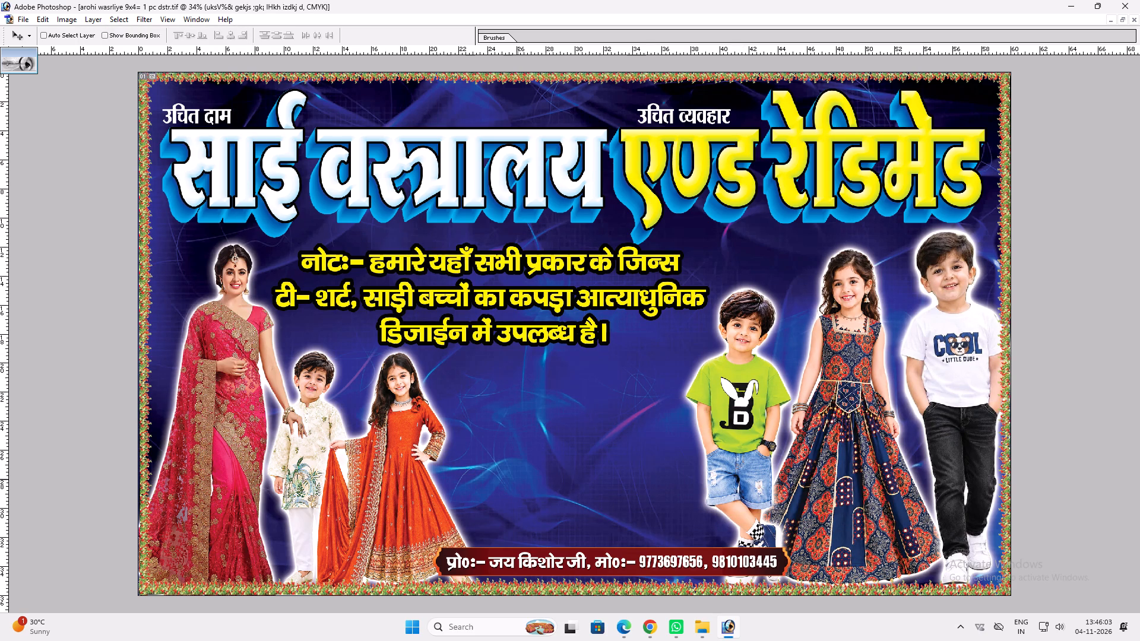
Free Transform the three child models together on the banner's right side.
left_click(711, 374, "ctrl")
key("ctrl+t")
left_click(825, 234, "shift")
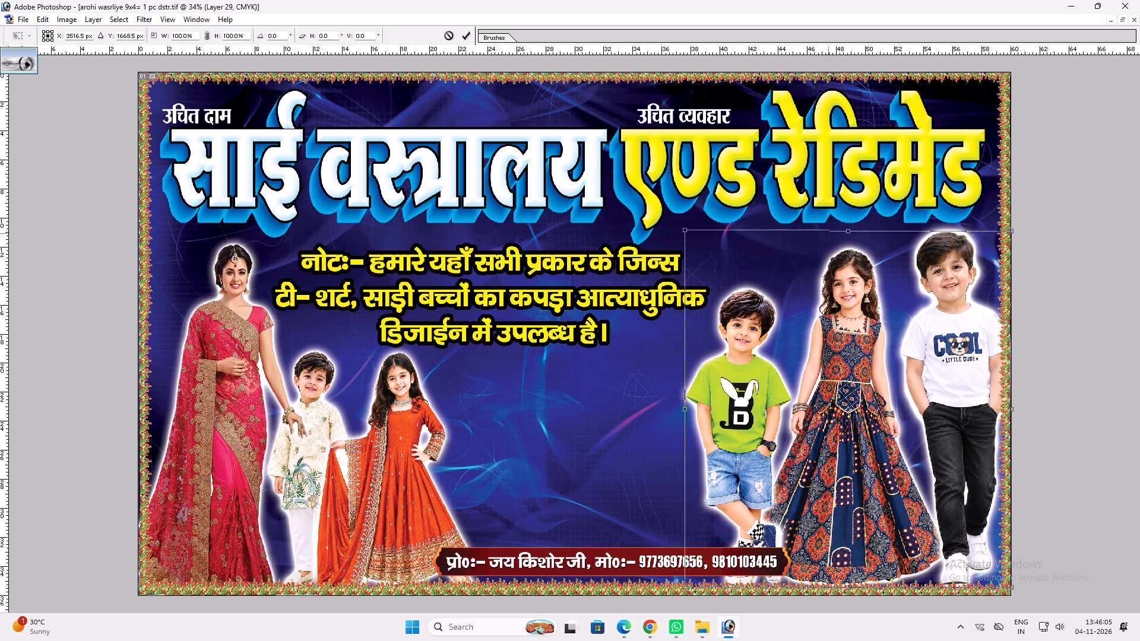
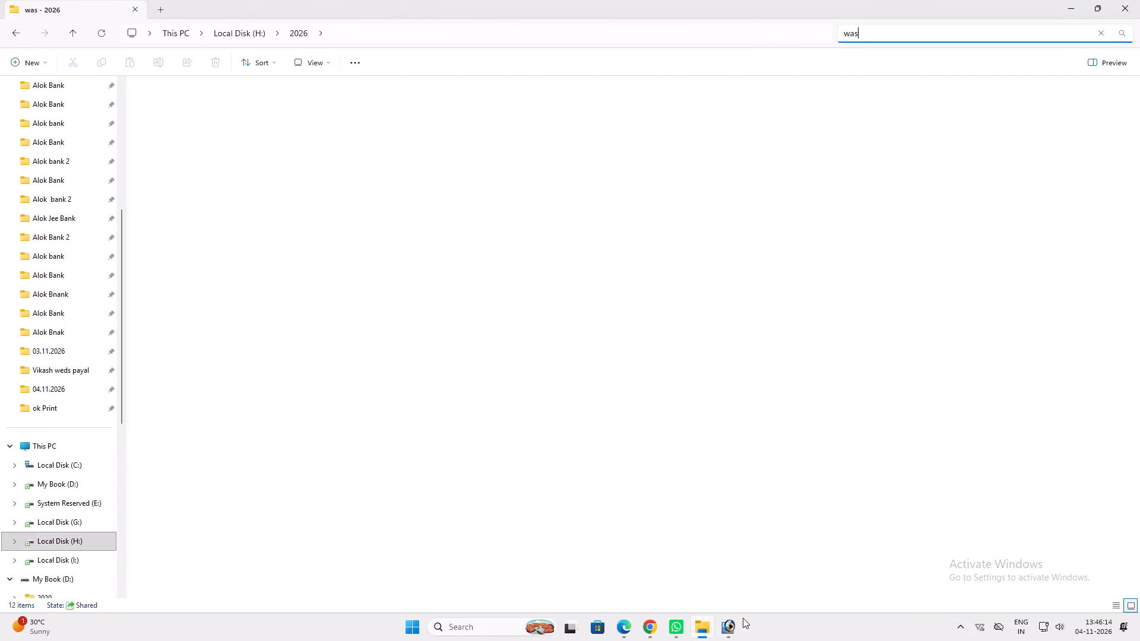
Return to the banner in Photoshop and Free Transform the yellow note text below the headline, widening it slightly.
left_click(734, 620)
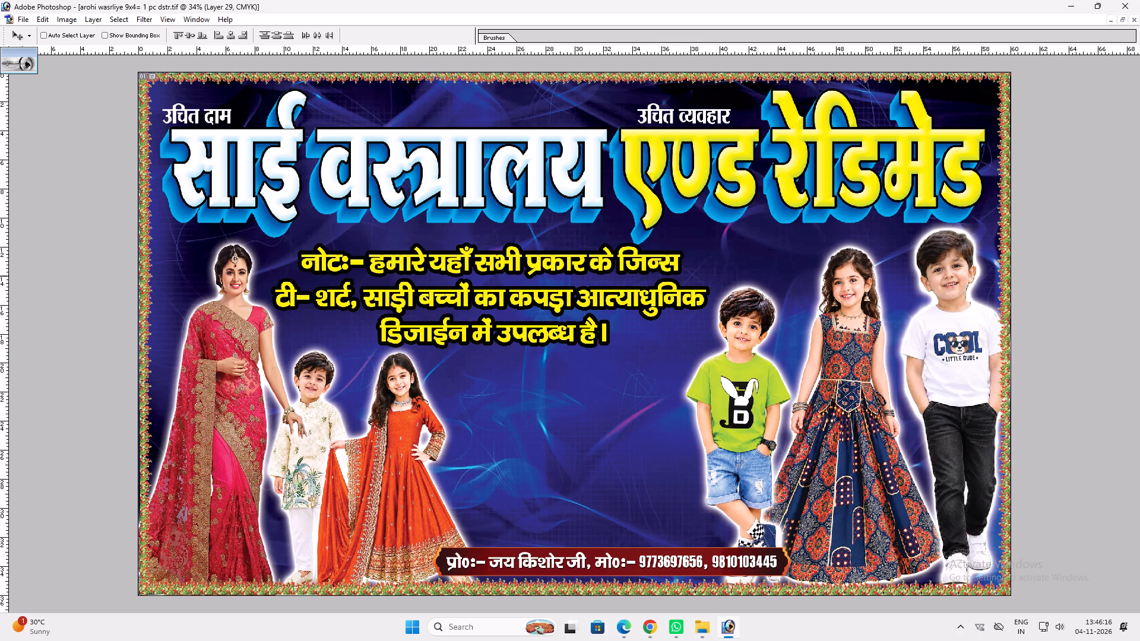
left_click(664, 266, "ctrl")
key("ctrl+t")
left_click_drag(697, 247, 691, 250, "shift")
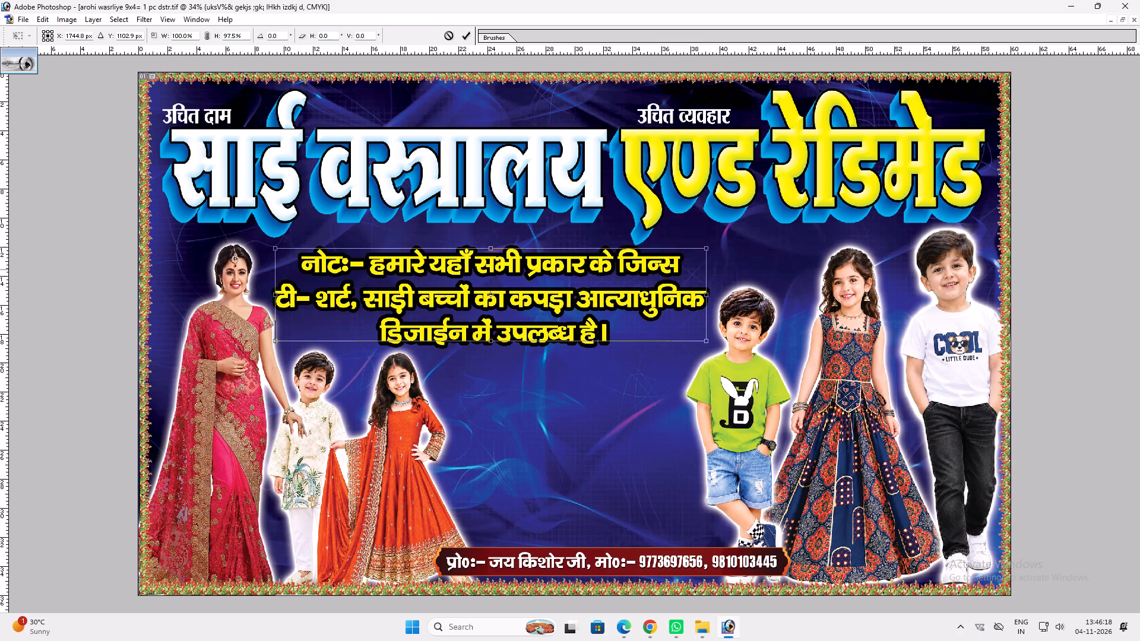
left_click(712, 271, "shift")
key("shift+Return")
key("v")
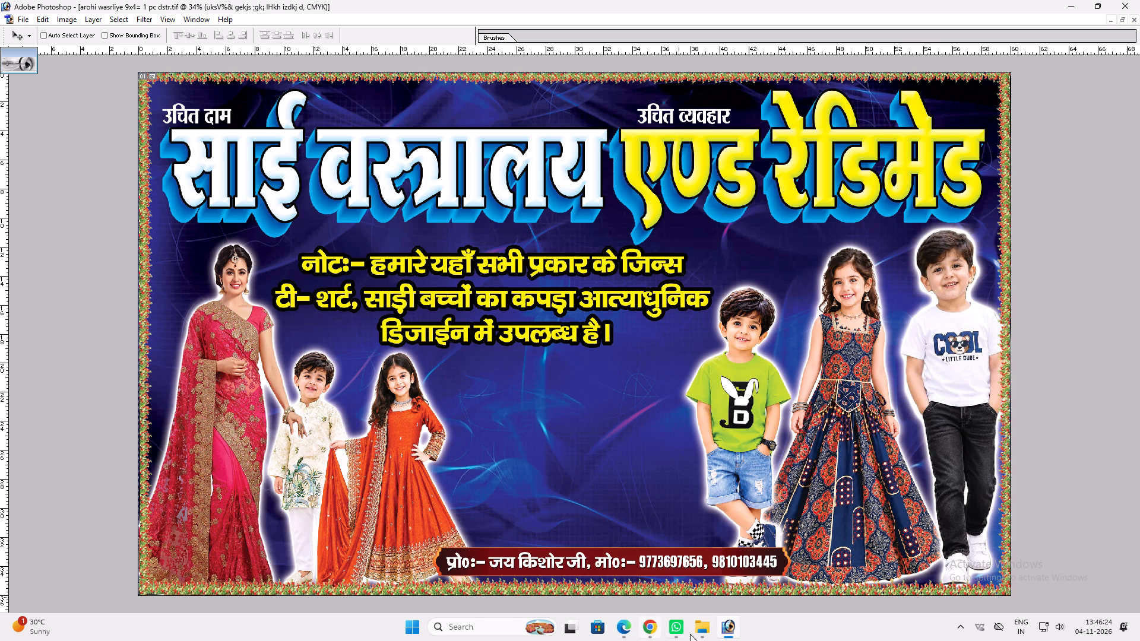
left_click(705, 630)
left_click(332, 58)
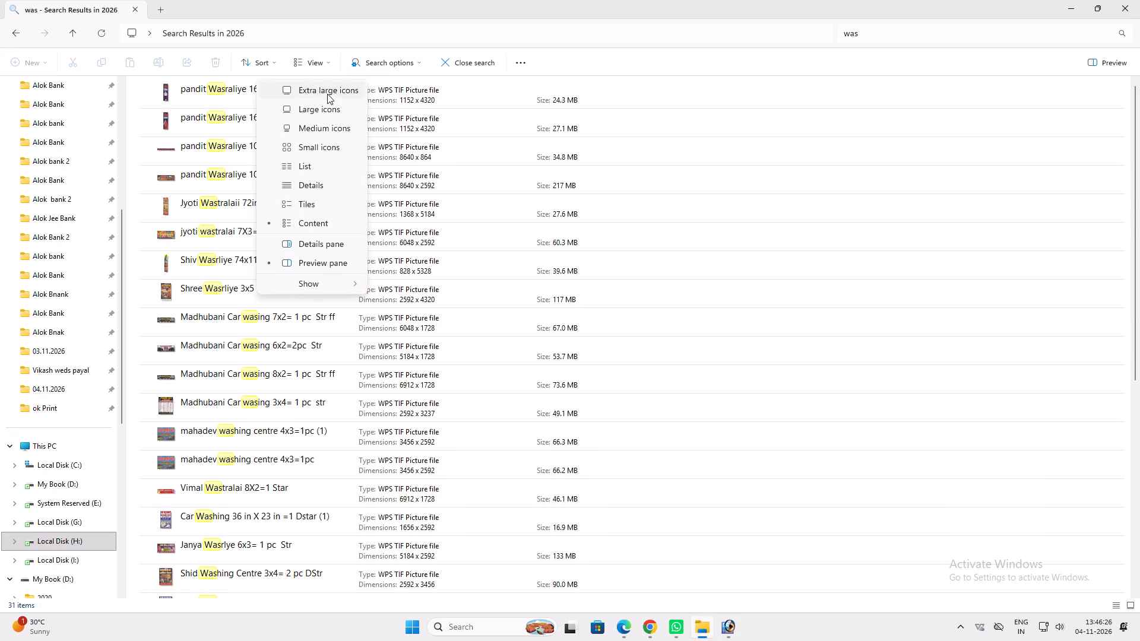
left_click(324, 110)
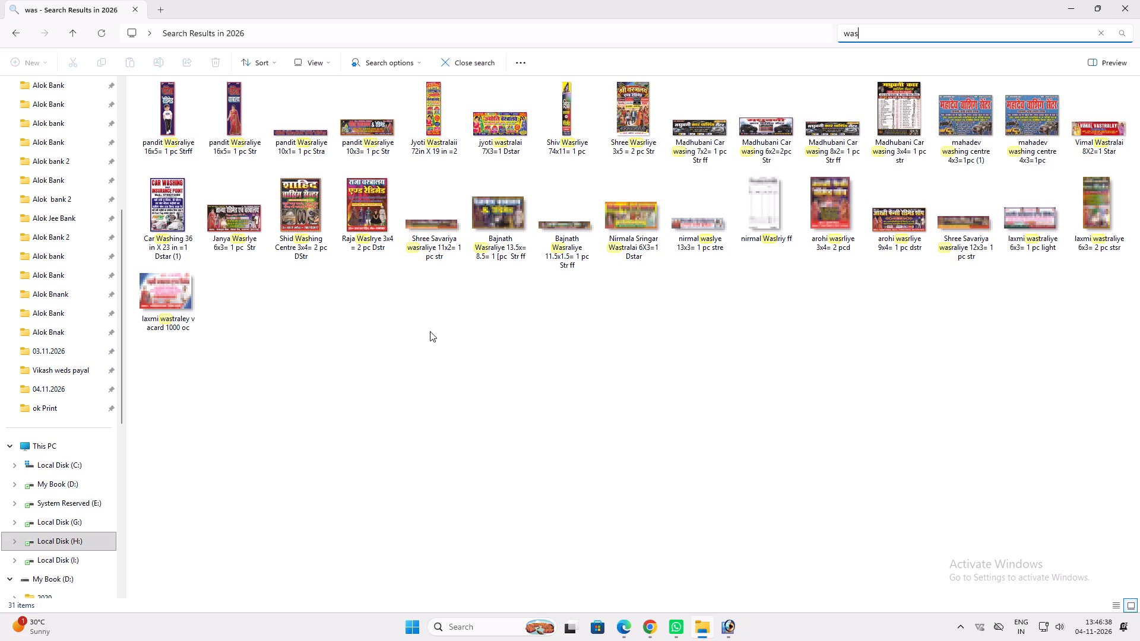
left_click(489, 196)
left_click_drag(490, 208, 543, 439)
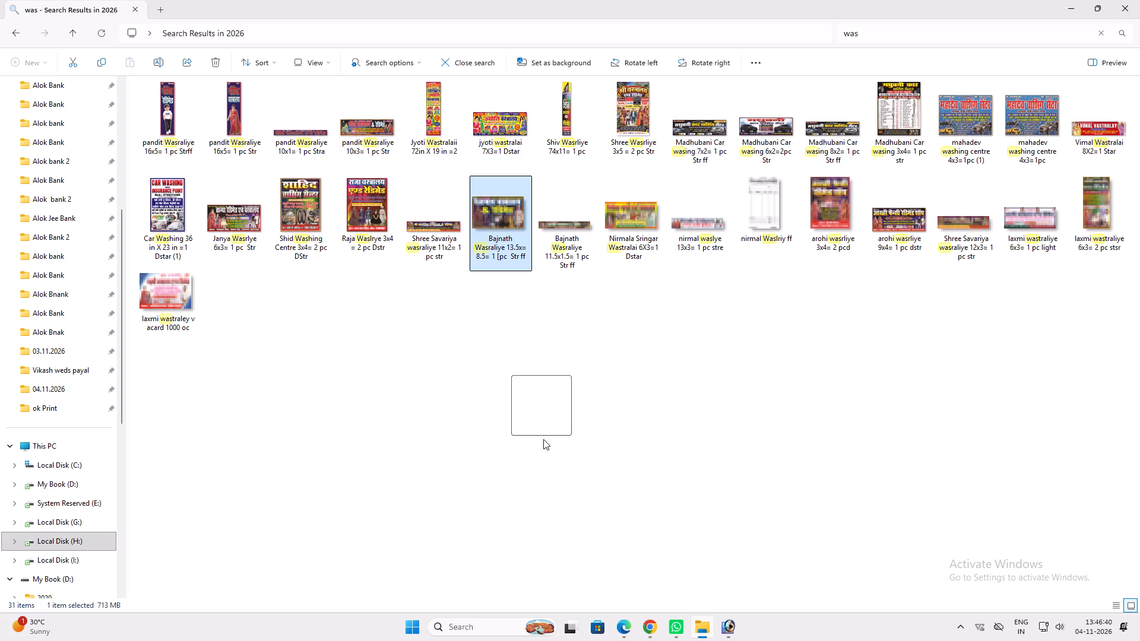
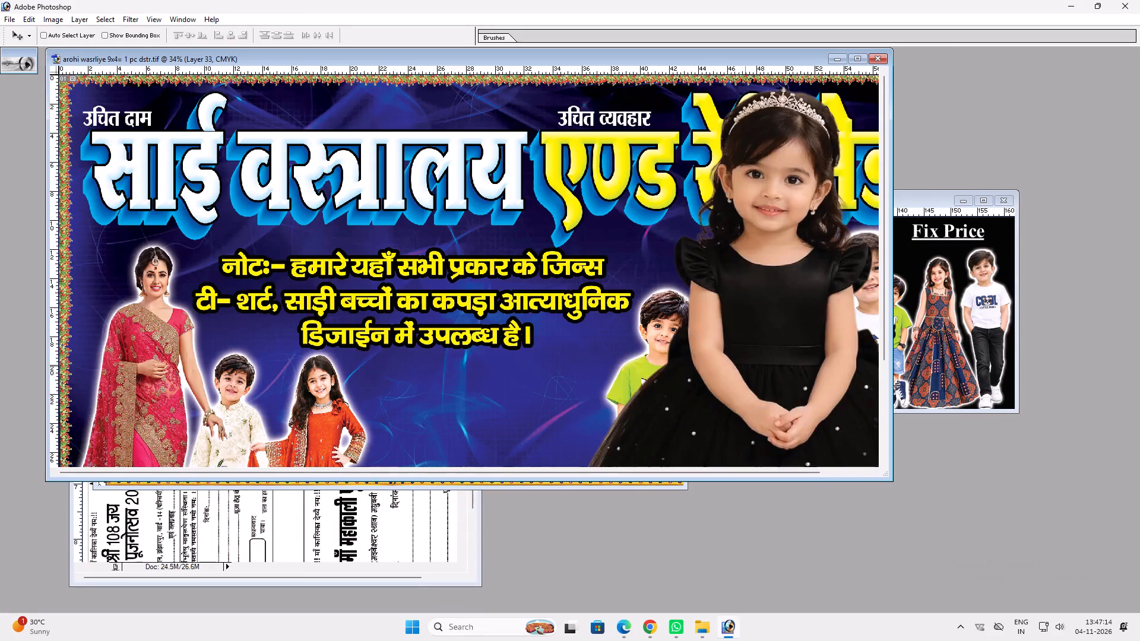
Move the oversized girl in the black dress left, clear of the end of the banner's headline.
left_click_drag(743, 367, 629, 360)
left_click(927, 280)
left_click(441, 427)
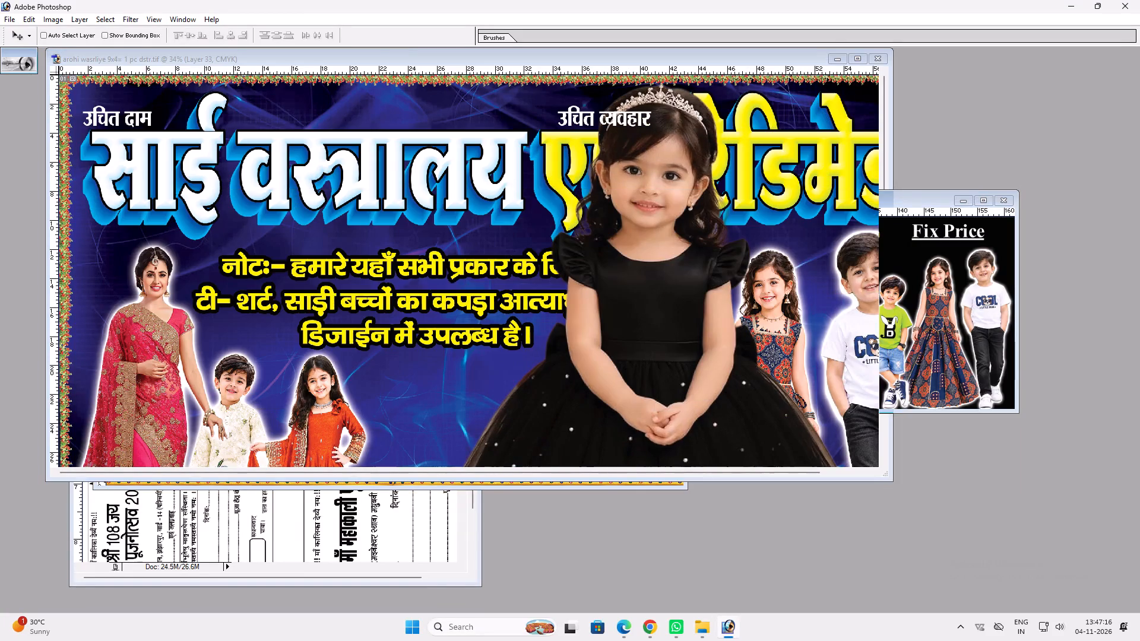
left_click(948, 331)
left_click(638, 414)
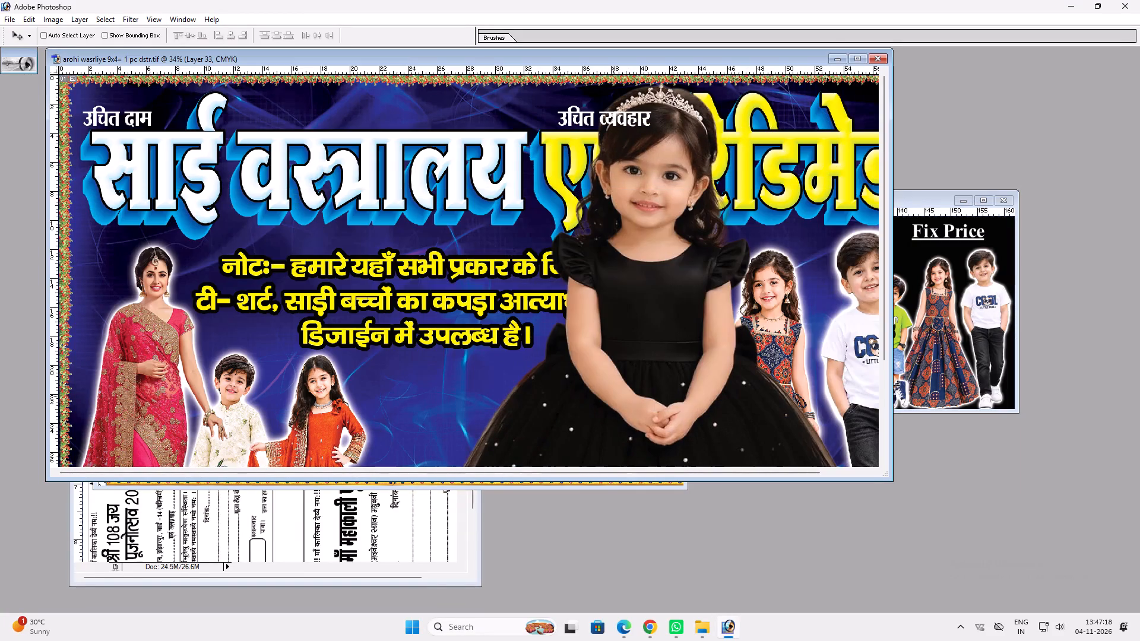
left_click_drag(522, 463, 528, 506)
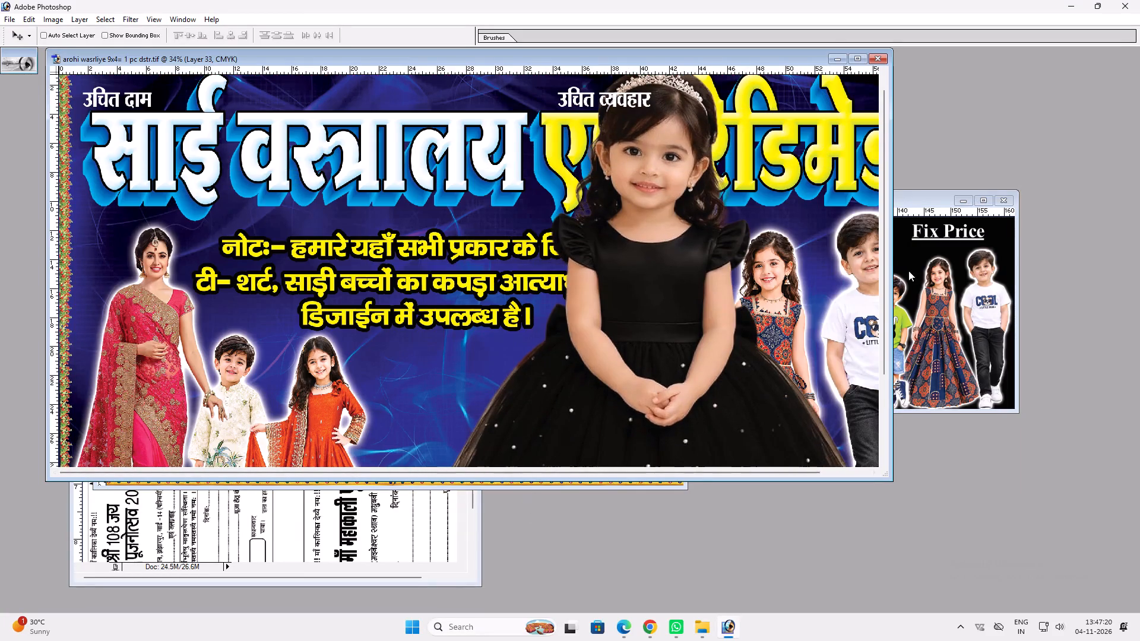
Close the Fashoin Huoses 13.5x3 banner file.
left_click(937, 271)
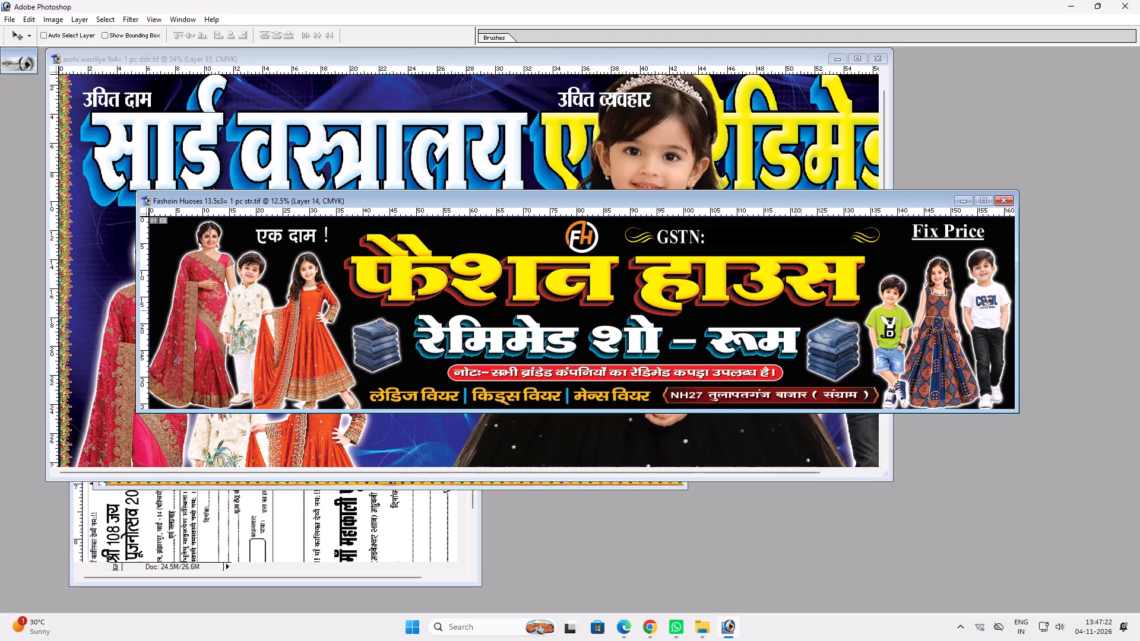
key("ctrl+w")
left_click_drag(594, 57, 1091, 139)
left_click(360, 302)
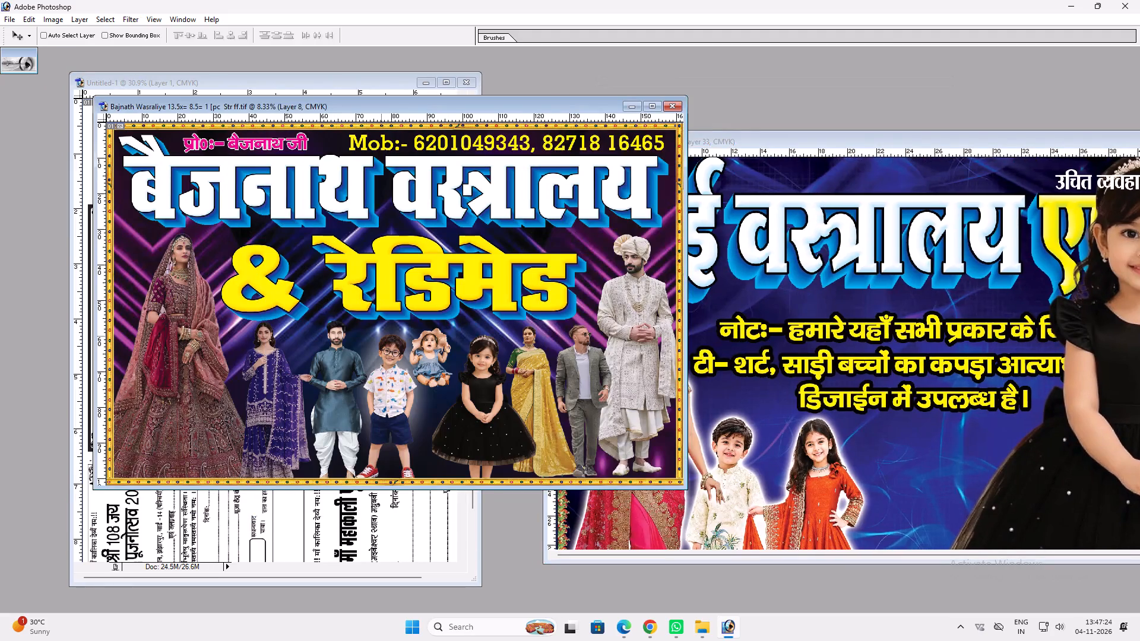
left_click(395, 363, "ctrl")
left_click(395, 371, "ctrl")
left_click_drag(389, 379, 907, 331, "ctrl")
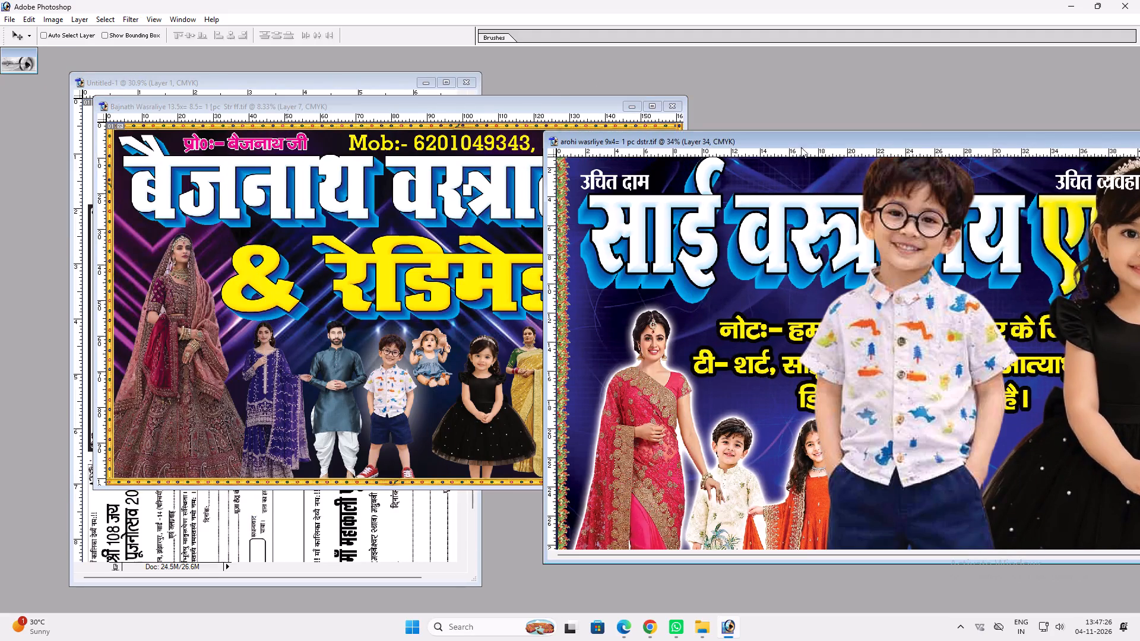
Scale the boy in glasses down to child height and stand him beside the girl in the orange dress.
double_click(793, 145)
scroll(629, 337, "up", 3)
key("ctrl+t")
left_click_drag(595, 143, 556, 289, "alt+shift")
key("Return")
key("v")
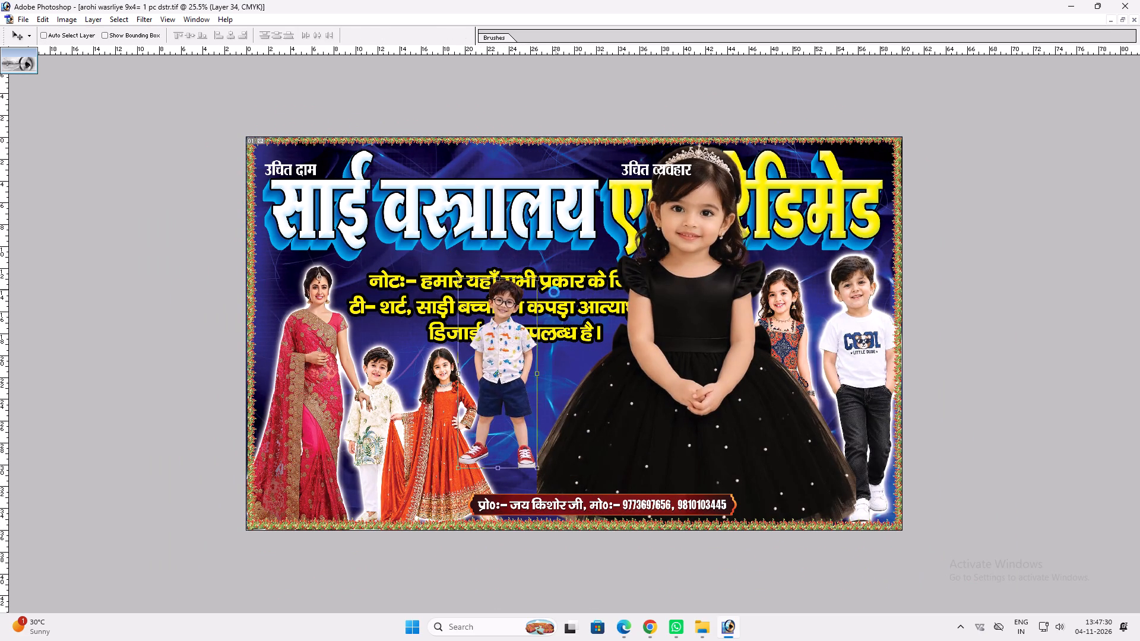
left_click_drag(514, 362, 540, 399)
key("ctrl+t")
left_click_drag(565, 316, 547, 357, "shift")
key("Return")
key("v")
left_click(538, 379)
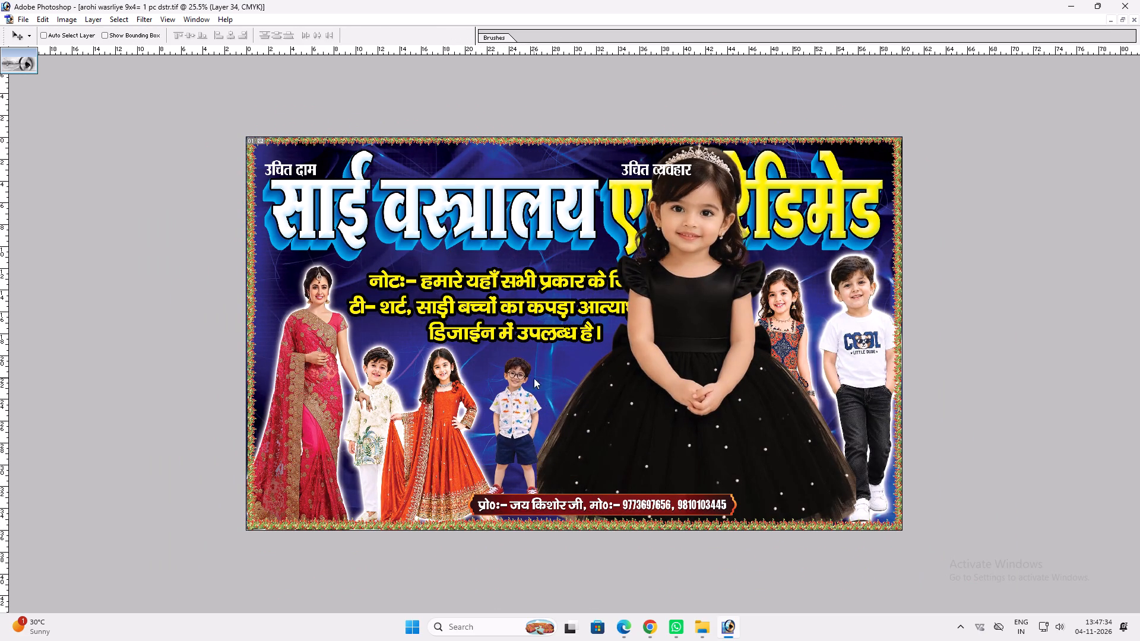
key("ctrl+t")
left_click_drag(537, 356, 543, 352, "shift")
key("shift+Return")
key("v")
Scale the girl in the black dress to about 53% and move her down and left below the headline.
left_click(639, 378, "ctrl")
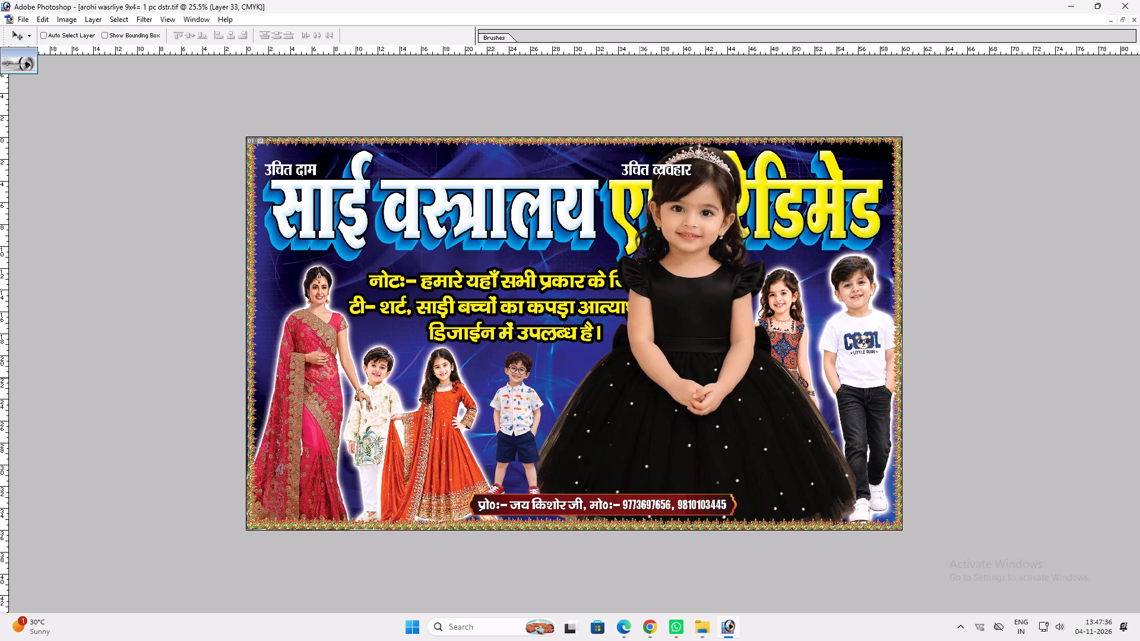
key("ctrl+t")
left_click_drag(856, 141, 778, 258, "alt+shift")
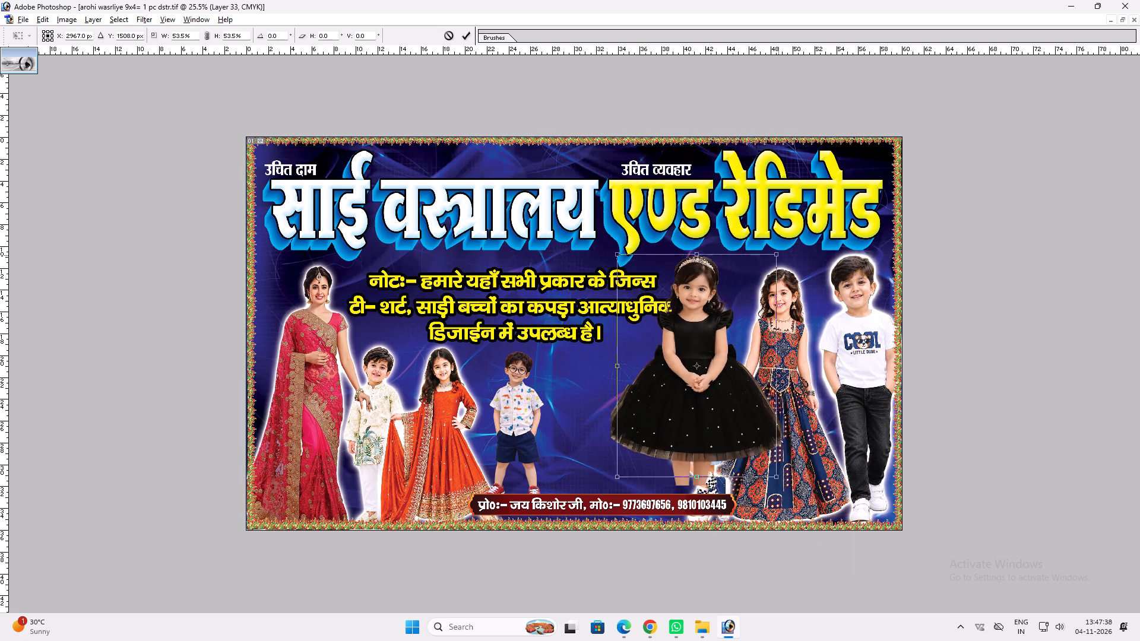
left_click_drag(778, 258, 777, 259, "alt+shift")
key("alt+shift+Return")
key("v")
key("Return")
key("v")
left_click_drag(710, 316, 683, 339)
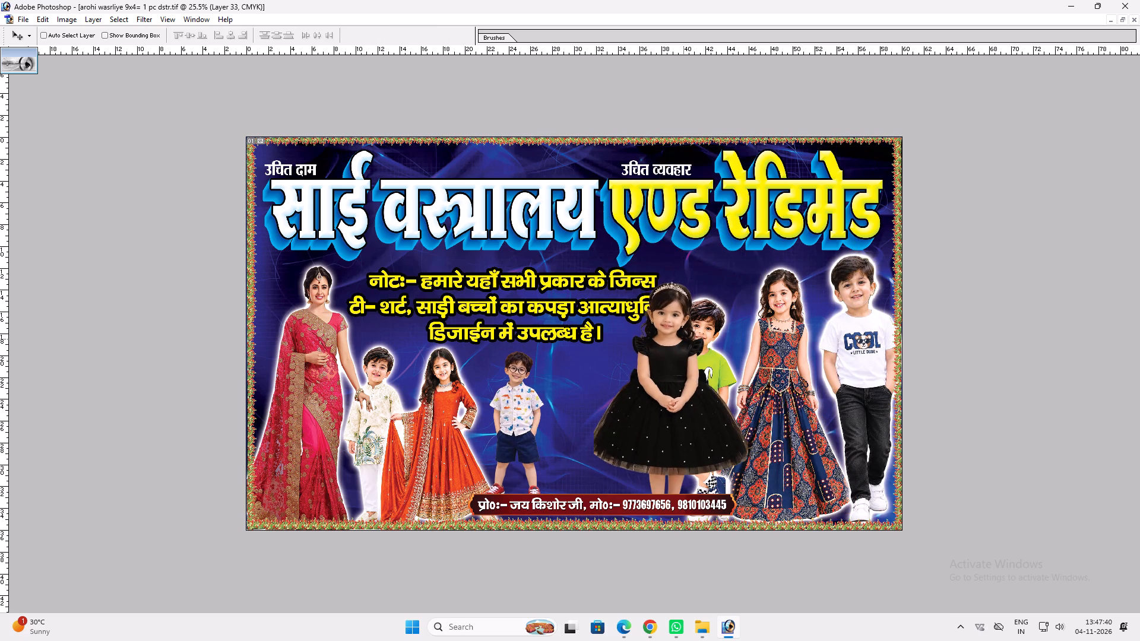
left_click_drag(683, 339, 672, 335)
Scale the girl in the black dress again to about 71% and place her beside the green-shirt boy.
key("ctrl+t")
left_click_drag(732, 274, 674, 333, "shift")
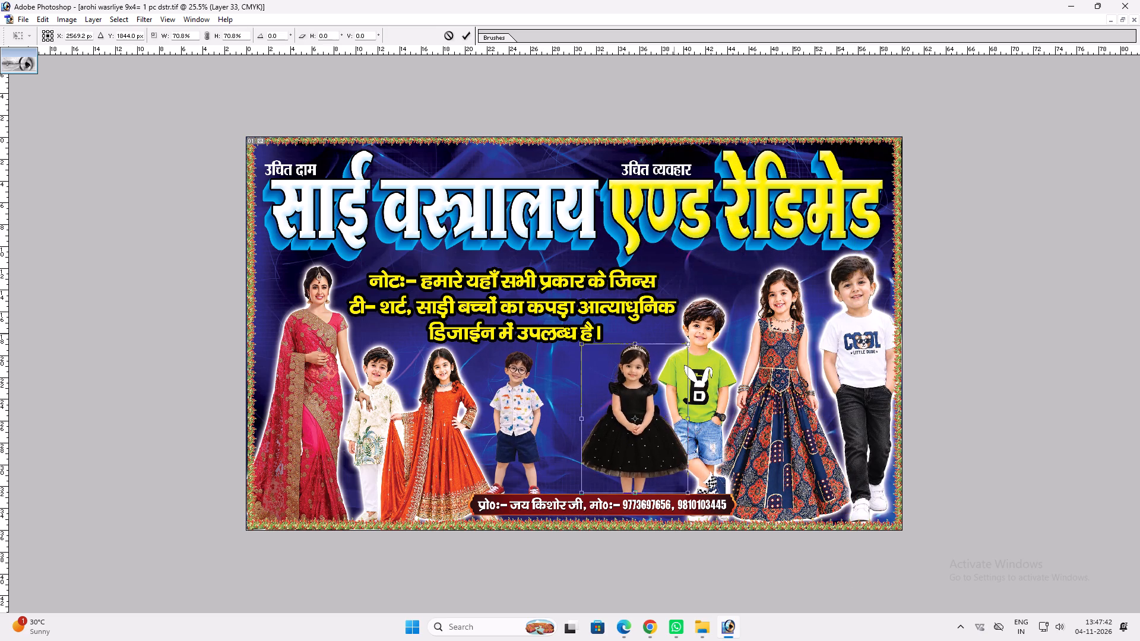
left_click_drag(674, 333, 673, 334, "shift")
key("shift+Return")
key("v")
left_click_drag(669, 347, 659, 349)
Move the boy in glasses right, closer to the girl in the black dress.
left_click(520, 405, "ctrl")
left_click_drag(520, 405, 533, 404)
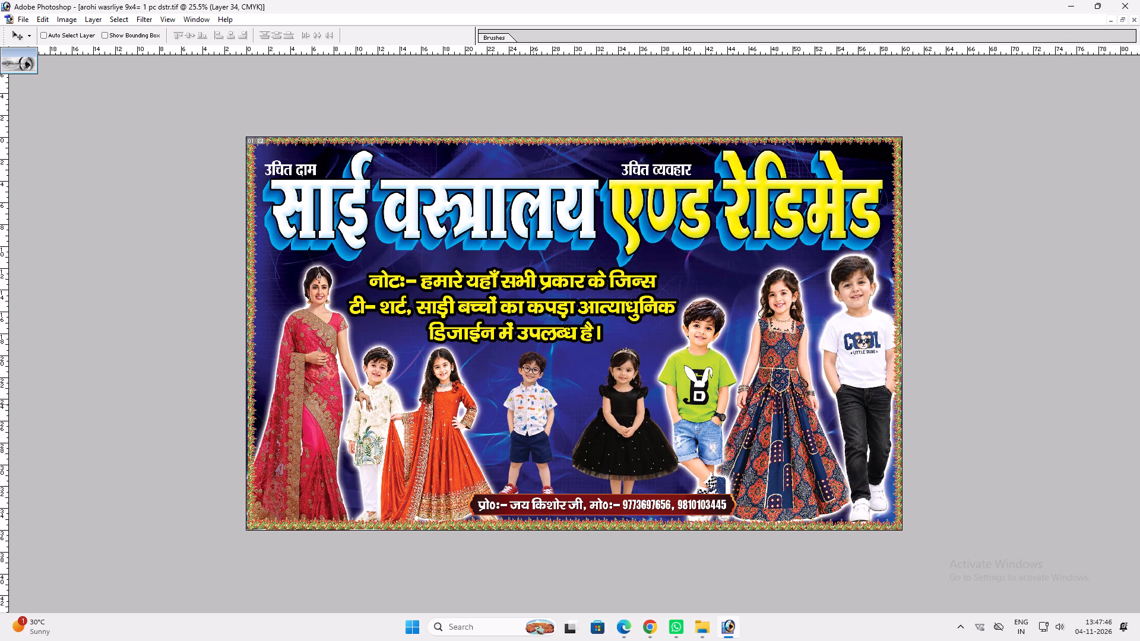
left_click_drag(533, 404, 552, 405)
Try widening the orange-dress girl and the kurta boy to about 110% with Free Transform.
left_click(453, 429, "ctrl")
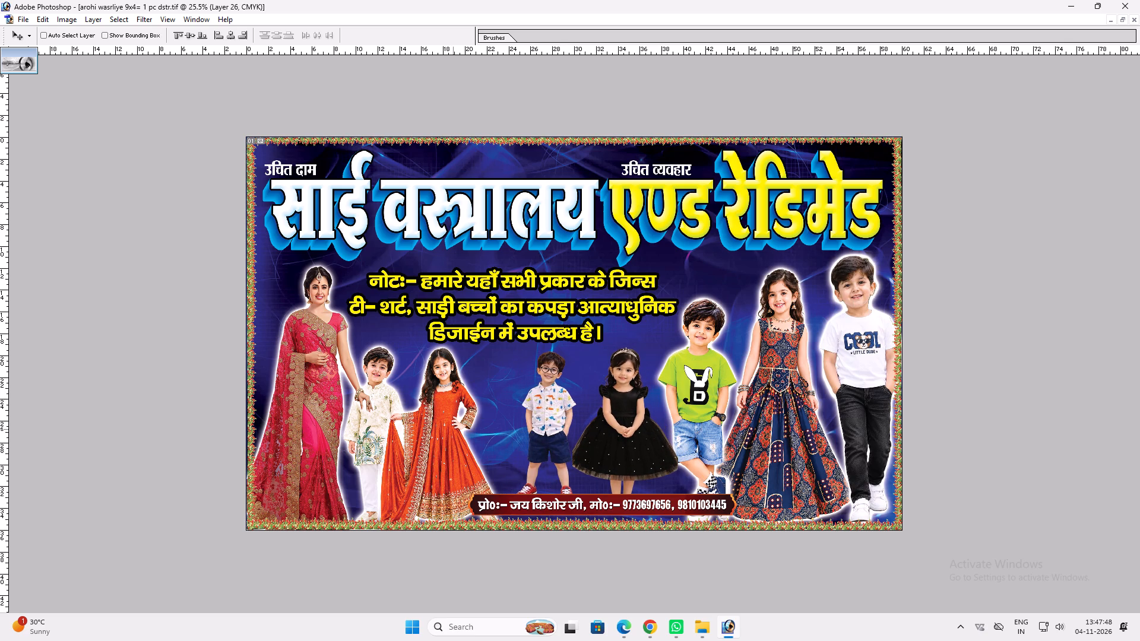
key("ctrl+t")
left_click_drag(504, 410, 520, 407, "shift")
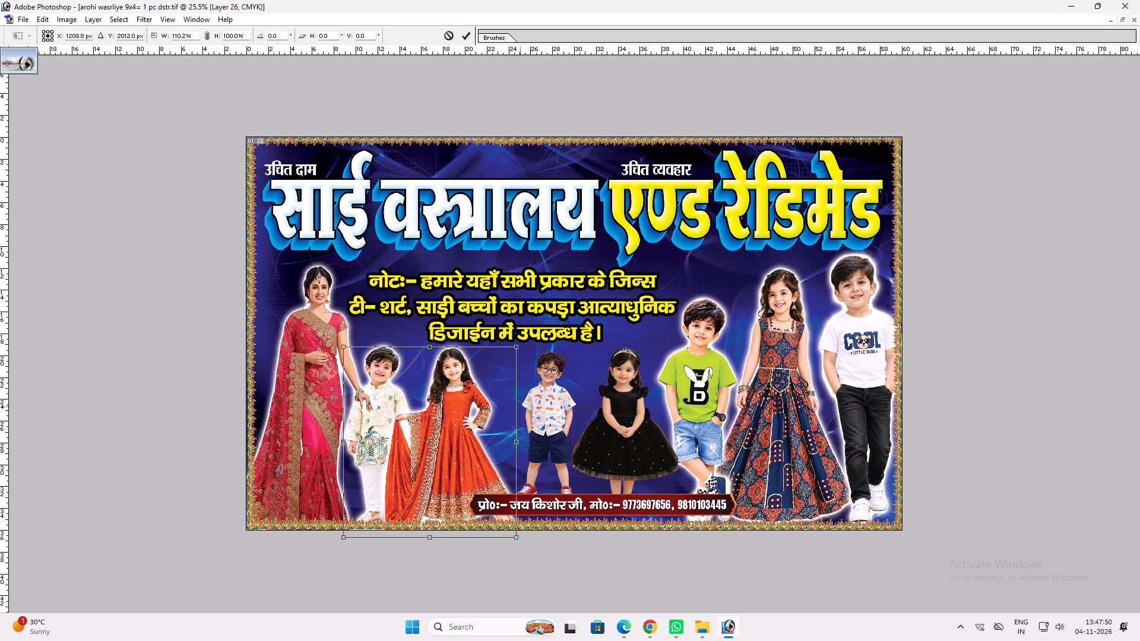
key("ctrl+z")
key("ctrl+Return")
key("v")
Move the girl in the orange dress right, away from the boy in the white kurta.
right_click(442, 407)
left_click(459, 413)
right_click(445, 404, "ctrl+shift")
left_click(455, 406, "ctrl+shift")
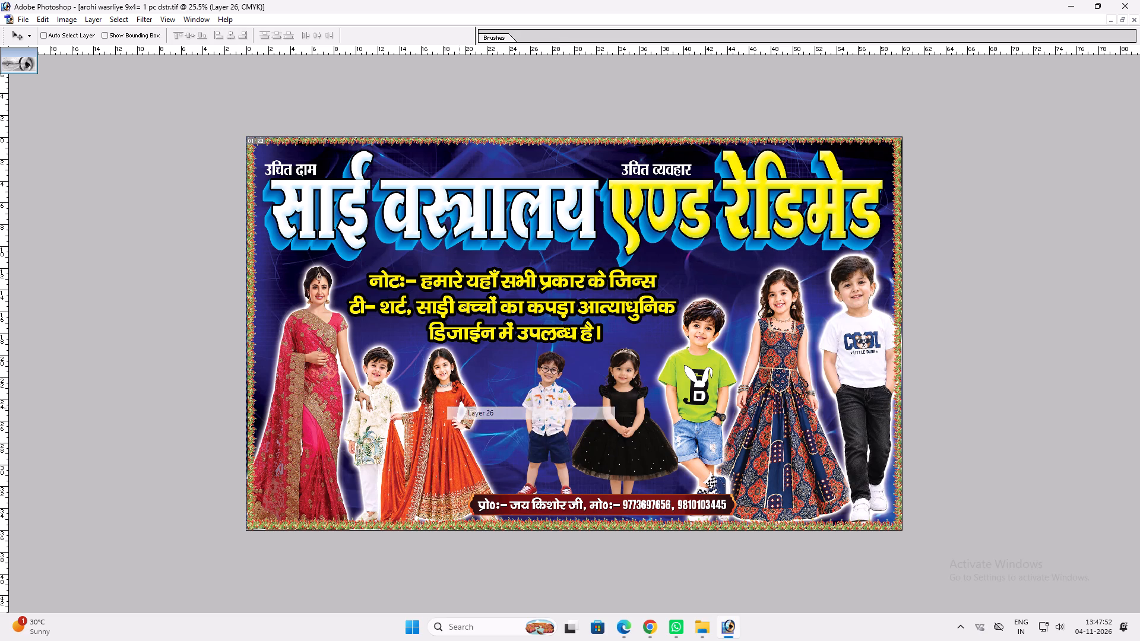
left_click_drag(451, 410, 477, 413, "shift")
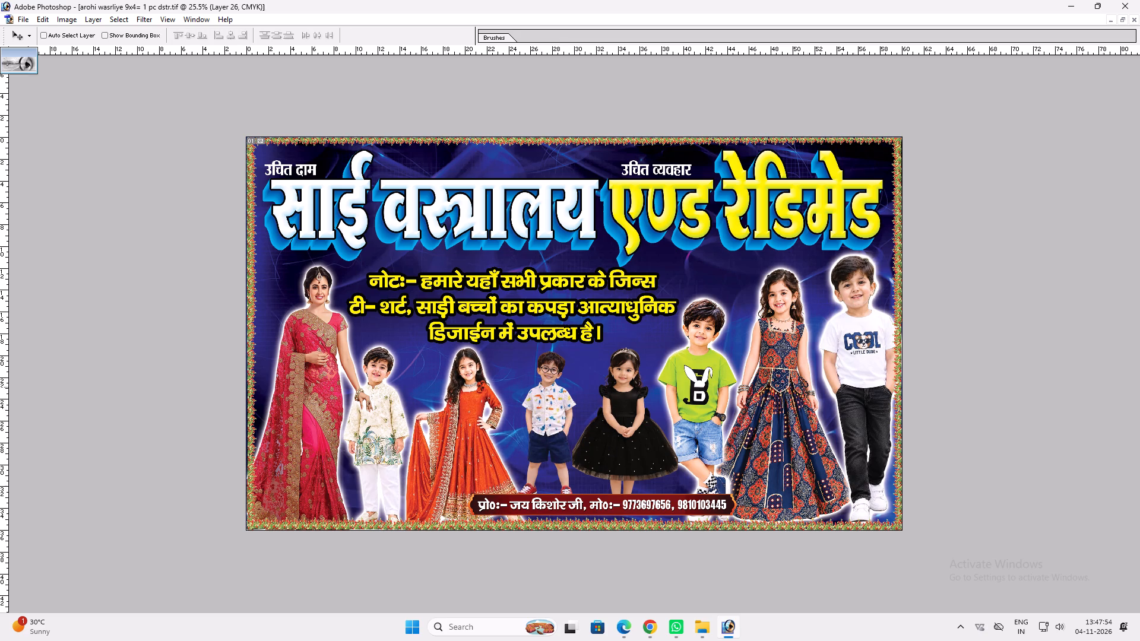
Nudge the girl in the black dress slightly left, away from the green-shirt boy.
right_click(616, 402, "ctrl")
left_click_drag(629, 408, 634, 410)
left_click_drag(631, 413, 626, 413, "shift")
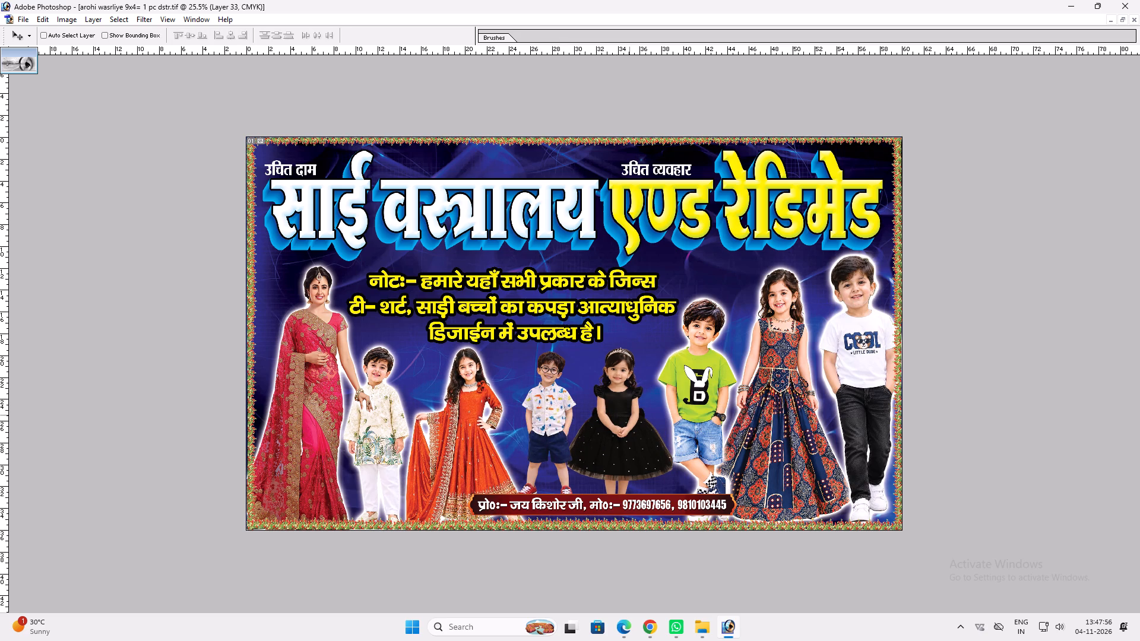
Link the three models at the banner's right end, shift them slightly left and reduce their height to 98%.
right_click(782, 356)
left_click(798, 361)
right_click(778, 349, "ctrl+shift")
left_click(788, 353, "ctrl+shift")
left_click(791, 354, "shift")
right_click(719, 377, "ctrl")
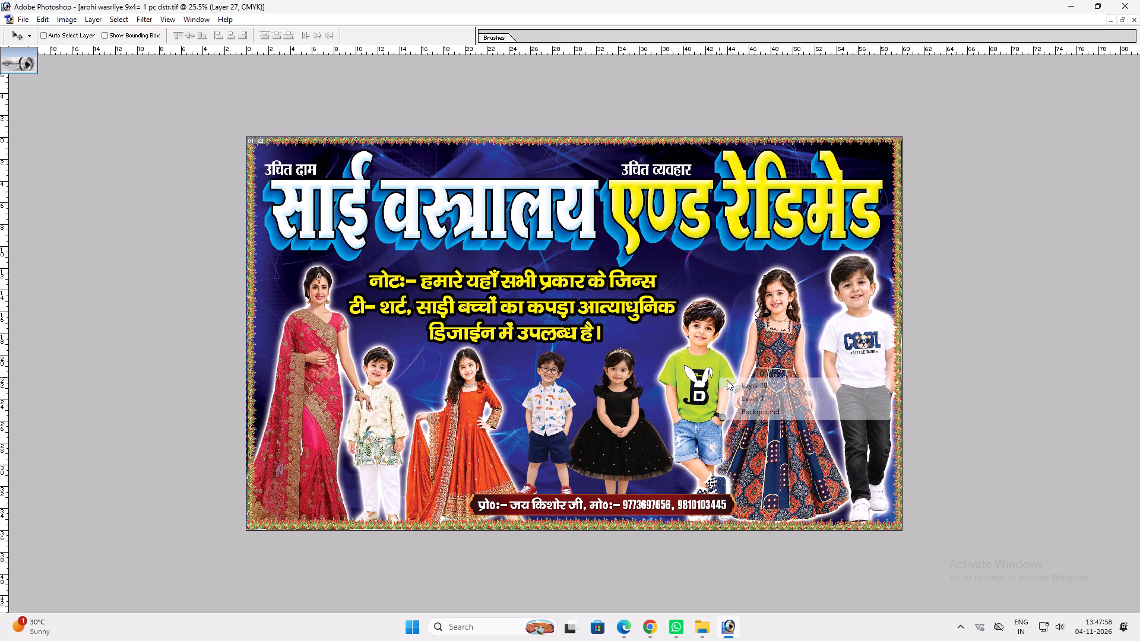
left_click(734, 383)
left_click(725, 383, "shift")
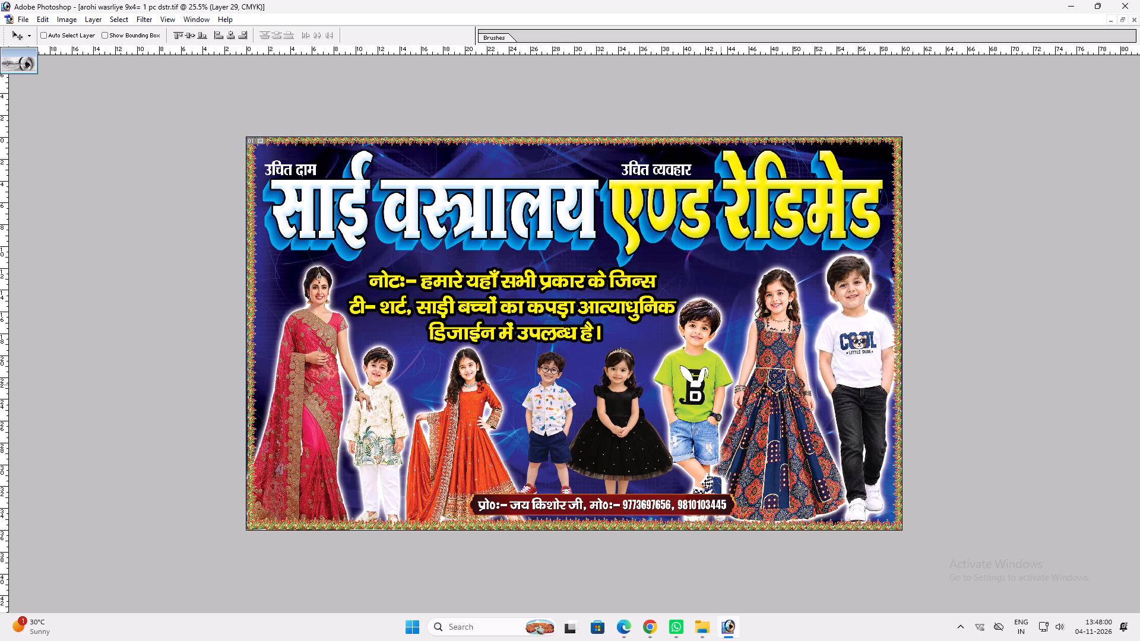
key("ctrl+t")
left_click_drag(869, 258, 867, 264, "shift")
key("shift+Return")
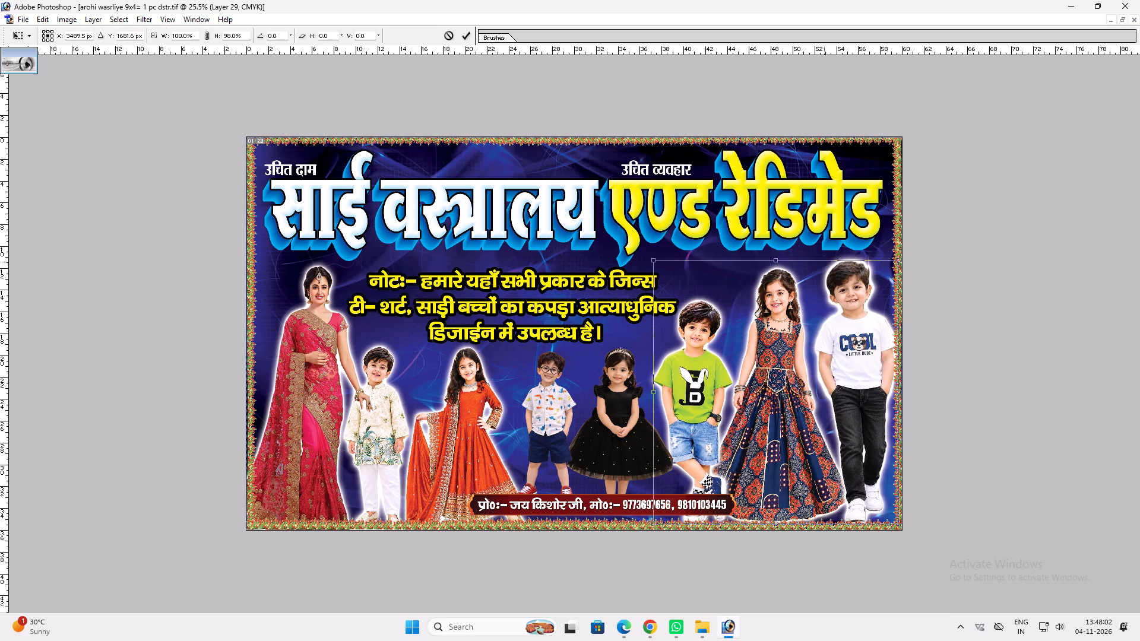
key("v")
Copy the green-shirt boy's white-glow layer style and paste it onto the black-dress girl and the boy in glasses.
key("alt+l")
key("alt+y")
key("alt+c")
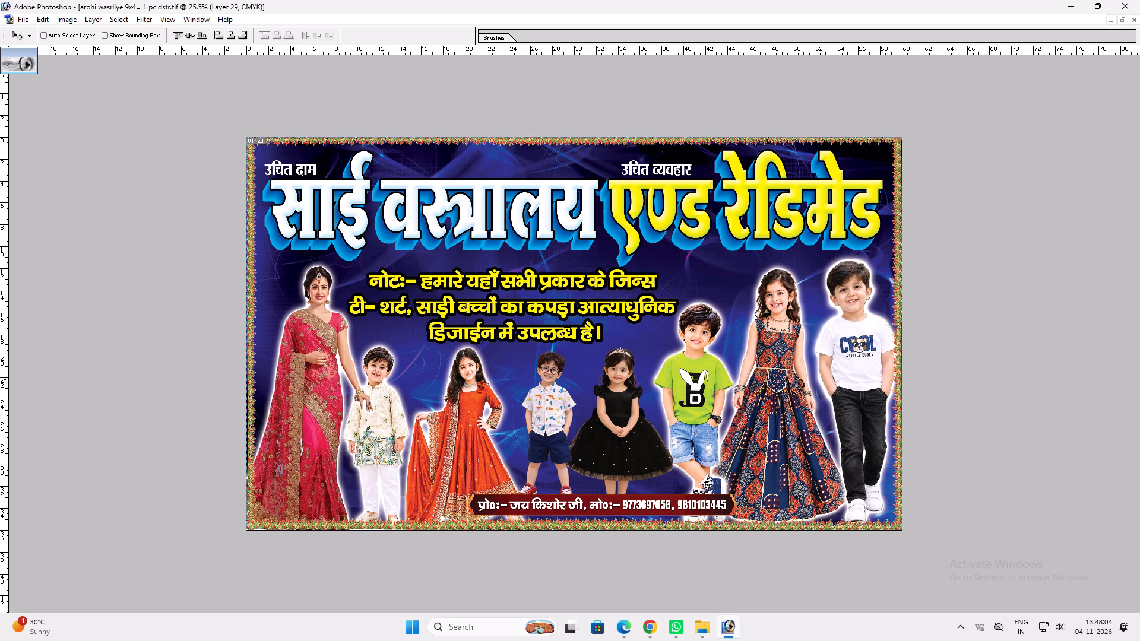
left_click(626, 402, "ctrl")
key("alt+l")
key("alt+y")
key("p")
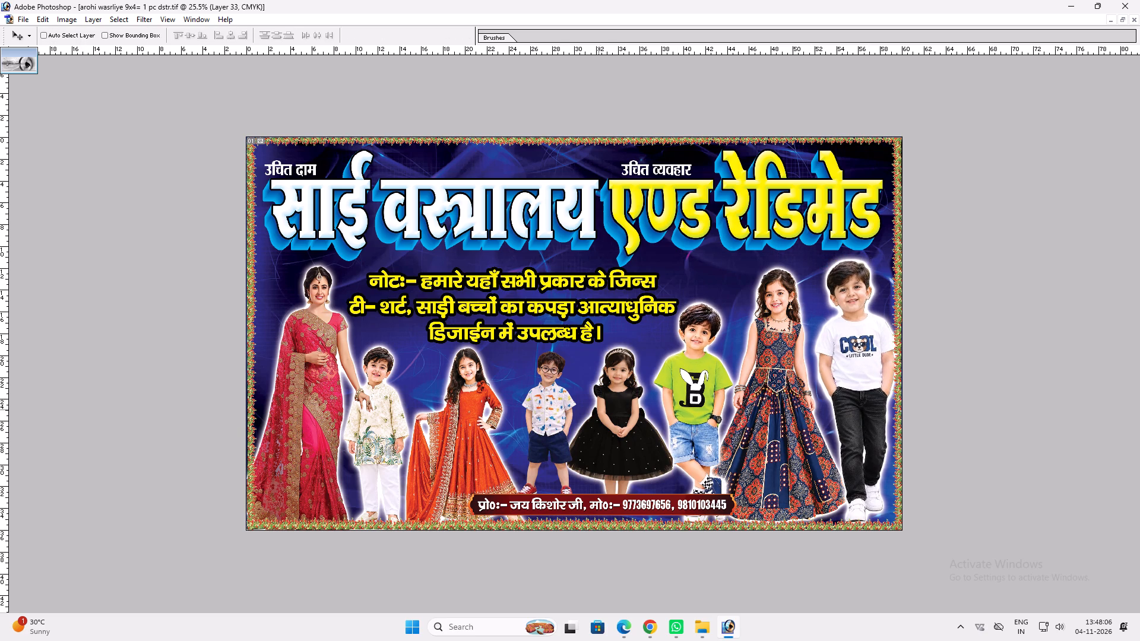
left_click(558, 413, "ctrl")
key("alt+l")
key("alt+y")
type("pv")
left_click(555, 414, "shift")
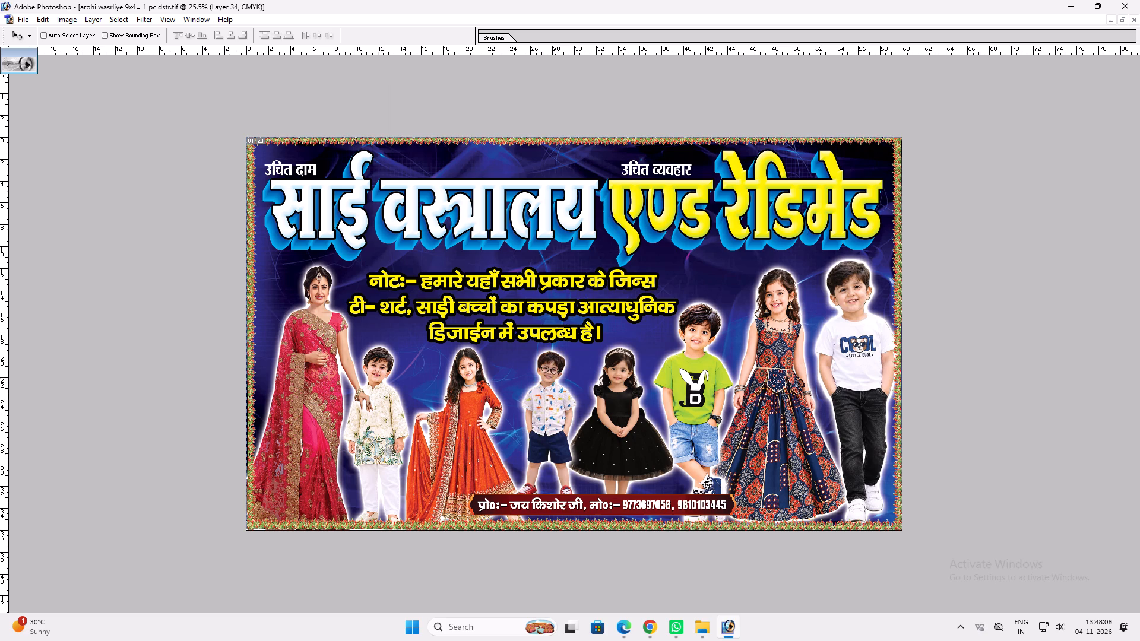
Nudge the yellow note text slightly right and down.
key("ctrl+plus")
key("space")
key("space")
key("space")
key("space")
key("space")
key("space")
key("space")
key("space")
key("space")
key("space")
key("space")
key("space")
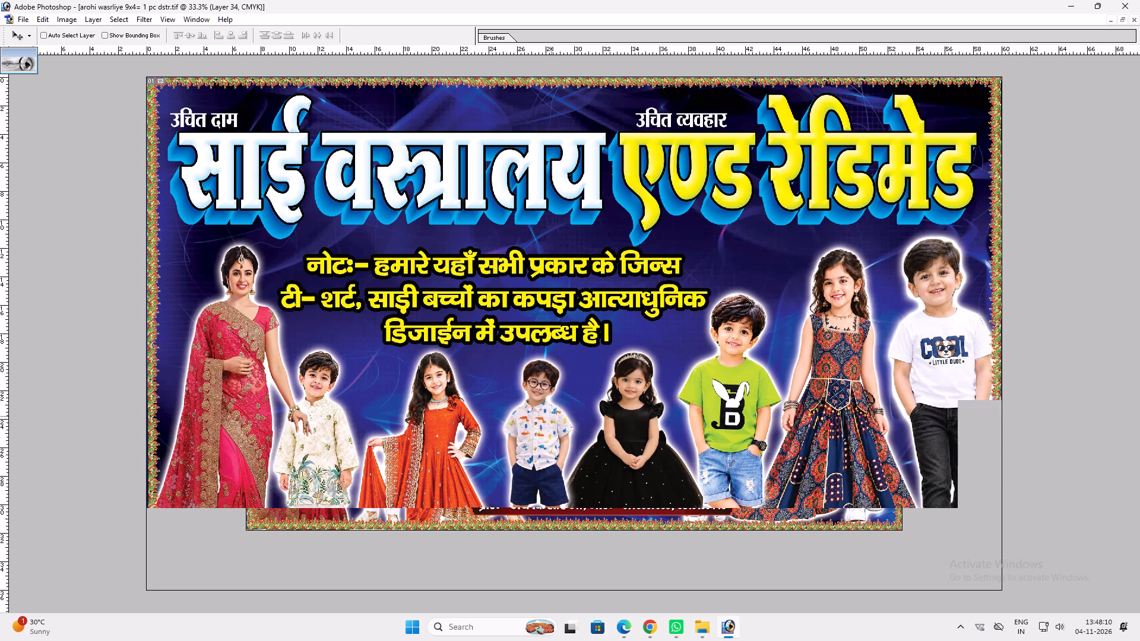
left_click_drag(553, 416, 557, 330)
double_click(610, 269, "ctrl")
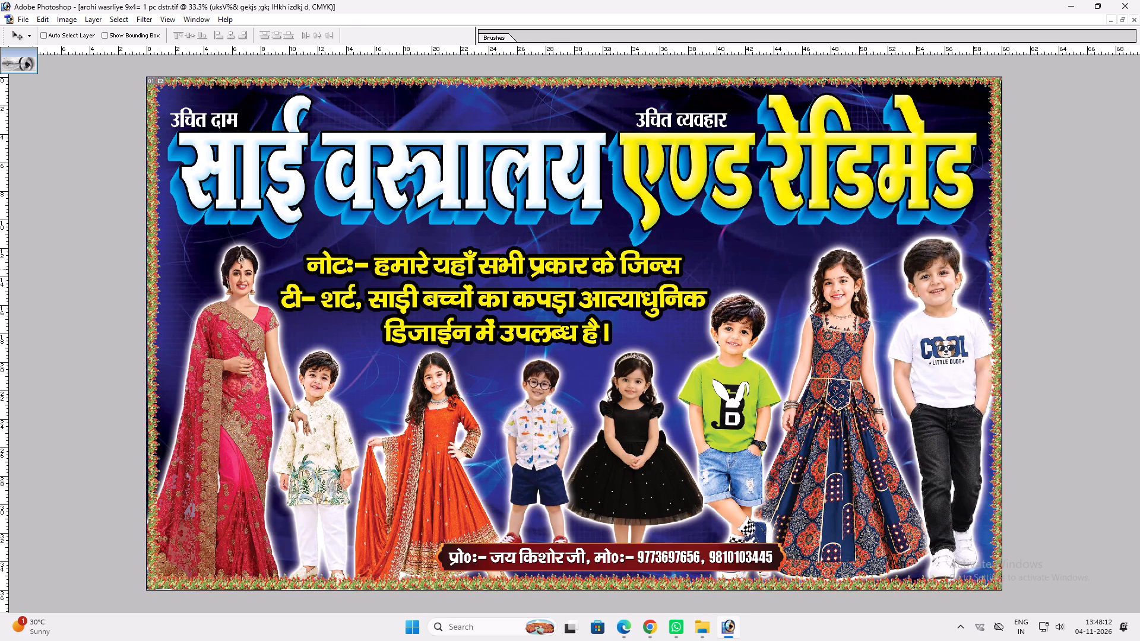
Move the boy in the white kurta up beside the woman in the saree.
left_click(308, 377, "ctrl")
left_click_drag(308, 377, 311, 329)
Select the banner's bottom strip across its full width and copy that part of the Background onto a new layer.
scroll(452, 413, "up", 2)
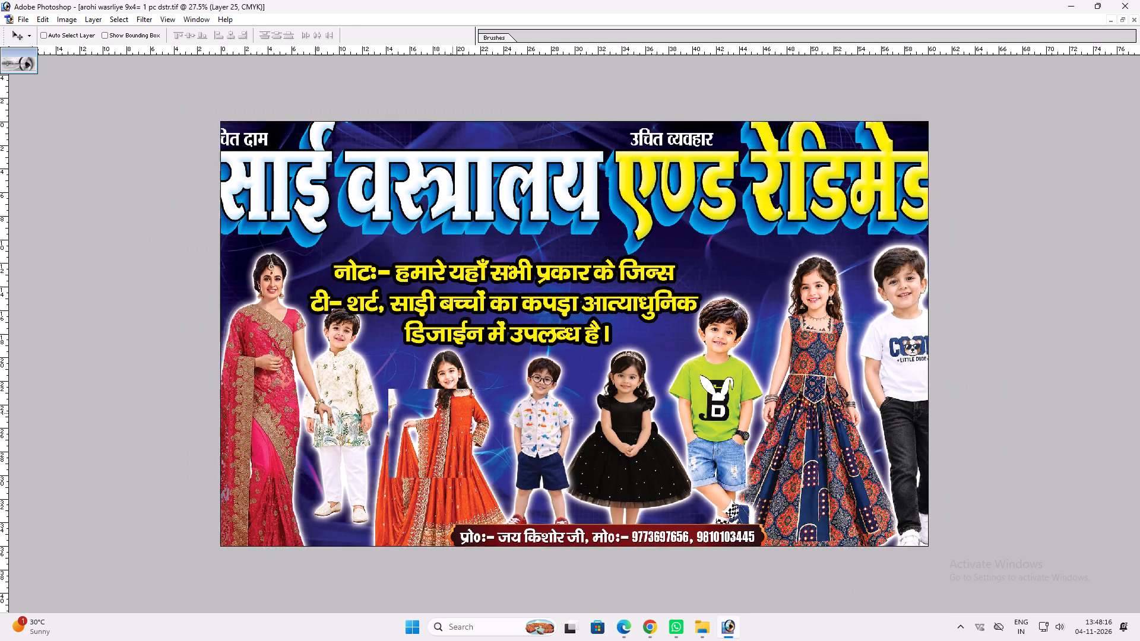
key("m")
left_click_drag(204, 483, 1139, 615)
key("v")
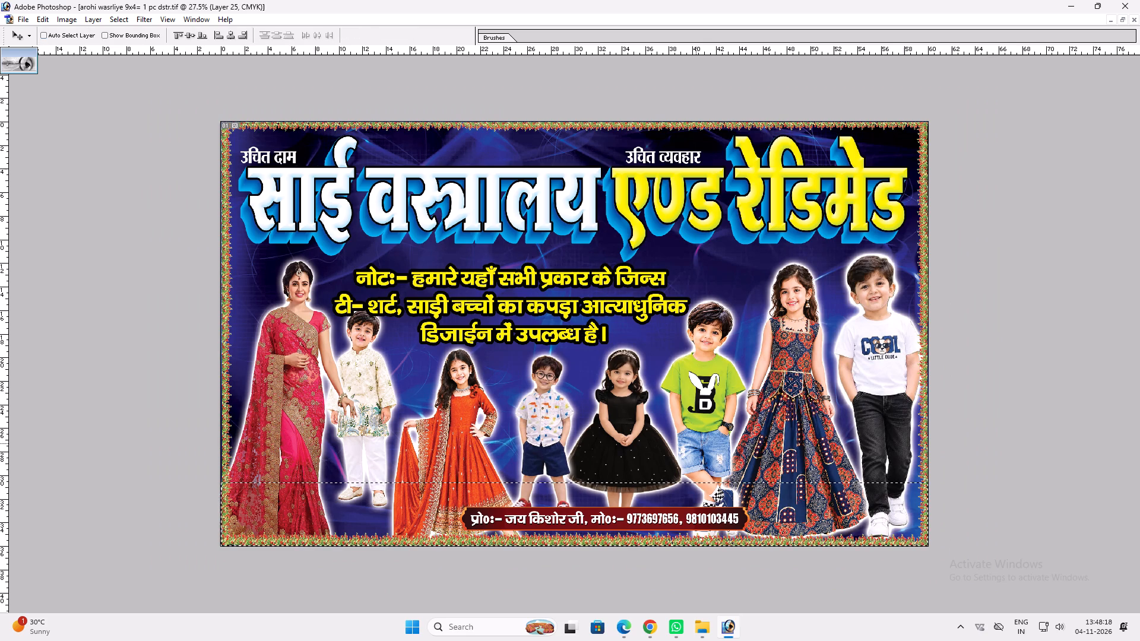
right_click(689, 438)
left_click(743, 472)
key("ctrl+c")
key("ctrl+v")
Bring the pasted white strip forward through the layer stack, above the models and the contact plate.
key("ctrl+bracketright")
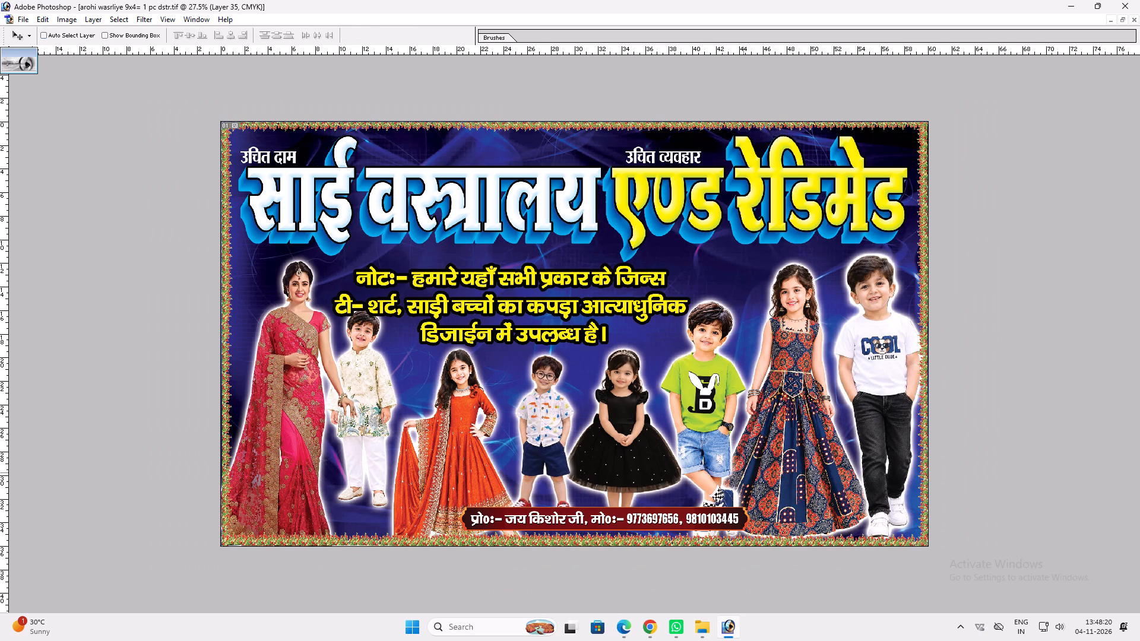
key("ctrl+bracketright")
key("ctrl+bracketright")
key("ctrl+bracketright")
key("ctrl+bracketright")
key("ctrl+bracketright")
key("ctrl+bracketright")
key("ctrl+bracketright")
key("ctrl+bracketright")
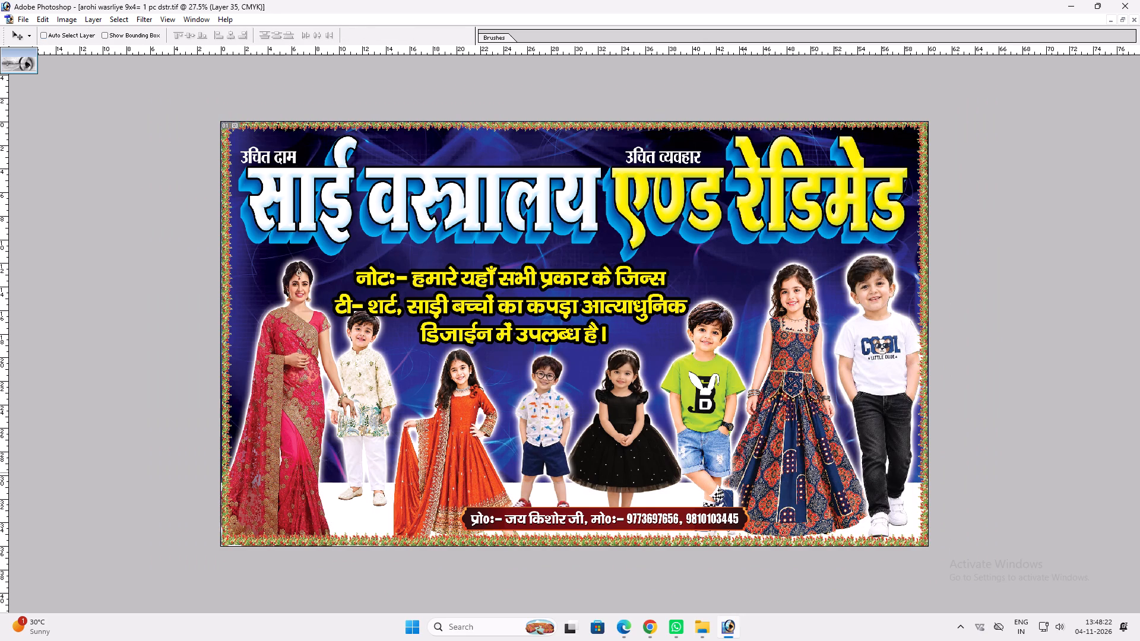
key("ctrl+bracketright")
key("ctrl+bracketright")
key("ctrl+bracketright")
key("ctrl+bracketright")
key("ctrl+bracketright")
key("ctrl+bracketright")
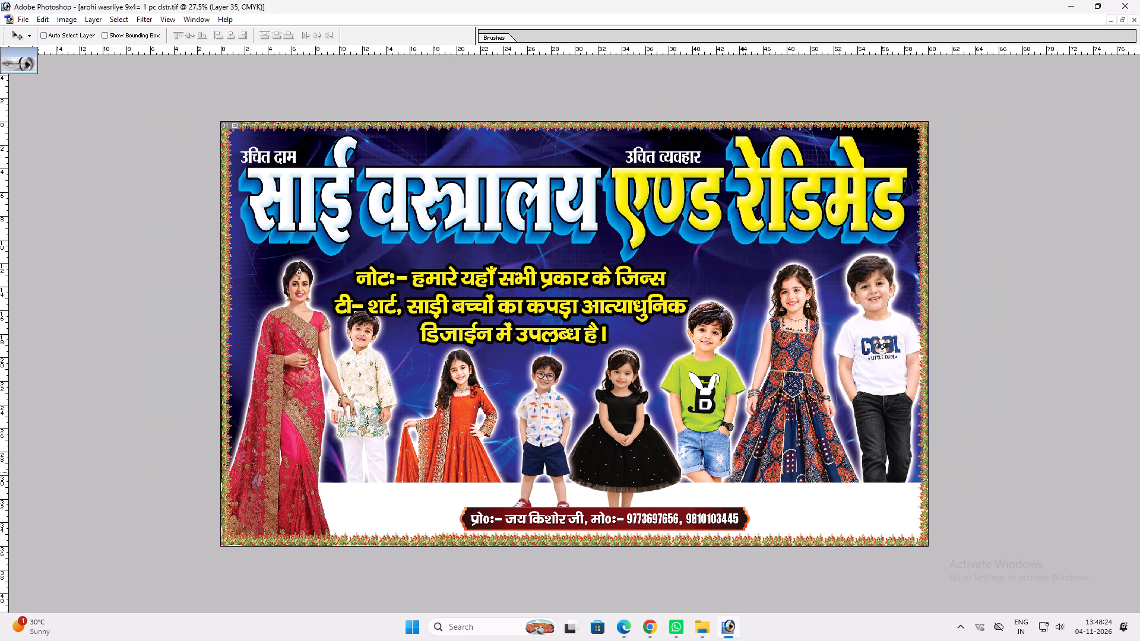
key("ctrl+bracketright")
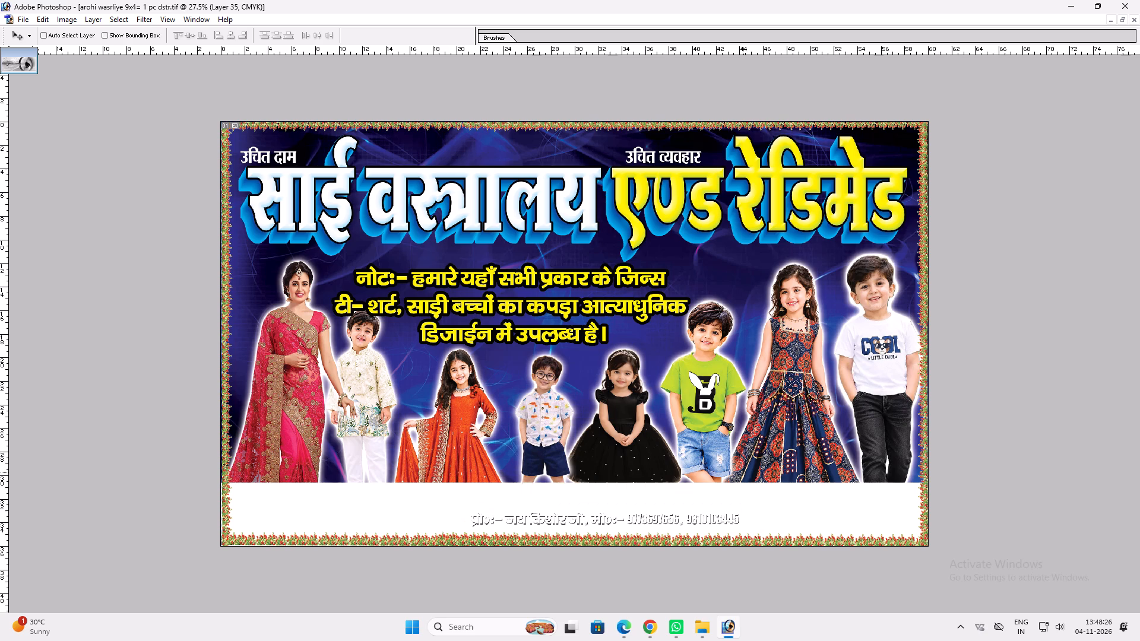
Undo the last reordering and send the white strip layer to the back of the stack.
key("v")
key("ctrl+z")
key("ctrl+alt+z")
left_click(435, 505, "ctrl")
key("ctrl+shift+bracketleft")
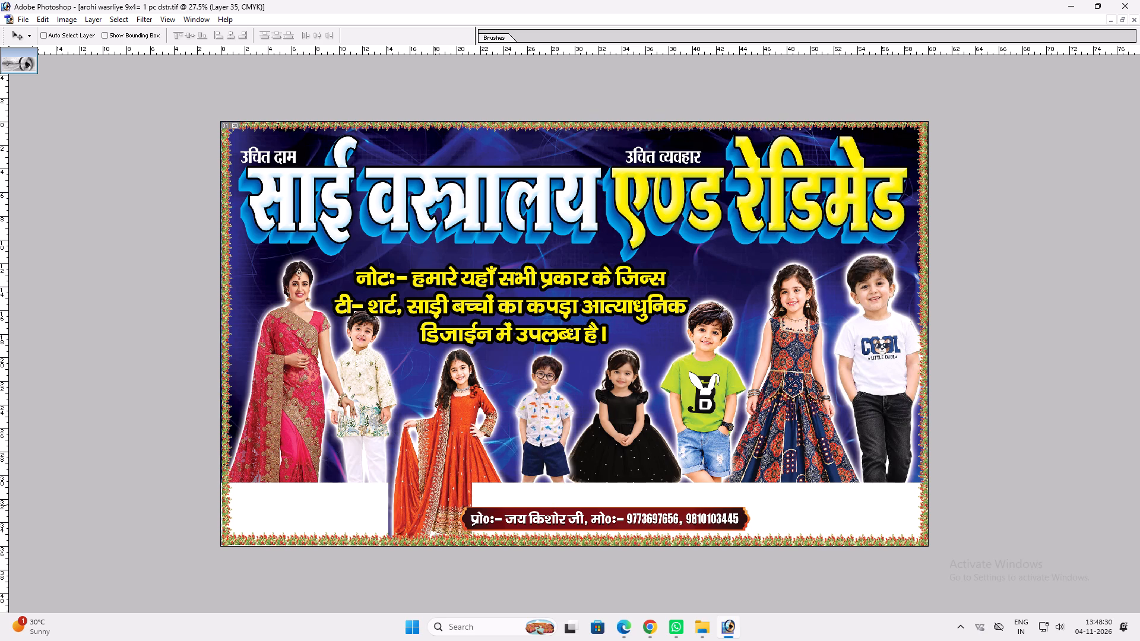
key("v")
Lower the boy in the white kurta so he stands nearer the banner's bottom border.
key("ctrl+plus")
key("space")
left_click(324, 478, "ctrl")
left_click_drag(332, 469, 333, 506)
key("ctrl+t")
key("Return")
key("v")
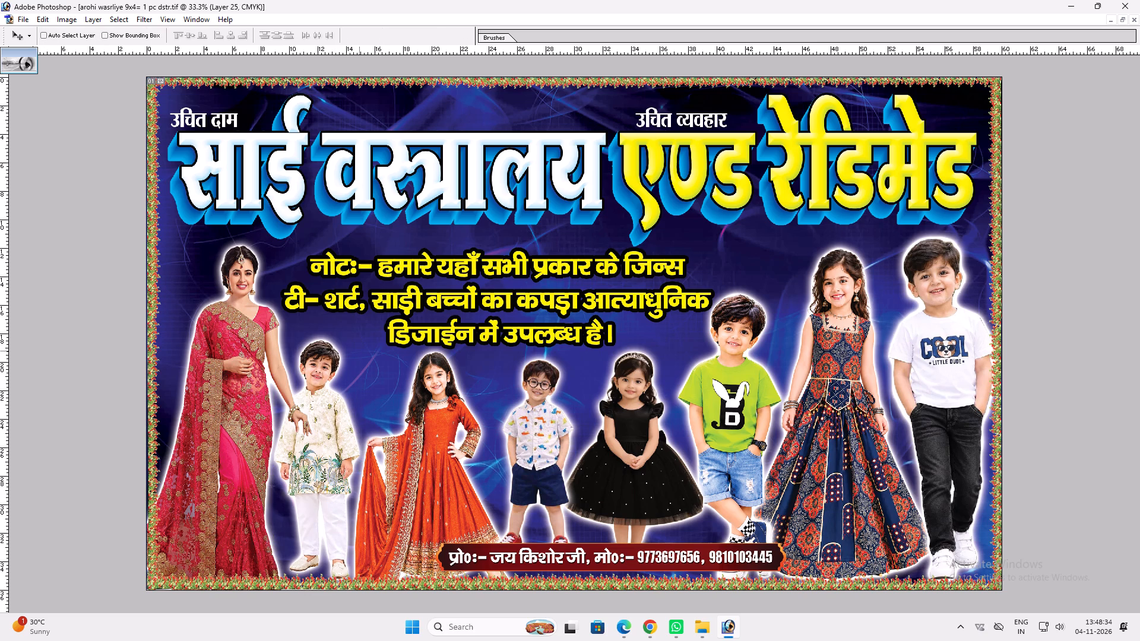
Shift the boy in the white kurta slightly away from the woman in the saree.
left_click_drag(334, 394, 343, 396, "shift")
Apply a red Color Overlay to the front layer of the "साई वस्त्रालय एण्ड रेडिमेड" title.
key("ctrl+plus")
key("space")
key("space")
left_click_drag(377, 357, 386, 465)
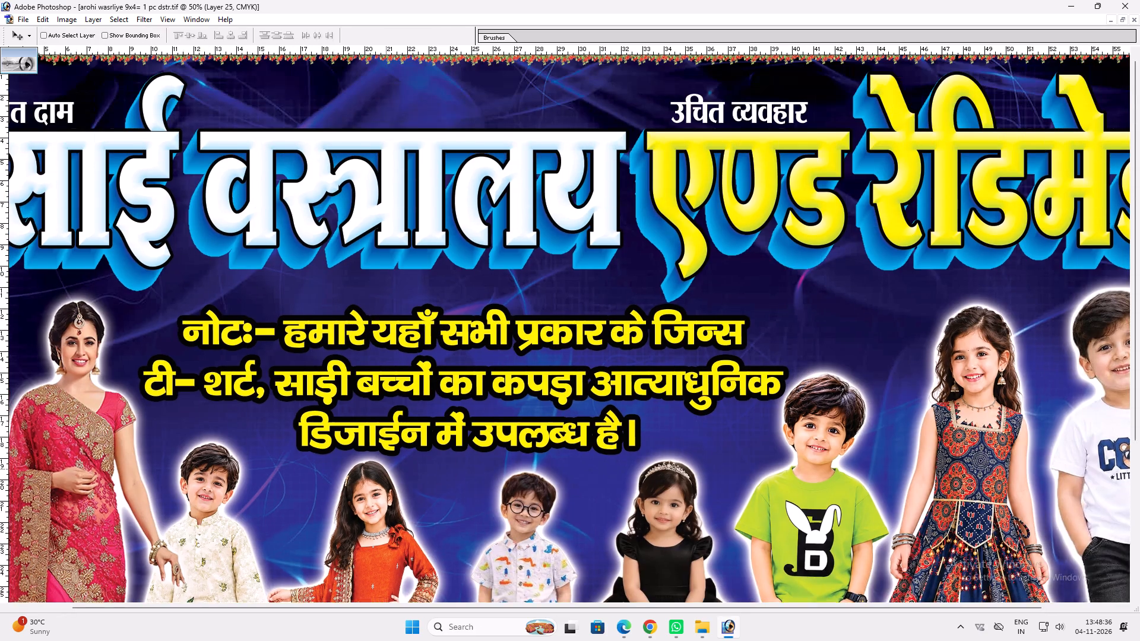
left_click_drag(386, 465, 387, 470)
left_click(471, 229, "ctrl")
key("alt+l")
key("alt+y")
key("n")
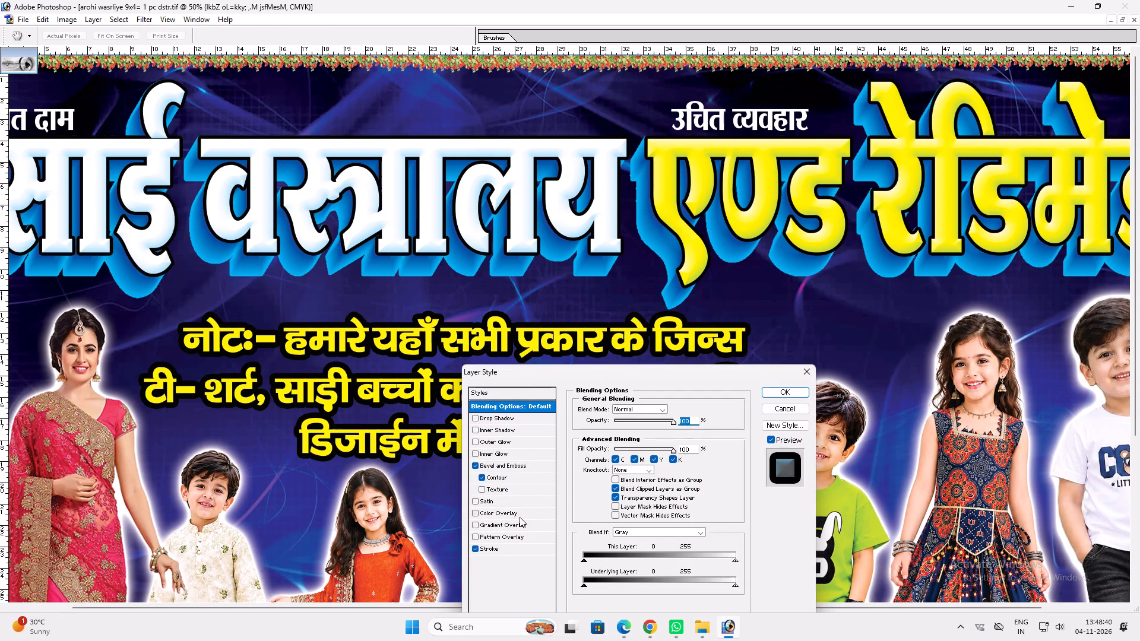
double_click(518, 518)
Change the front title layer's stroke to white with a size of 7 px.
left_click(507, 544)
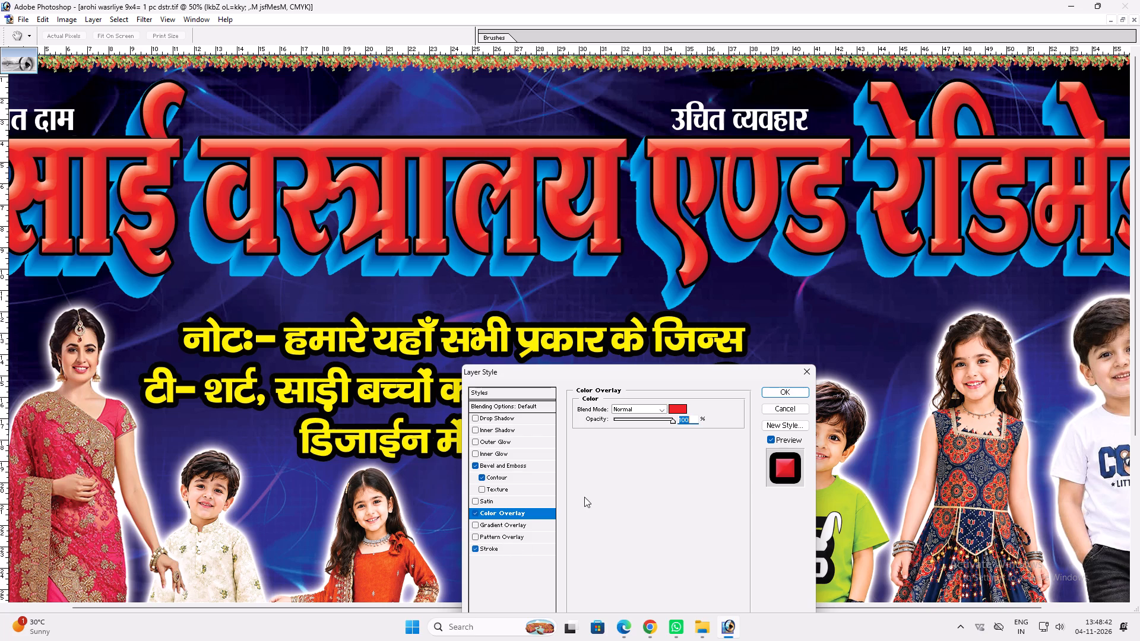
left_click(486, 551)
left_click(594, 478)
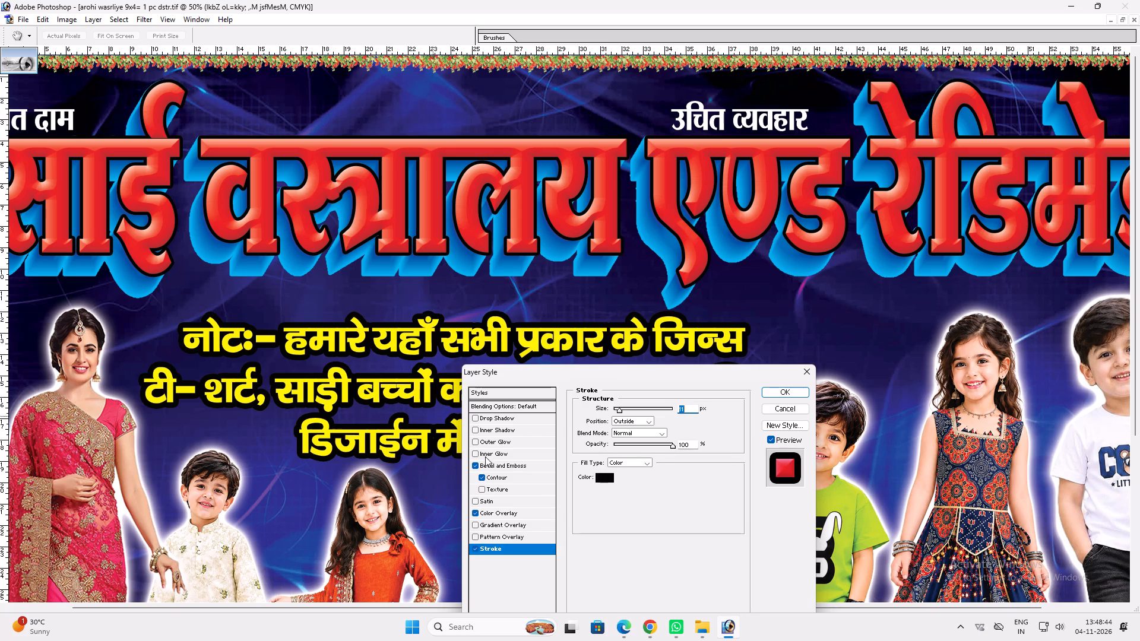
left_click(602, 480)
left_click_drag(356, 322, 135, 126)
key("Return")
scroll(594, 503, "down", 2)
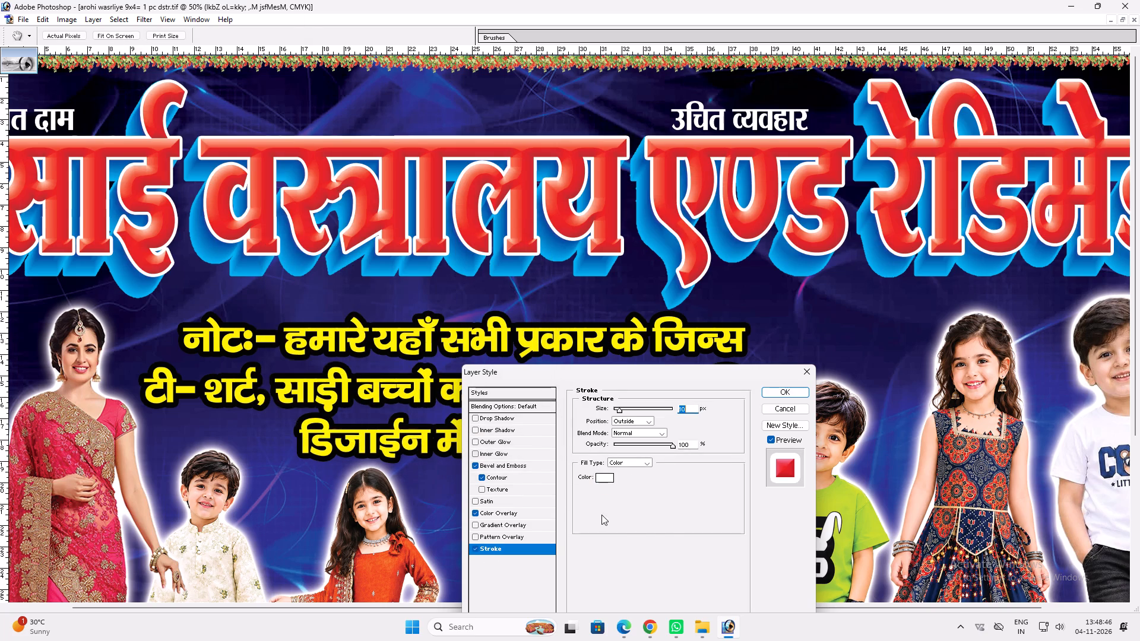
scroll(666, 528, "down", 2)
Set the front title's Bevel and Emboss size to 16 px and its highlight colour to white, and apply the style.
left_click(541, 471)
left_click(537, 470)
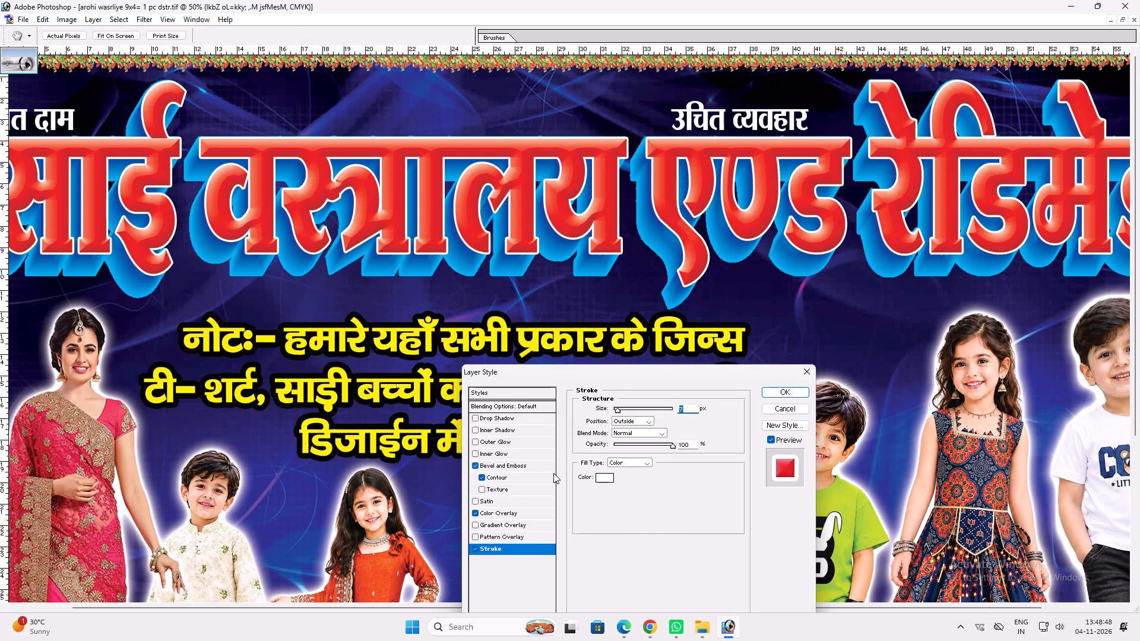
left_click_drag(553, 473, 541, 472)
left_click(535, 469)
left_click(629, 455)
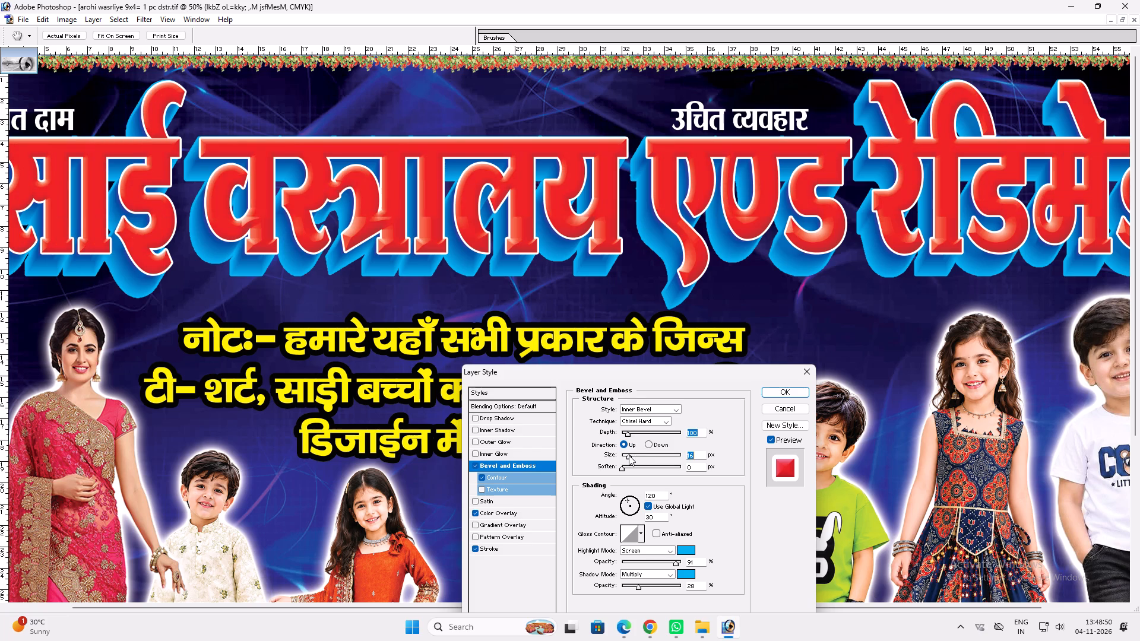
left_click(687, 549)
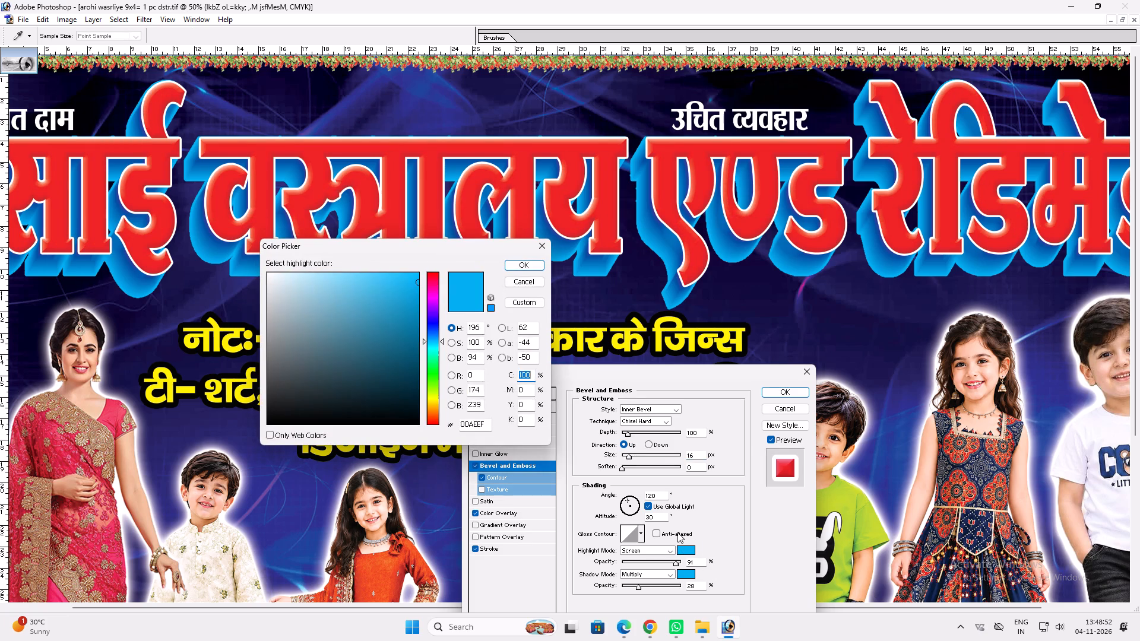
key("0")
key("Return")
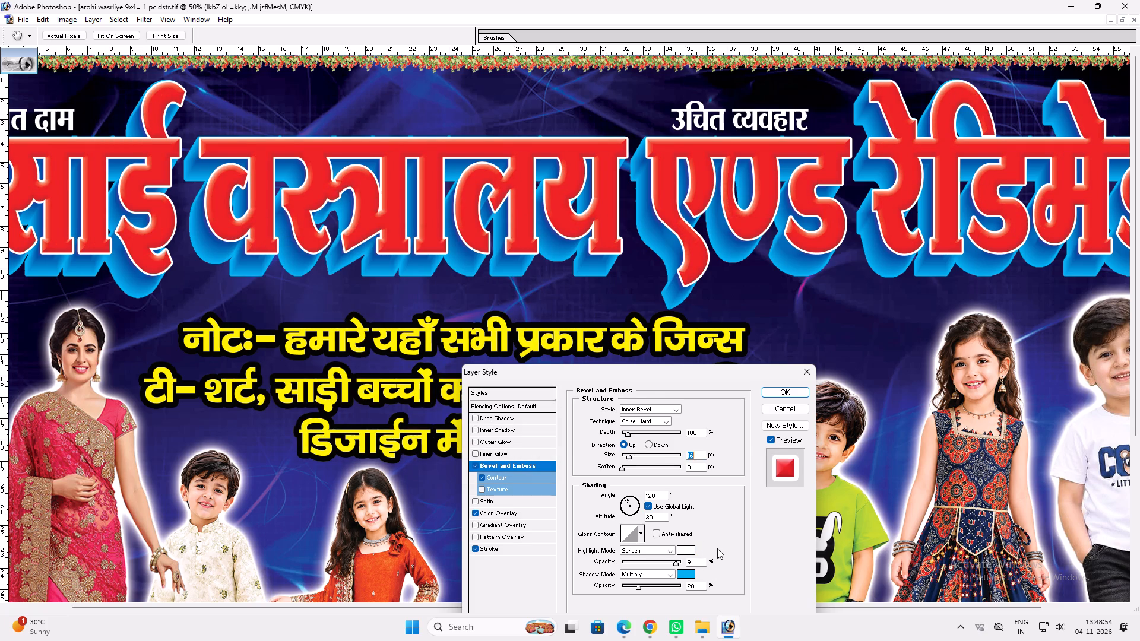
key("Return")
Set the Color Overlay of the title's rear extruded layer to yellow, C 0, M 0, Y 100, K 0.
right_click(596, 233)
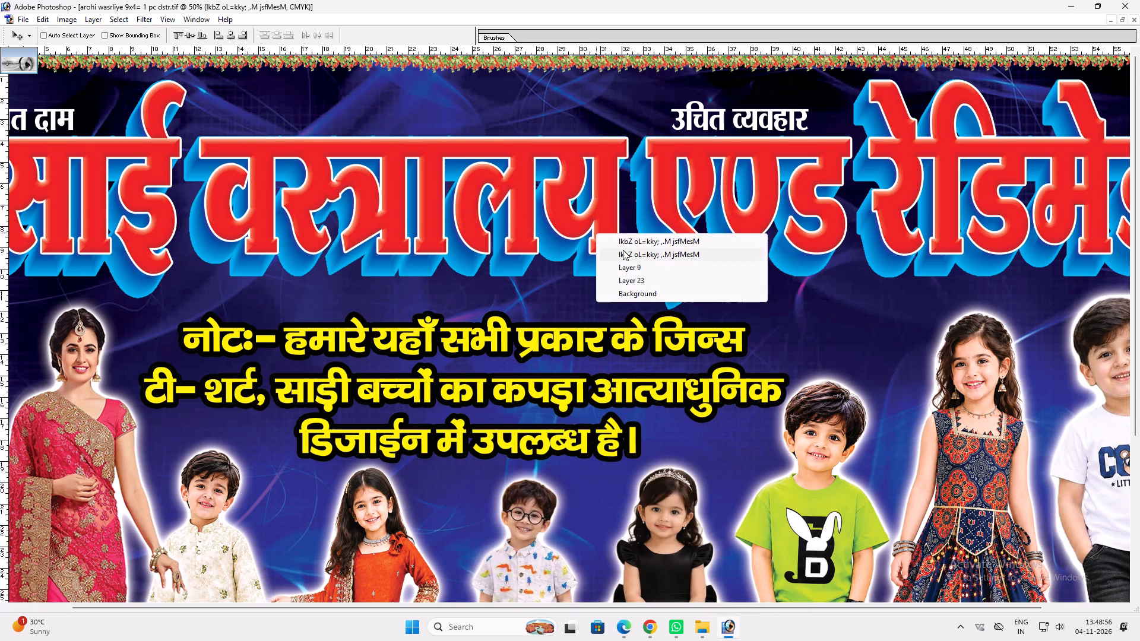
left_click(623, 250)
key("alt+l")
key("alt+y")
key("n")
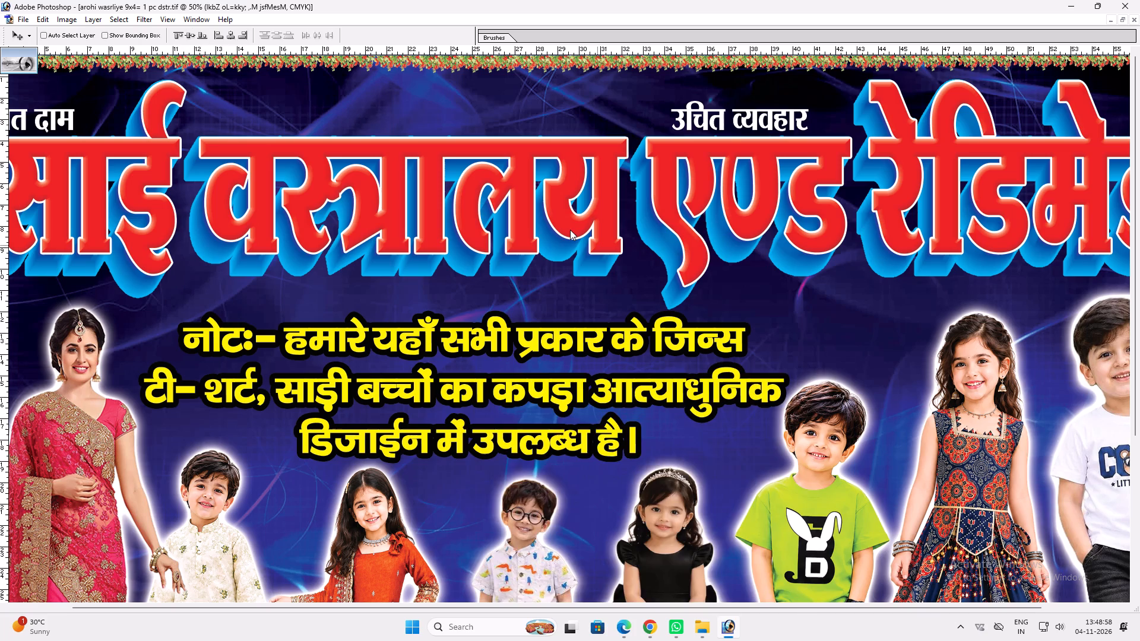
left_click(524, 511)
left_click(678, 409)
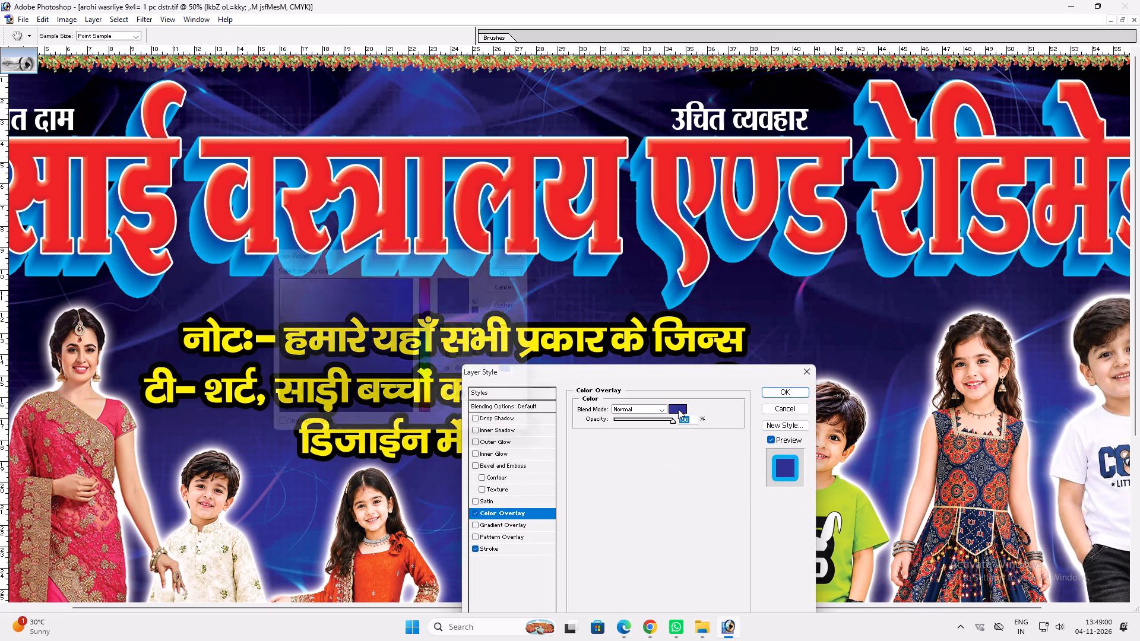
key("0")
key("Tab")
key("0")
key("Tab")
key("1")
type("00")
key("Tab")
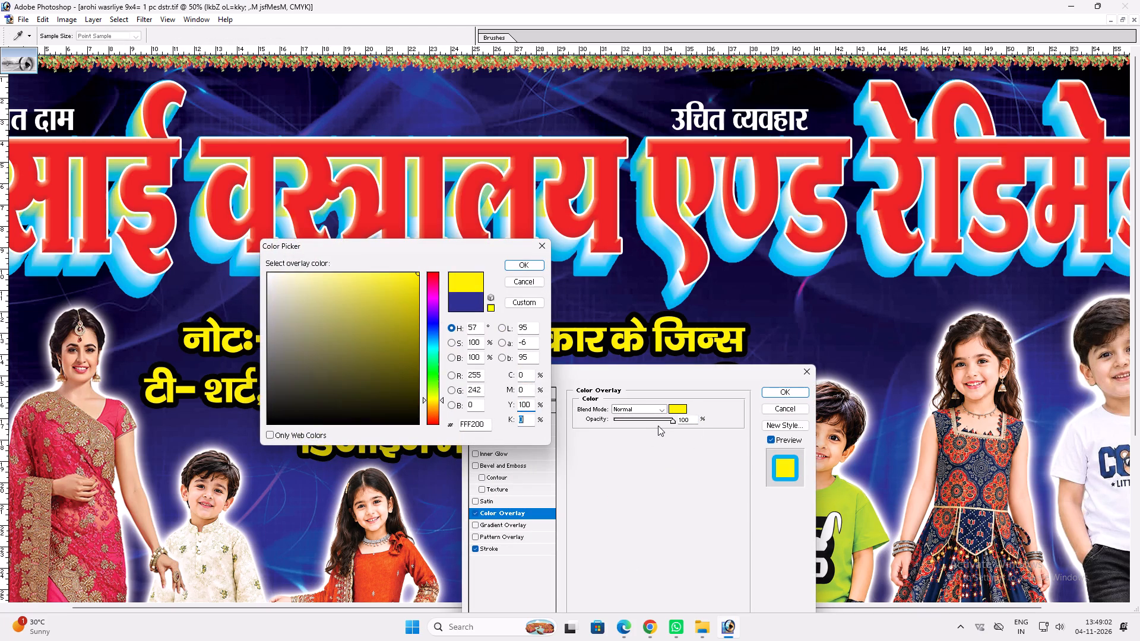
key("Return")
Make the rear title layer's stroke dark green, C 100, M 1, Y 100, K 60, reduce its size, and apply the style.
left_click(483, 545)
left_click(604, 477)
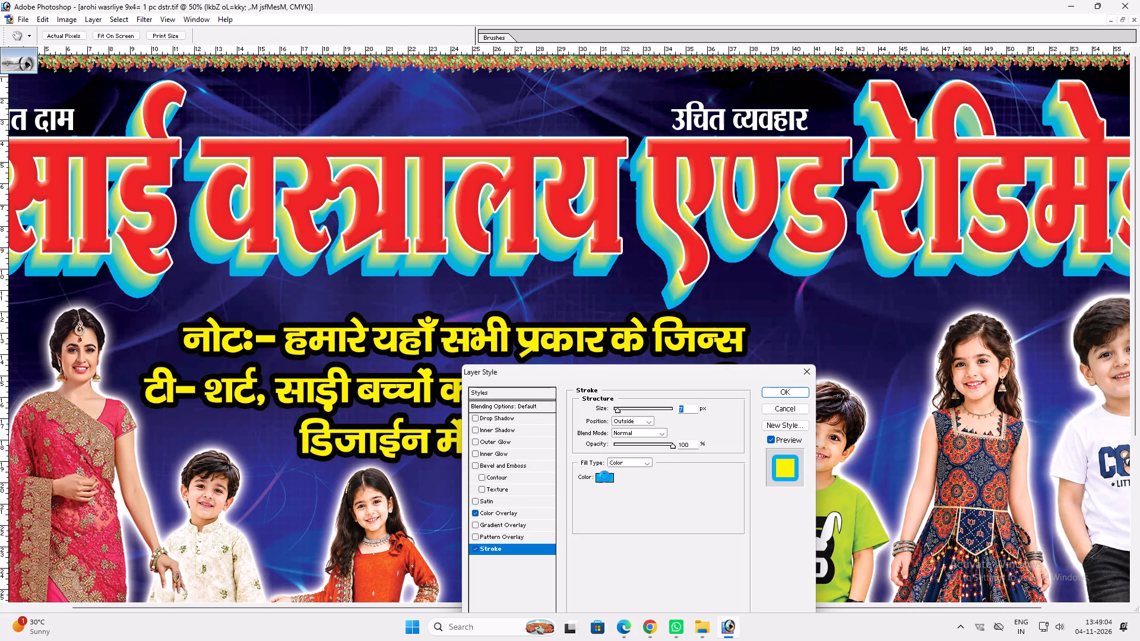
key("0")
key("Tab")
key("1")
key("shift+Tab")
type("100")
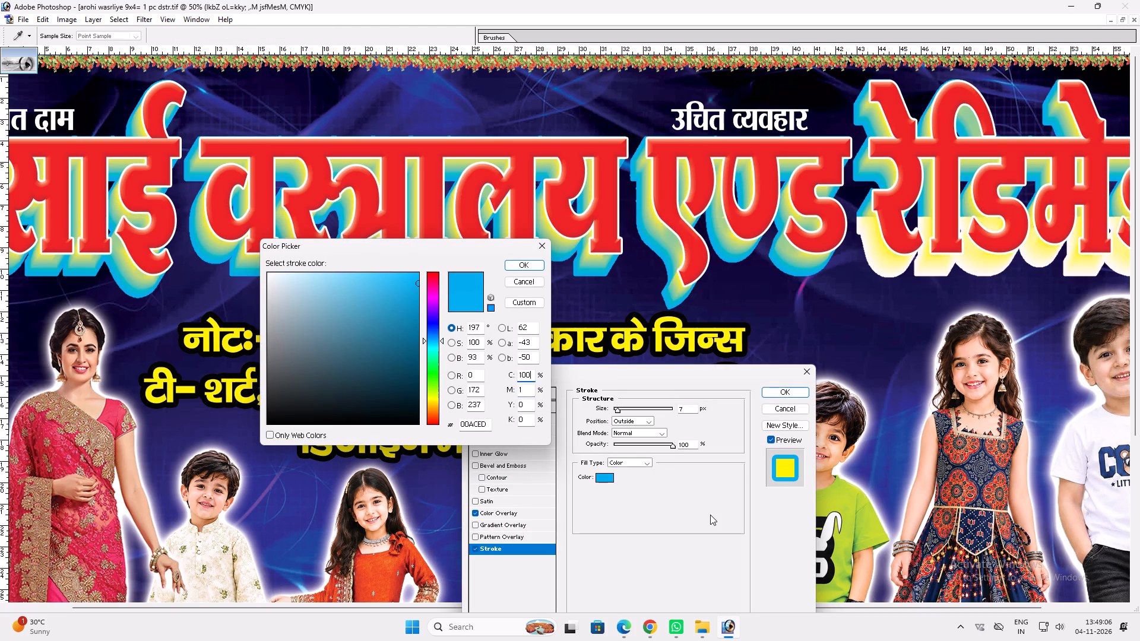
key("Tab")
key("Tab")
key("1")
type("00")
key("Tab")
type("60")
key("Return")
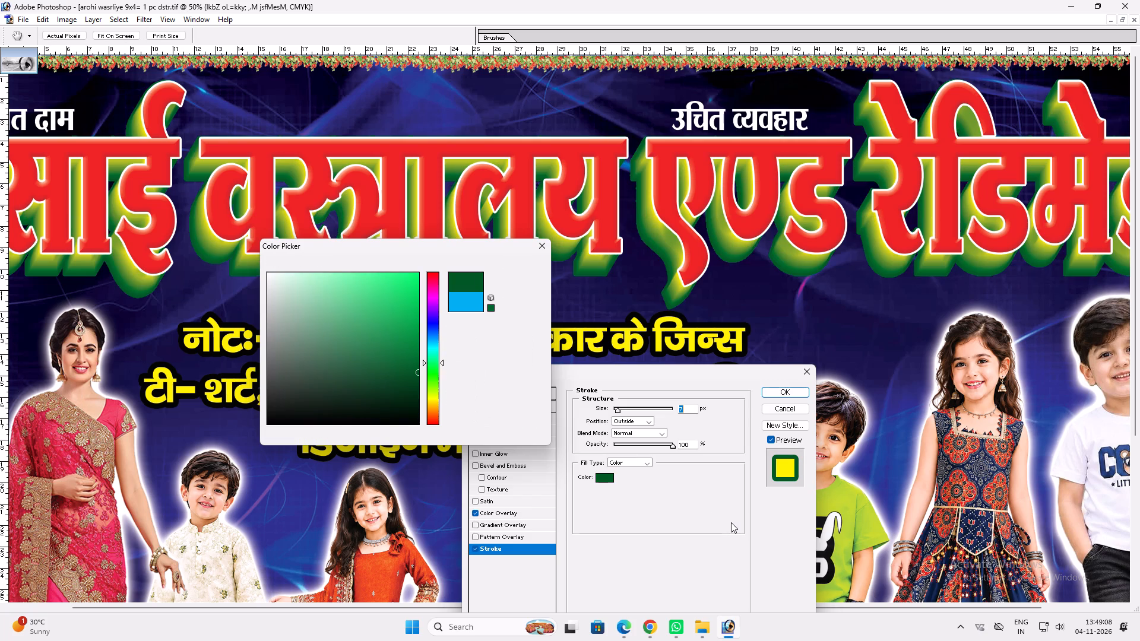
scroll(692, 565, "down", 4)
key("Return")
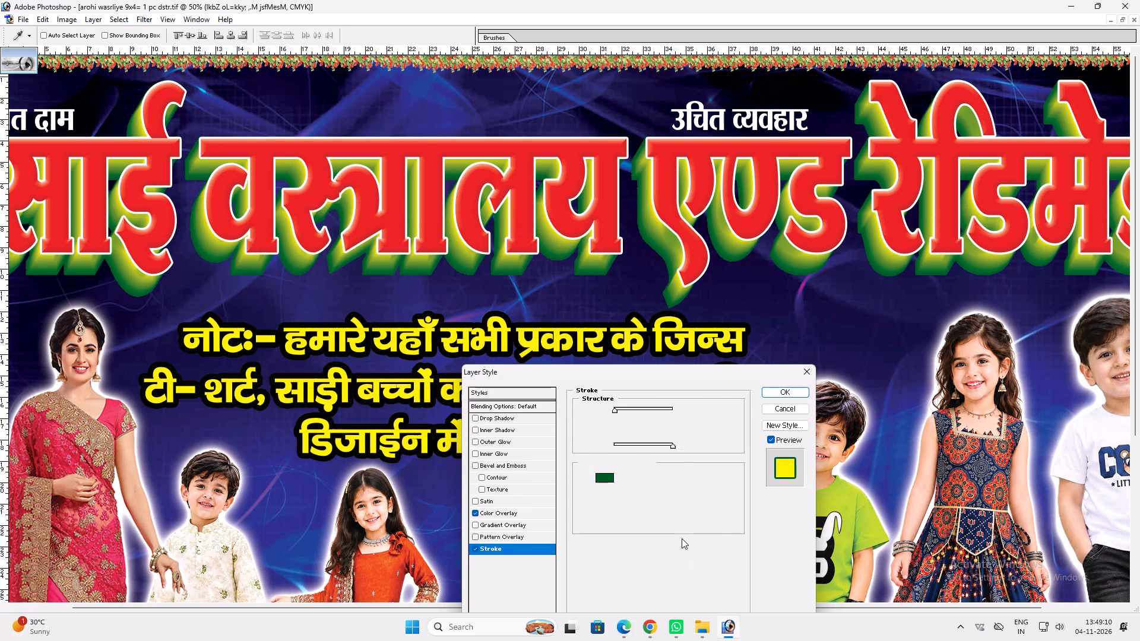
Open the Stroke style of the front red title layer and increase the stroke size.
key("v")
key("v")
key("space")
key("space")
key("space")
key("space")
right_click(689, 299)
left_click_drag(704, 302, 710, 304)
key("v")
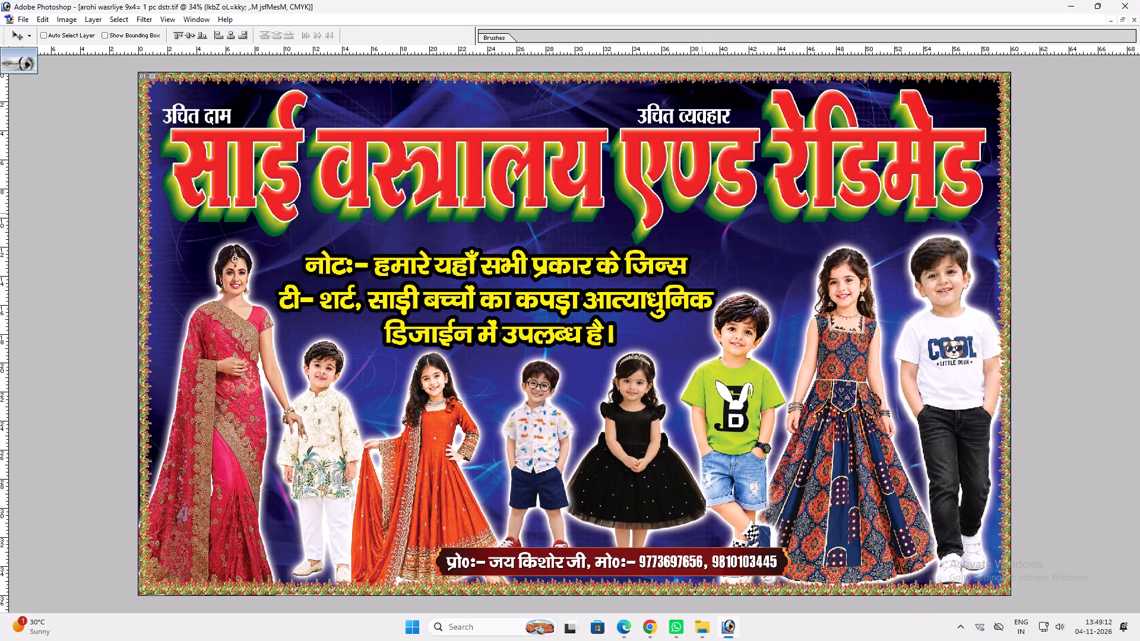
left_click(724, 199, "ctrl")
key("alt+l")
key("alt+y")
key("k")
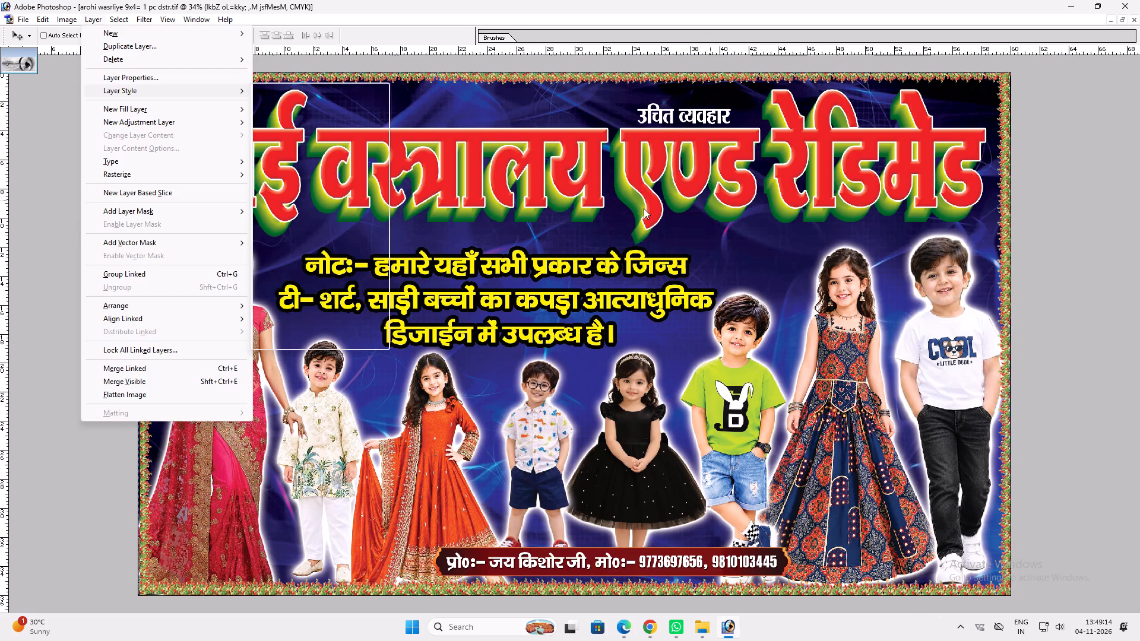
scroll(707, 490, "up", 3)
Set the front title's bevel shadow colour to black with 30% shadow opacity.
left_click(514, 468)
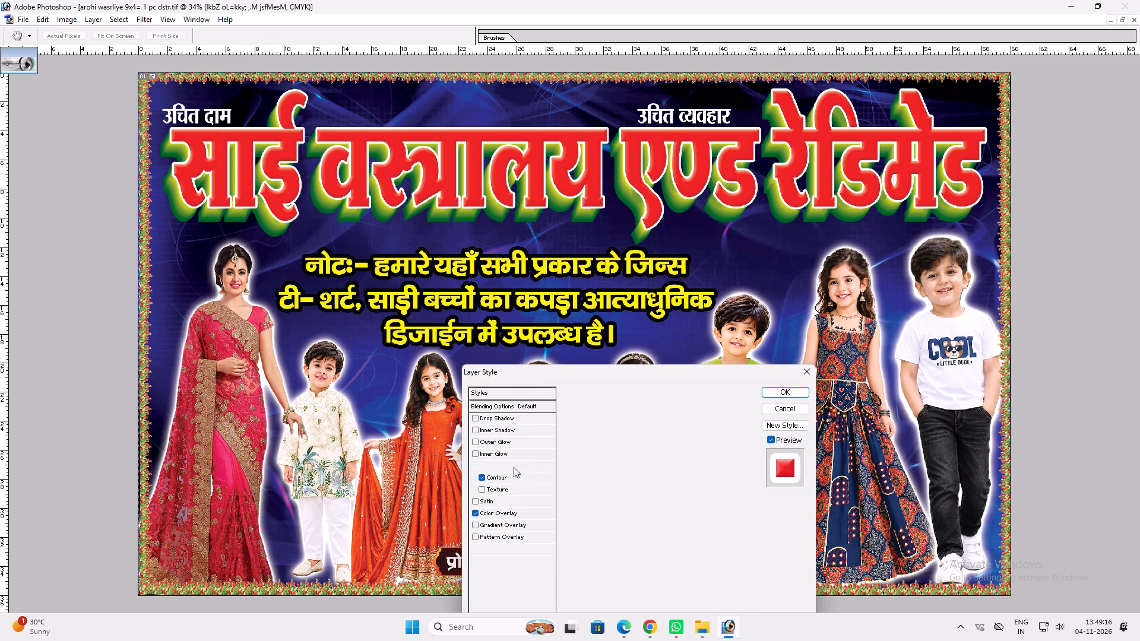
left_click(682, 569)
left_click_drag(344, 326, 116, 194)
key("Return")
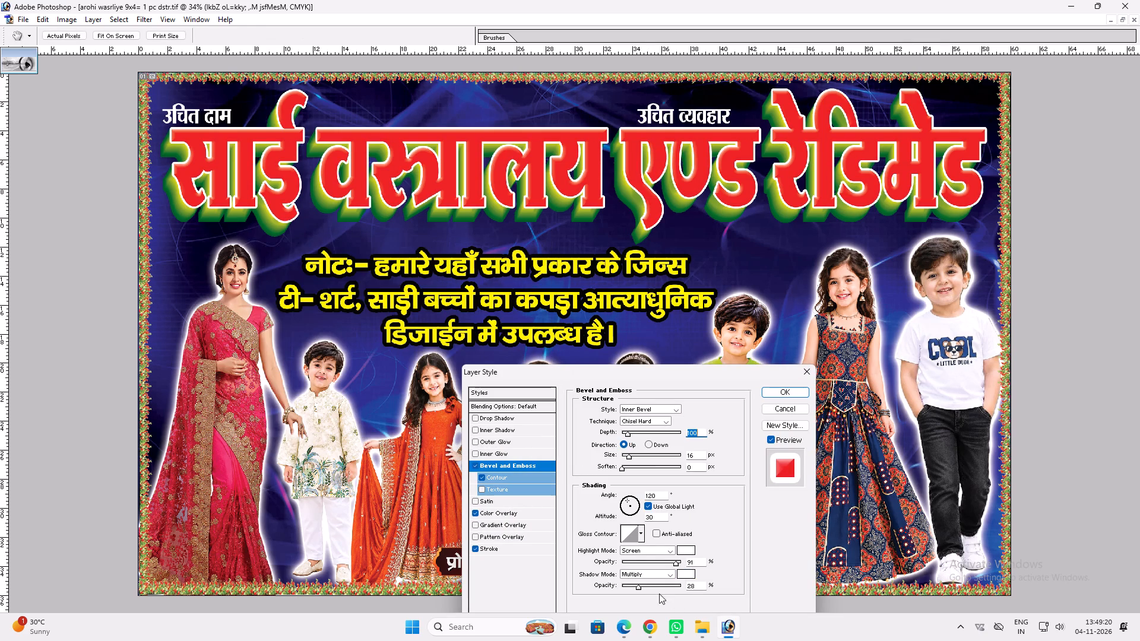
left_click_drag(655, 582, 687, 582)
left_click(689, 572)
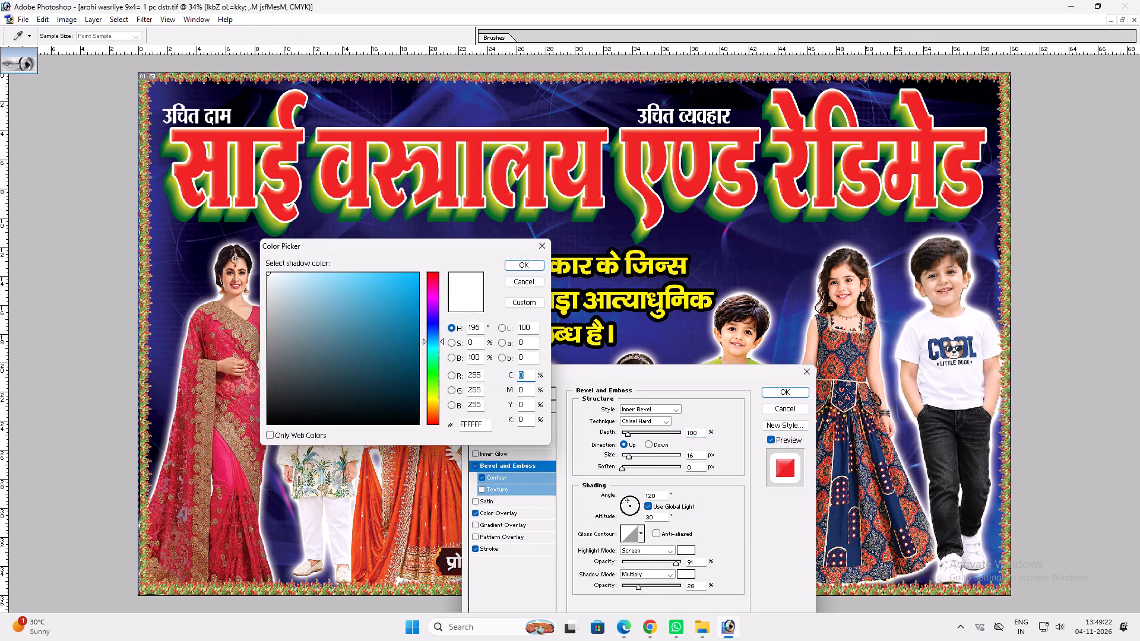
left_click_drag(394, 409, 547, 515)
key("Return")
left_click_drag(663, 585, 748, 582)
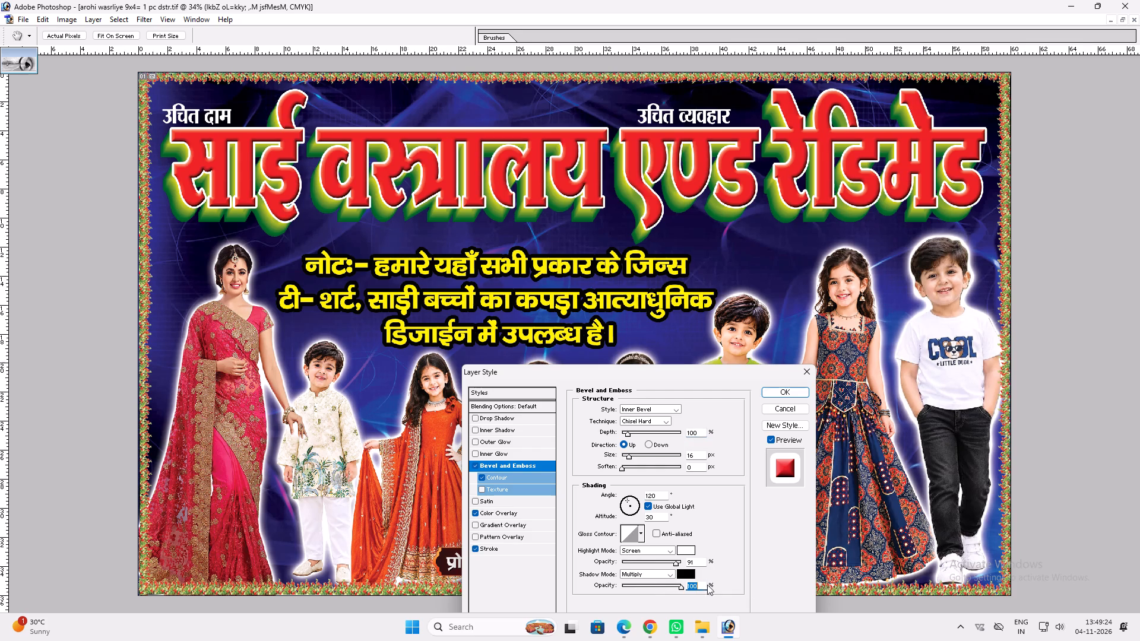
left_click_drag(663, 585, 639, 590)
Adjust the bevel's light direction so it shines from almost straight overhead, and apply the style.
left_click(626, 498)
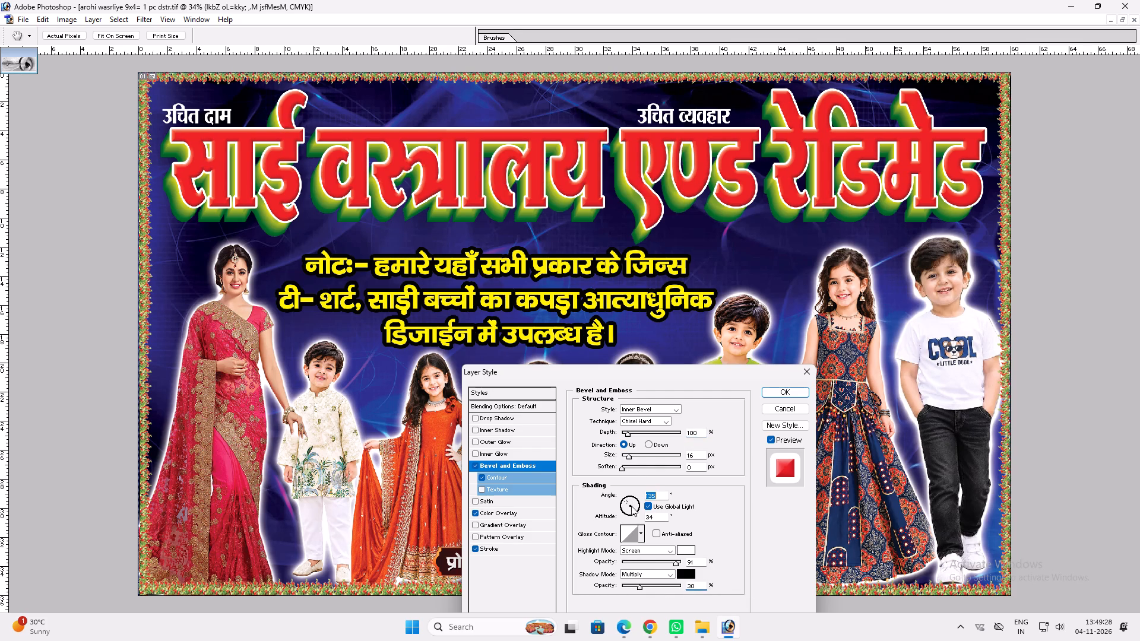
left_click(626, 502)
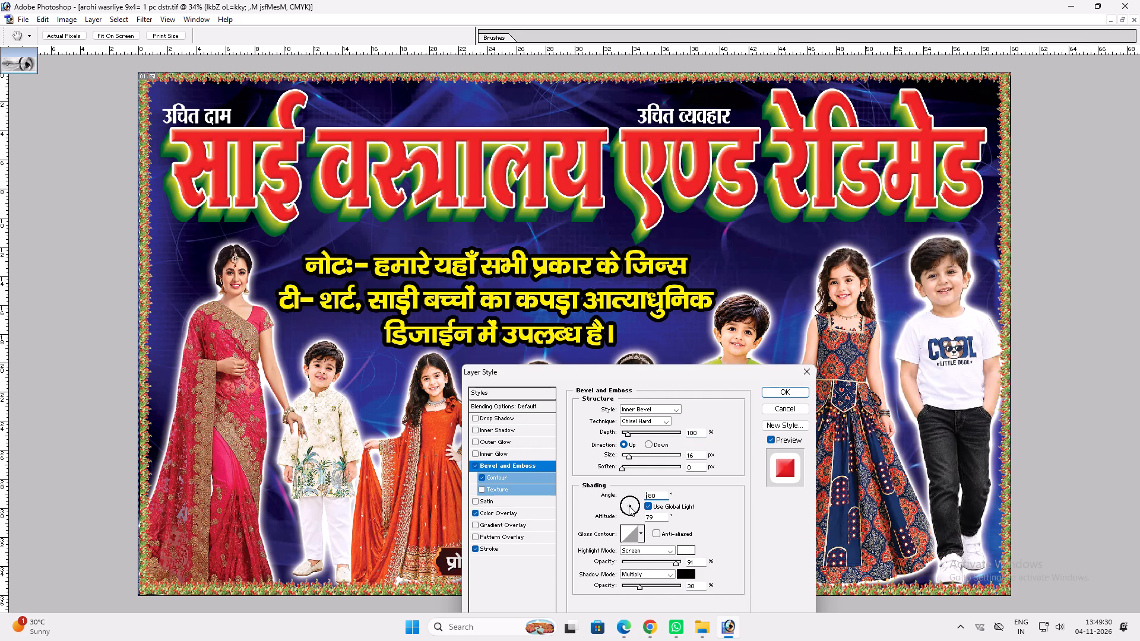
left_click(629, 506)
key("Return")
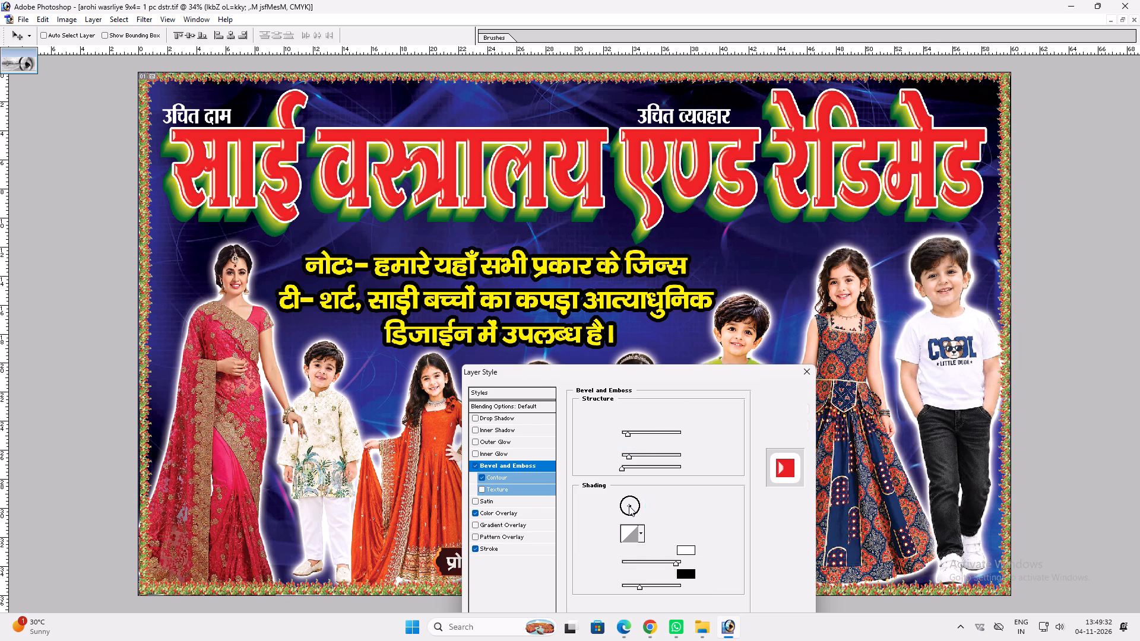
key("Return")
Reopen the front title's Stroke style, reduce the stroke size slightly, and apply it.
key("alt+l")
key("alt+k")
key("alt+y")
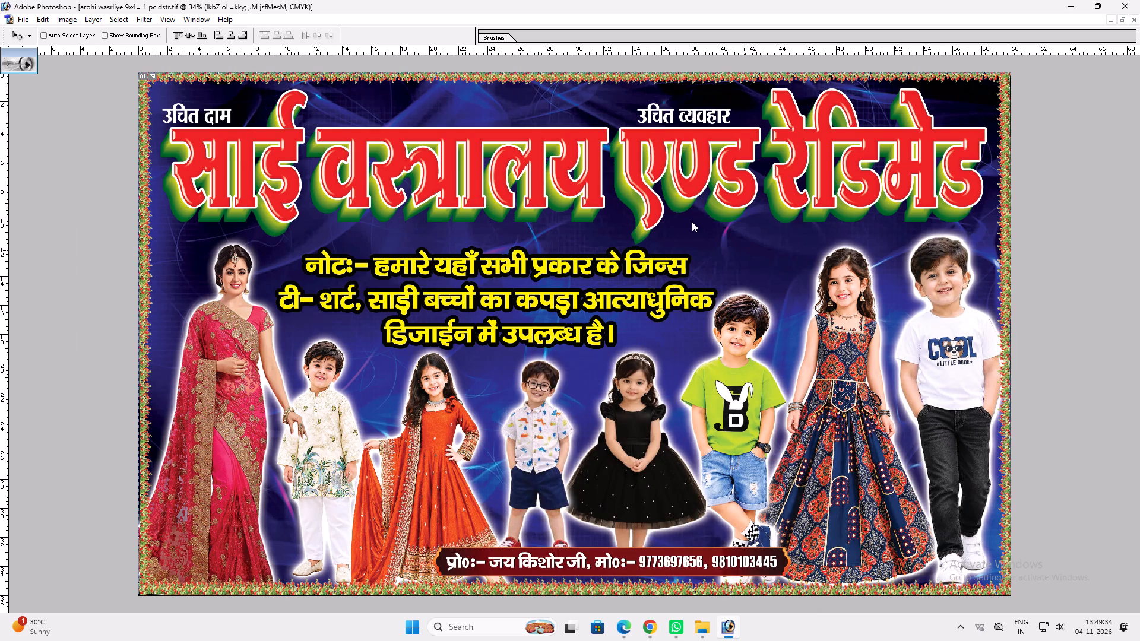
scroll(734, 427, "down", 3)
key("Return")
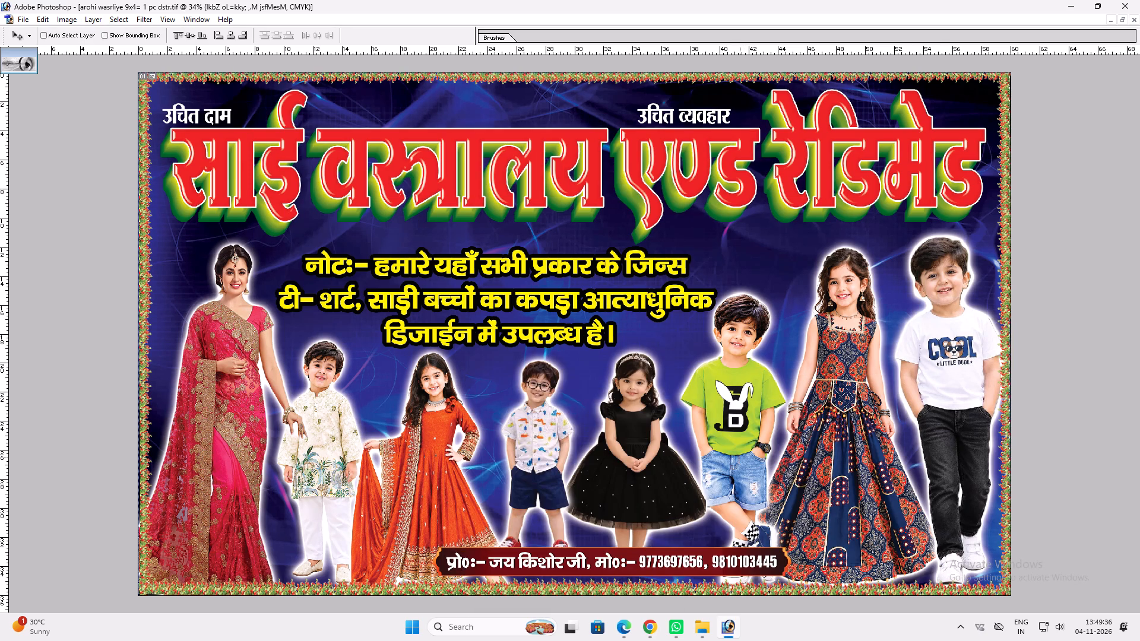
key("v")
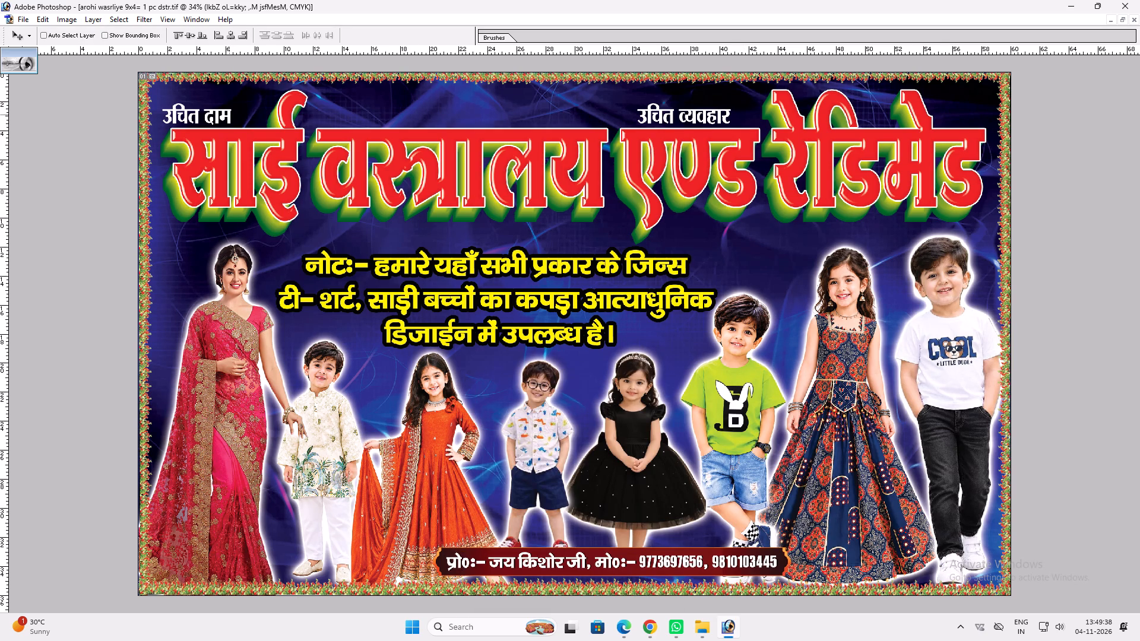
Raise the "उचित दाम" and "उचित व्यवहार" taglines slightly, away from the title.
left_click(224, 118, "ctrl")
left_click_drag(224, 118, 225, 111)
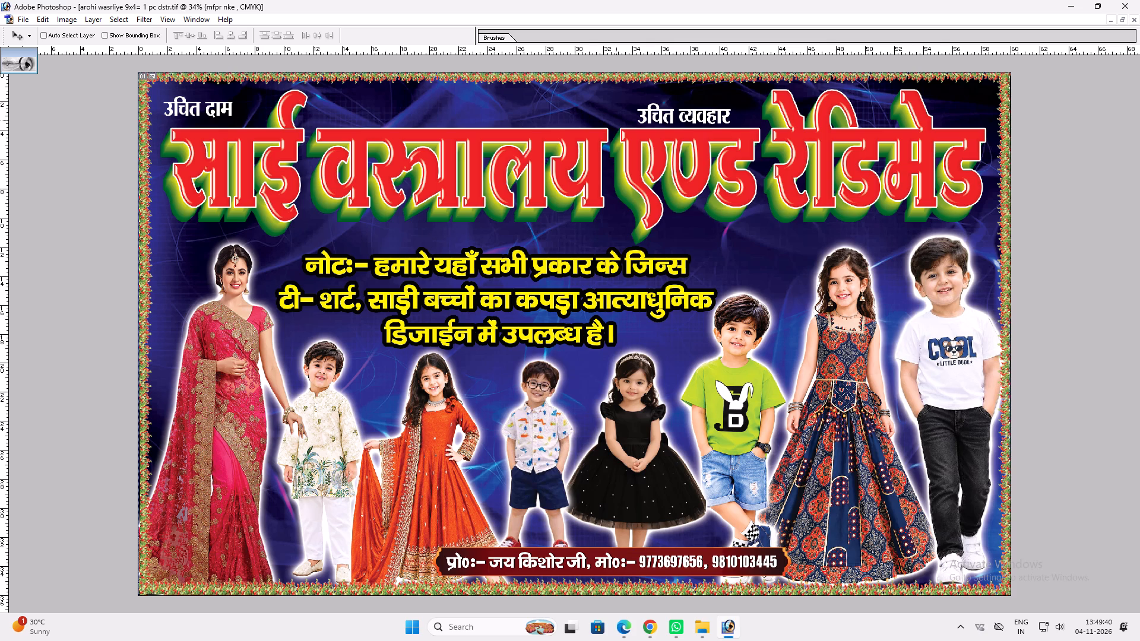
left_click(660, 116, "ctrl")
left_click_drag(660, 116, 661, 107)
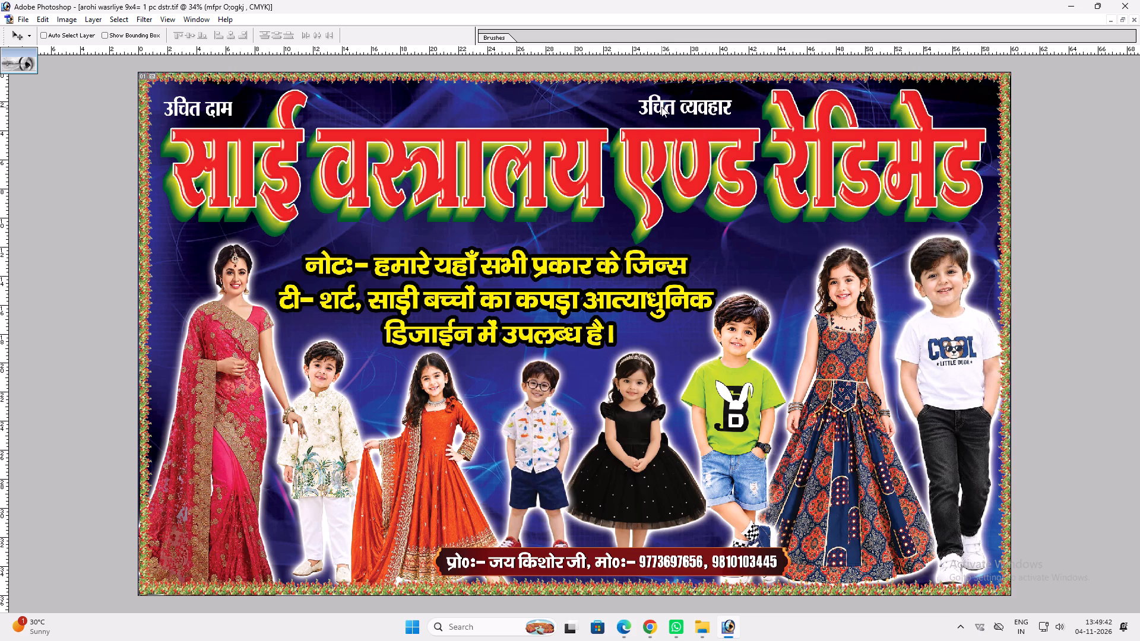
Open Save As for the banner and set the destination to the 04.11.2026 folder inside 2026 > November.
key("ctrl+shift+s")
double_click(248, 28)
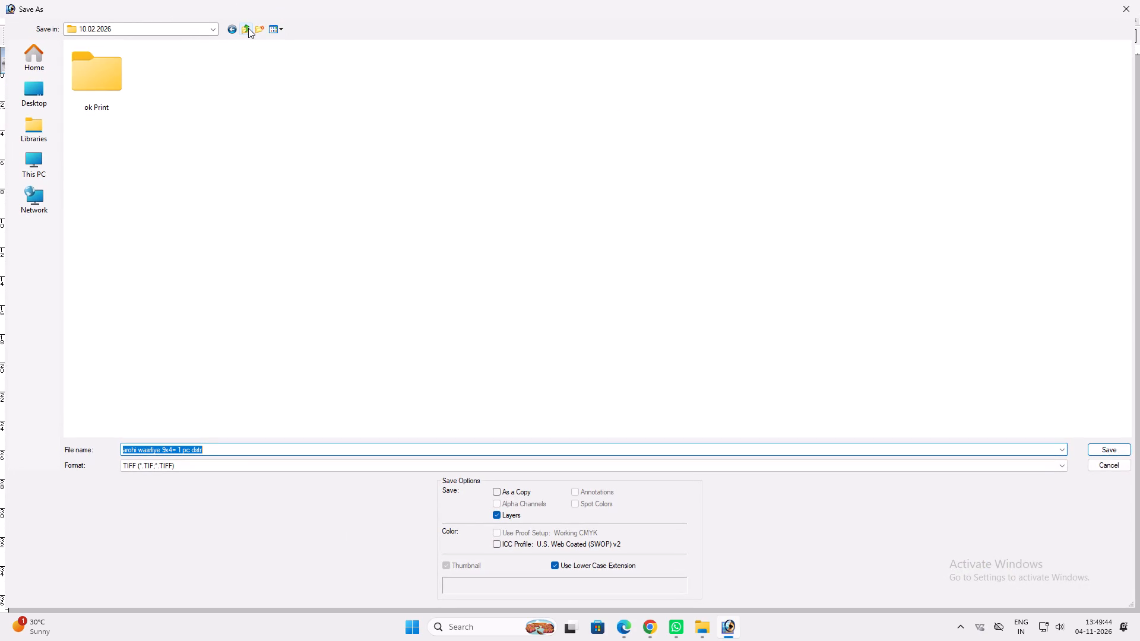
left_click(248, 28)
left_click(248, 28)
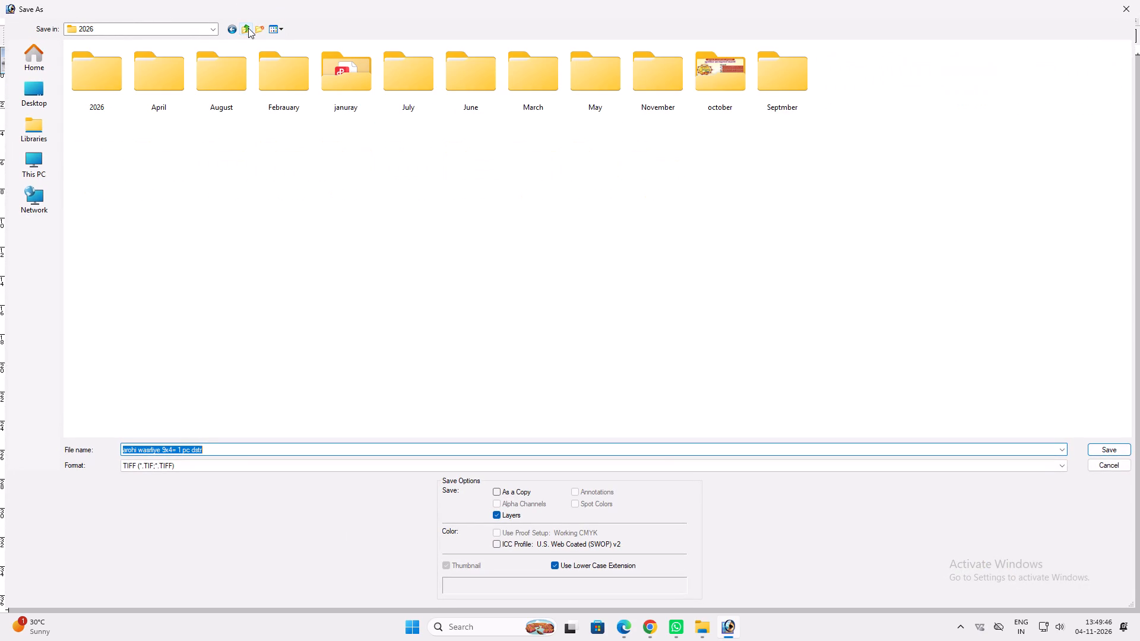
double_click(631, 80)
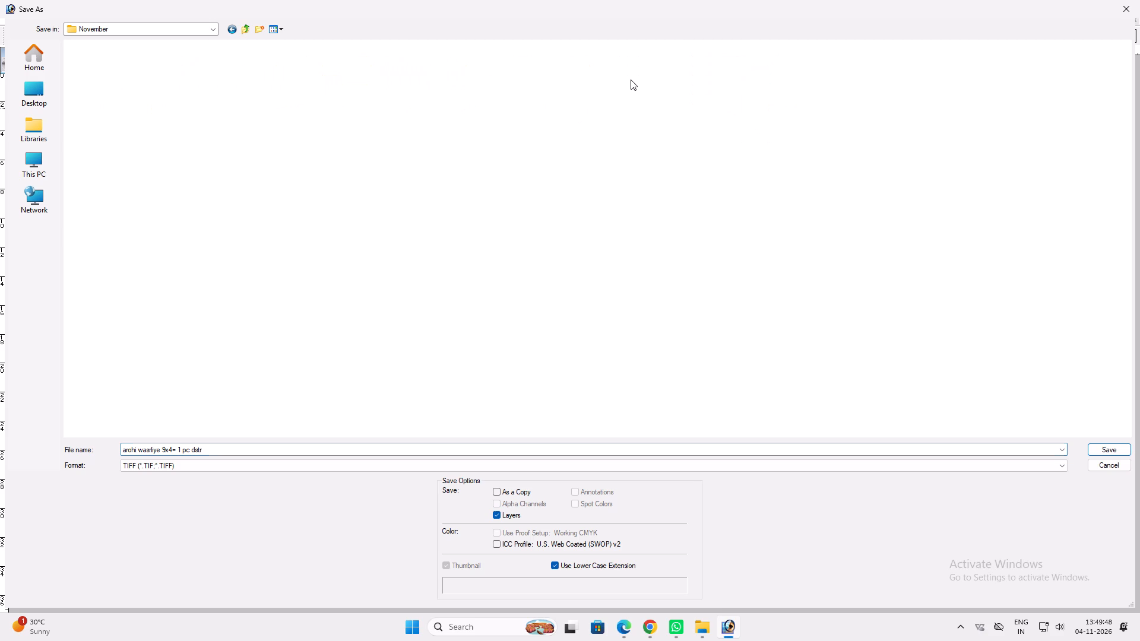
double_click(311, 68)
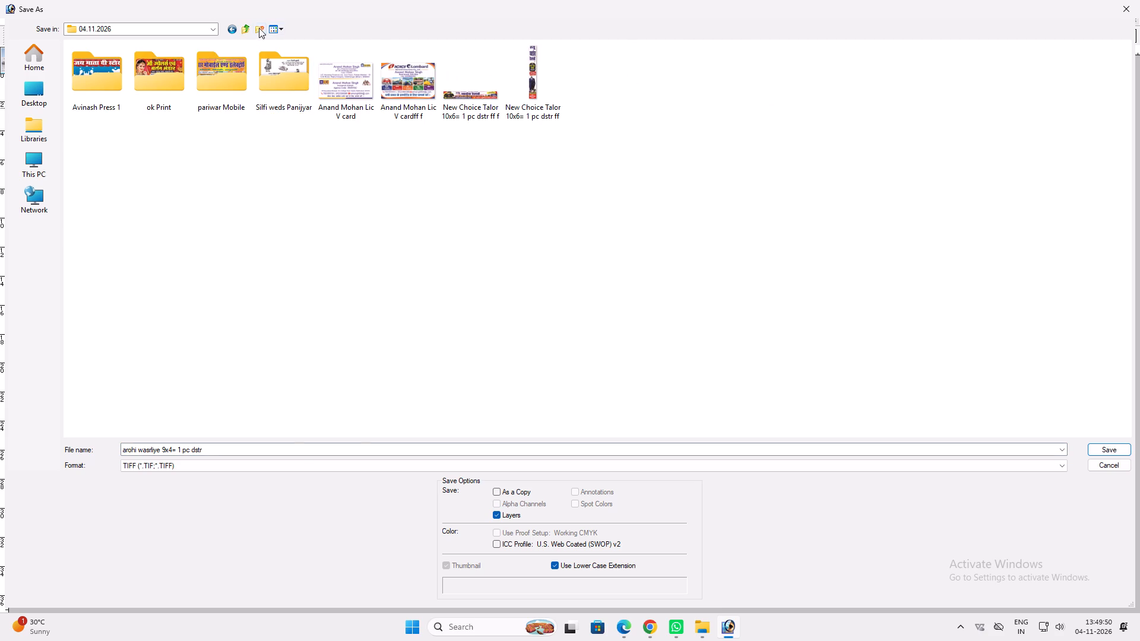
Create a folder named "J.n Printing press f" inside 04.11.2026 and open it as the save location.
left_click_drag(259, 28, 262, 35)
key("shift+h")
key("BackSpace")
key("shift+j")
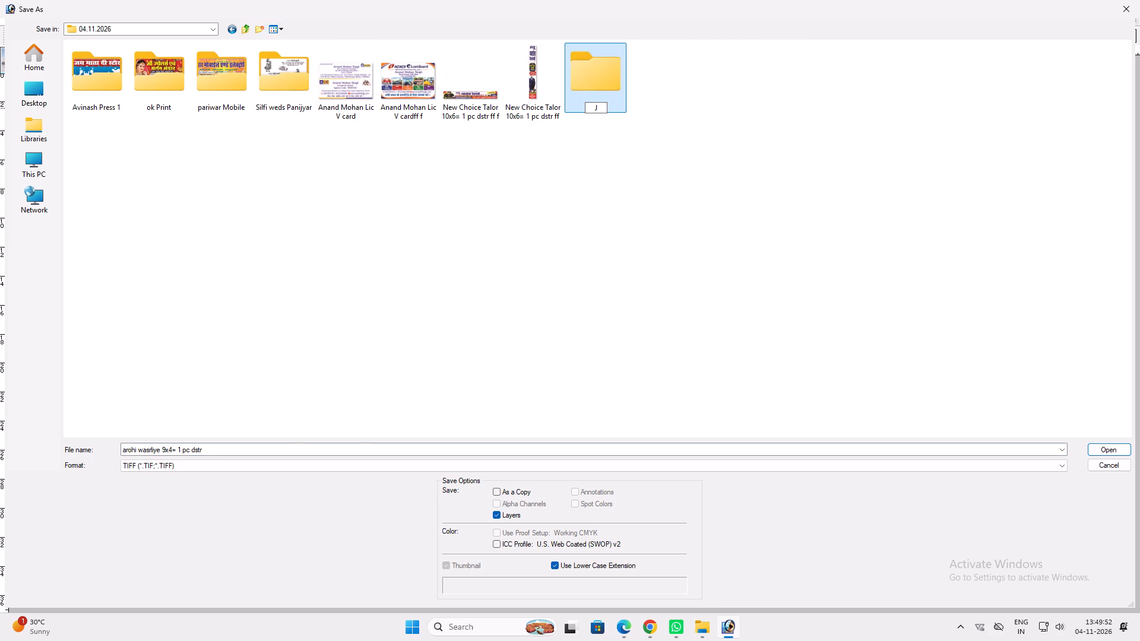
type(".j")
key("space")
key("BackSpace")
key("BackSpace")
type("n Printing press f")
key("Return")
key("Return")
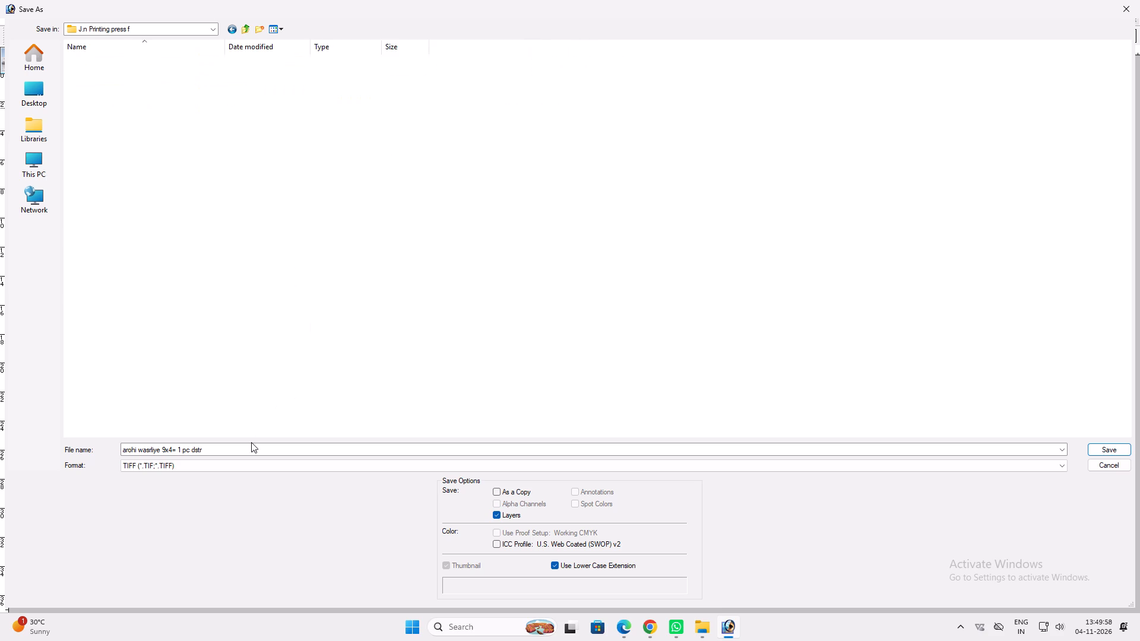
Name the file "5x3= 1 pc ds" and save it as a layered TIFF, accepting the default TIFF options.
left_click(251, 442)
left_click(250, 445)
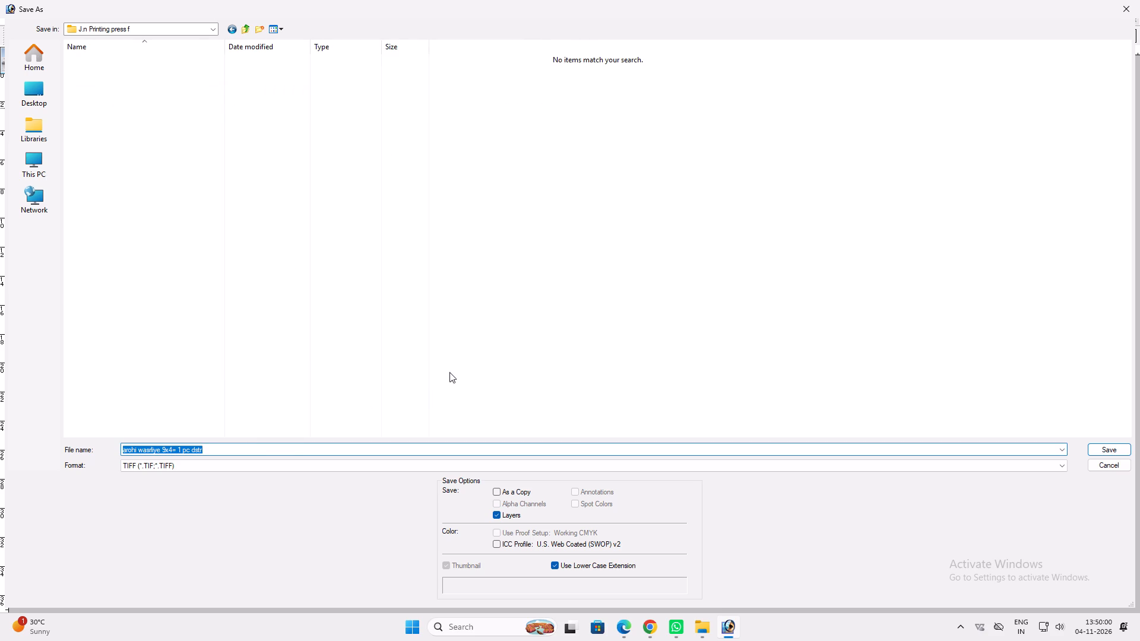
type("5x3= 1 pc ds")
key("Return")
key("Return")
key("Return")
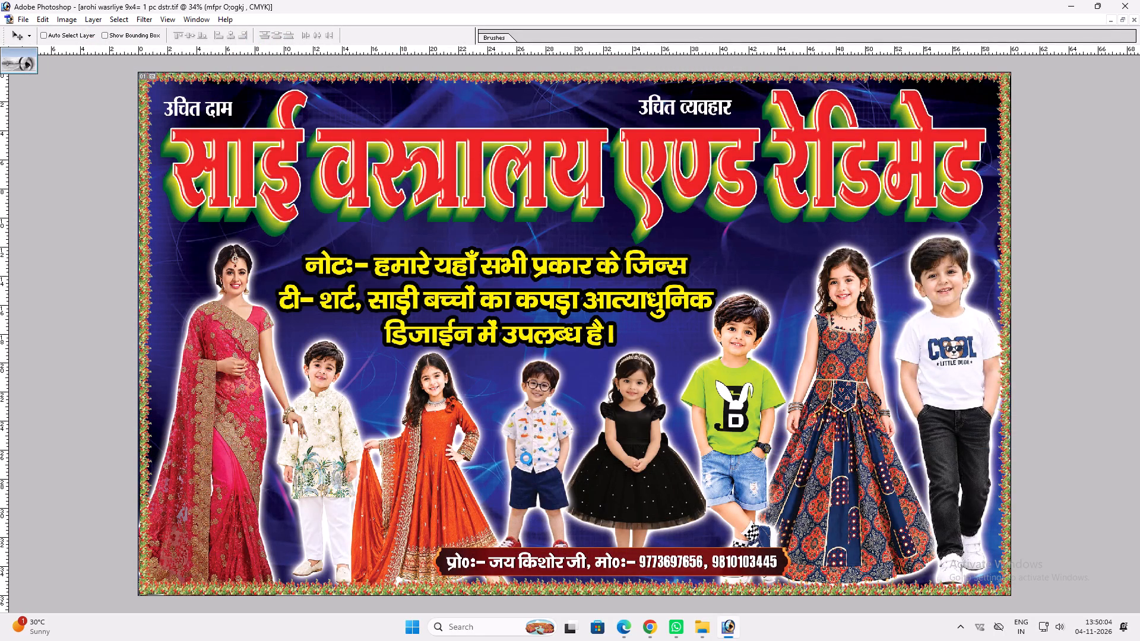
Capture a rectangular screenshot of the whole banner artwork, from border to border.
key("Print")
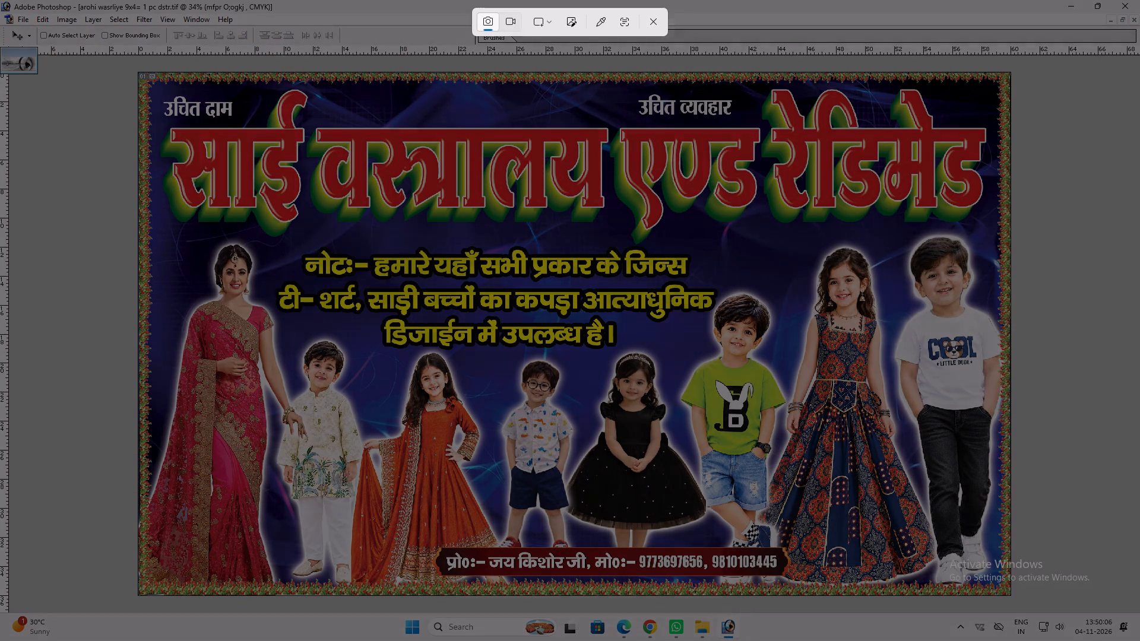
left_click_drag(138, 71, 1006, 595)
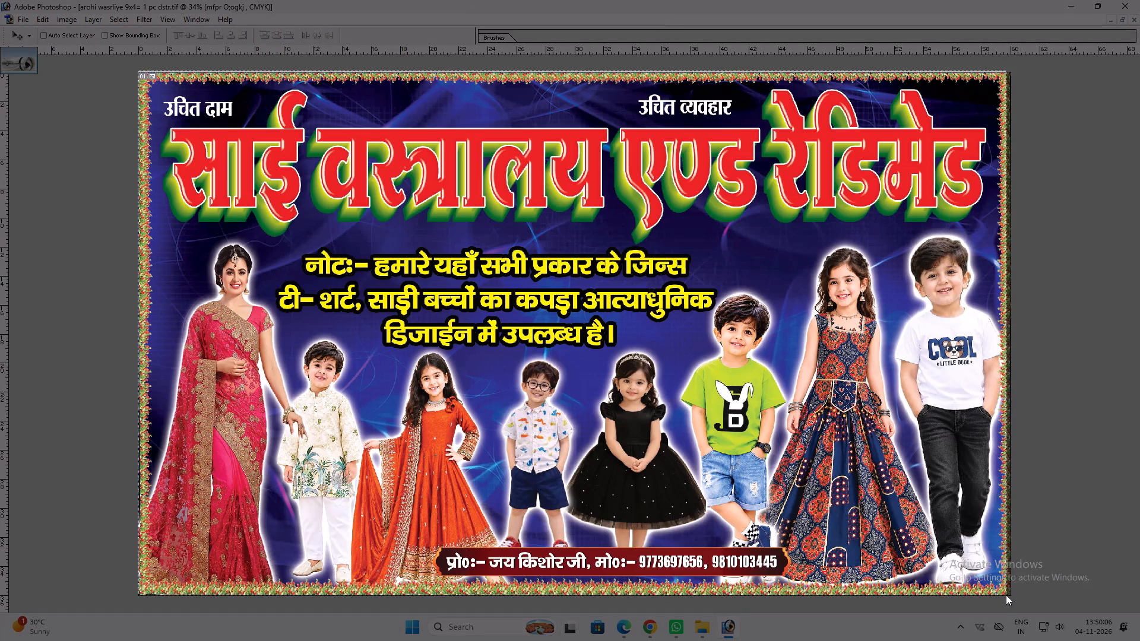